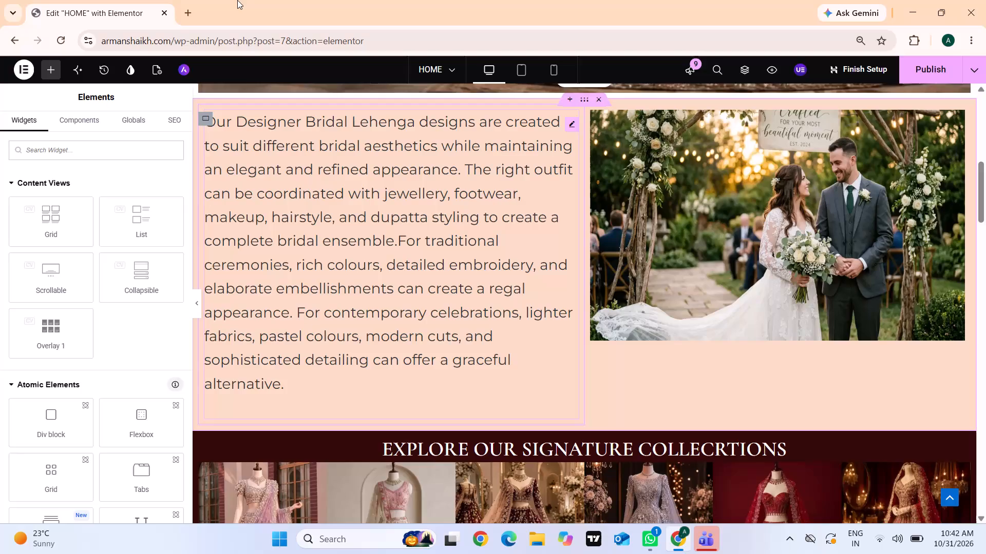
# Open a new browser tab and search Google for "whatsapp".
pyautogui.click(189, 8)
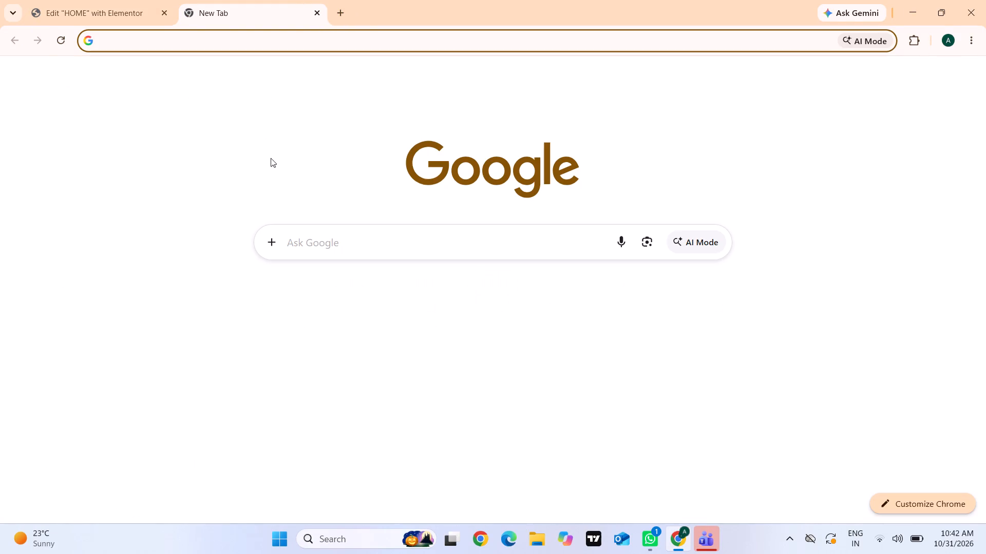
pyautogui.click(294, 245)
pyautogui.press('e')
pyautogui.press('BackSpace')
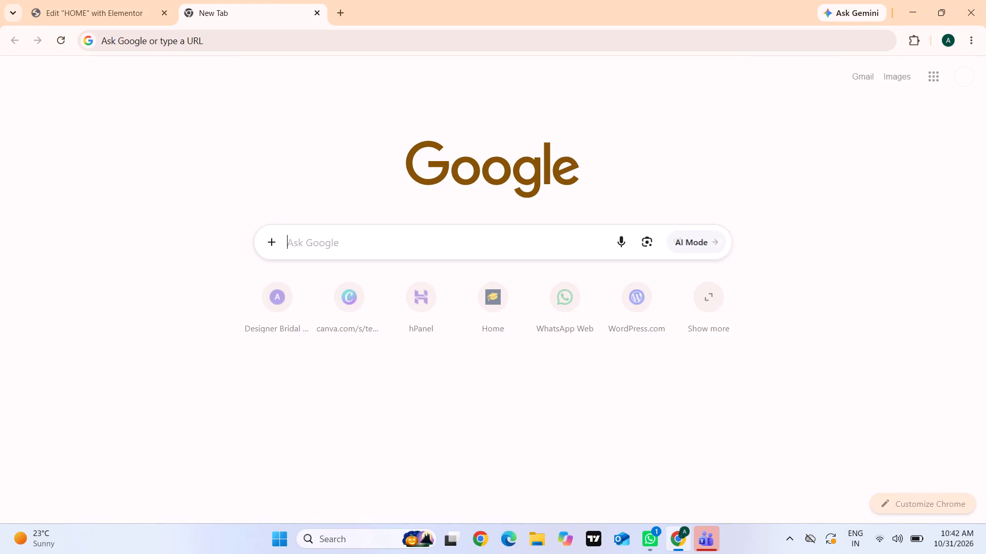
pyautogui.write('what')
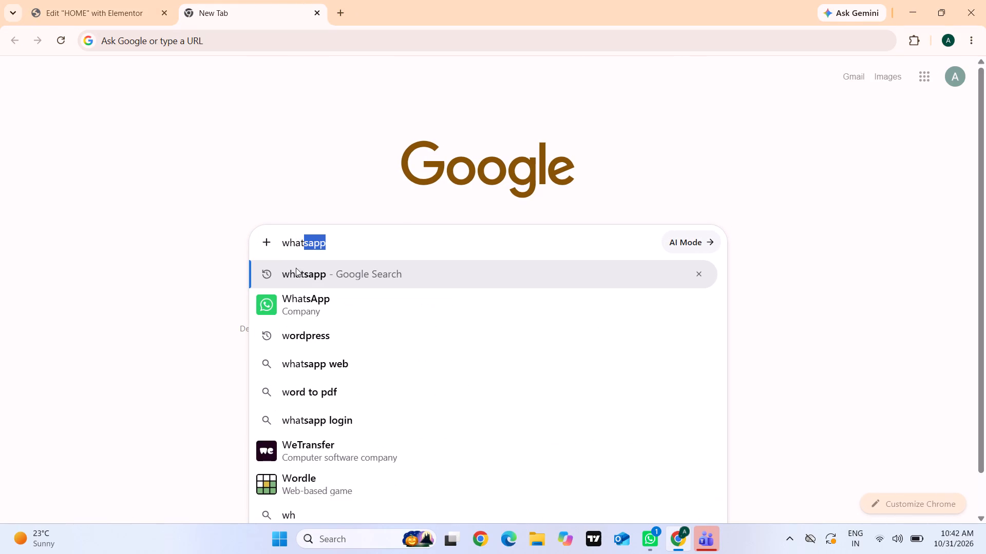
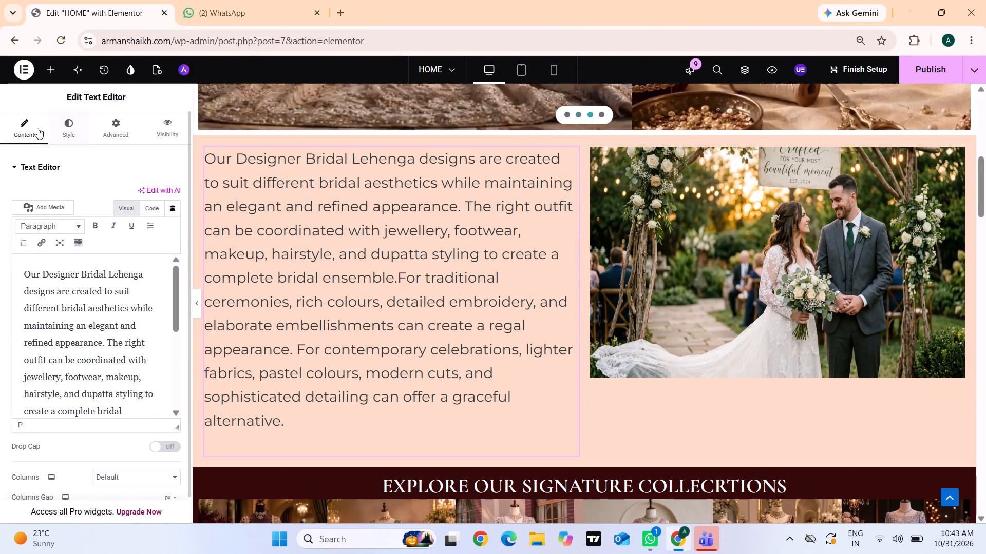
# Find the Heading widget by searching for "hea" and place it above the Designer Bridal Lehenga paragraph beside the wedding photo.
pyautogui.click(47, 65)
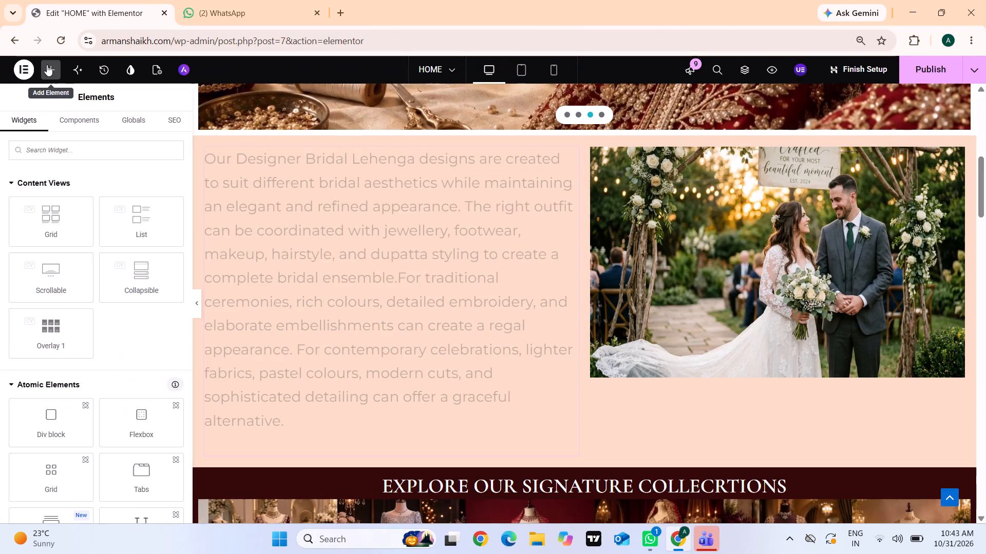
pyautogui.click(73, 152)
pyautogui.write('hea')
pyautogui.moveTo(53, 217); pyautogui.dragTo(74, 209)
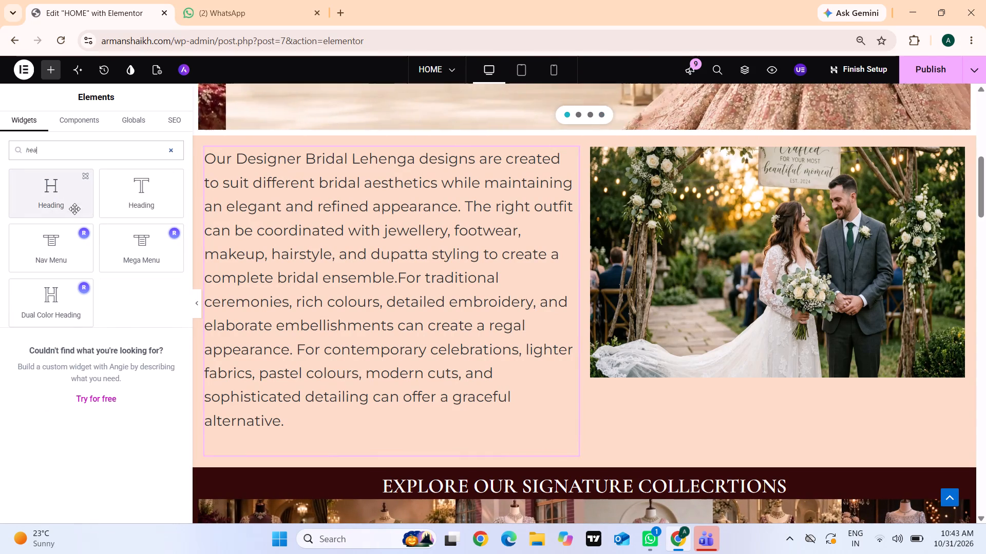
pyautogui.moveTo(74, 209); pyautogui.dragTo(242, 171)
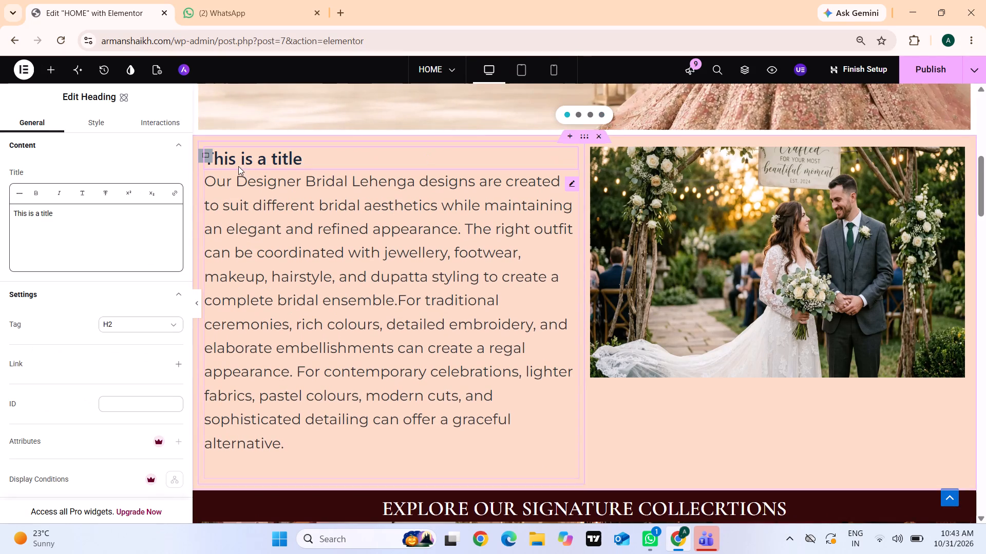
# Replace the new heading's placeholder title with the copied text "Designer Bridal Lehengas for Your Special Day".
pyautogui.moveTo(67, 218); pyautogui.dragTo(5, 215)
pyautogui.press('BackSpace')
pyautogui.hotkey('ctrl', 'v')
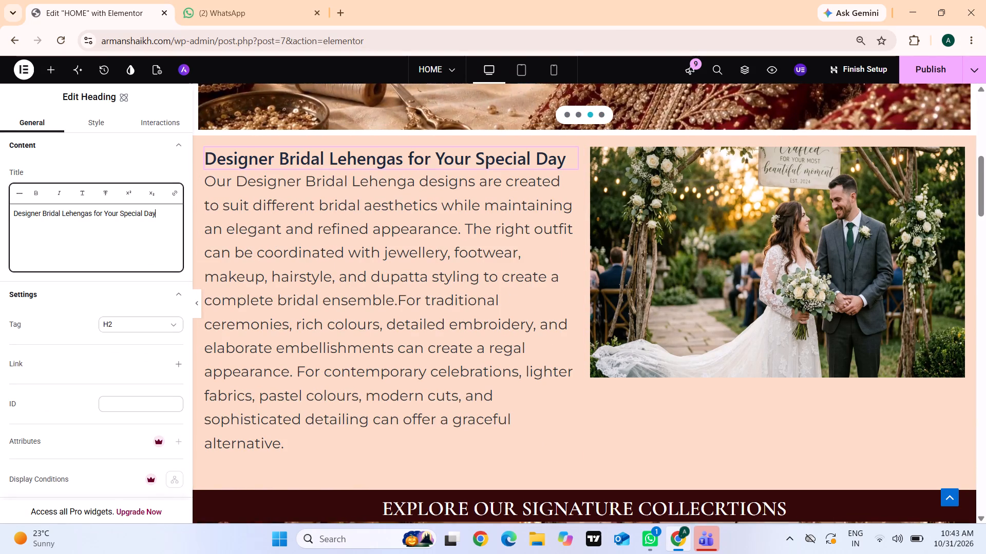
# Open the paragraph below the new heading for editing and select its entire text.
pyautogui.click(331, 253)
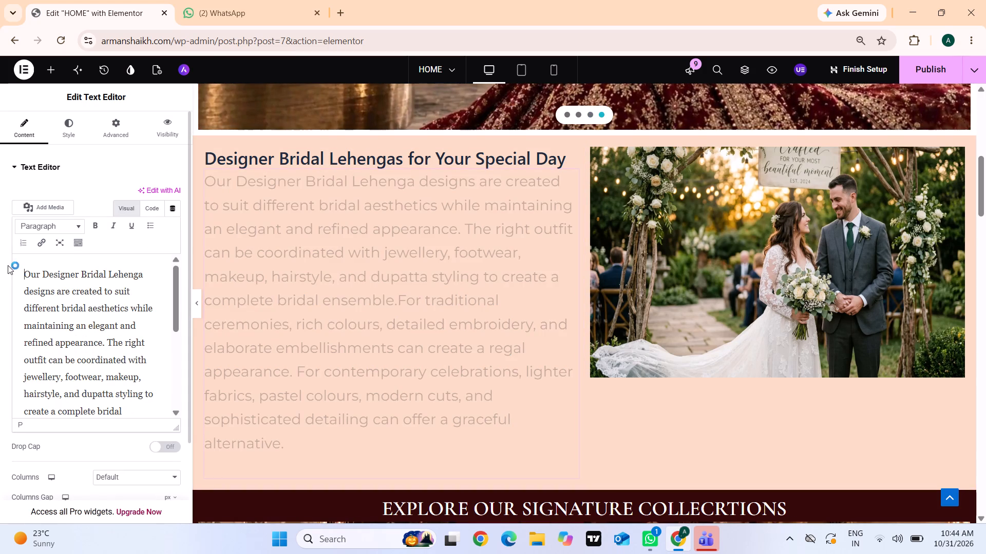
pyautogui.moveTo(22, 271); pyautogui.dragTo(51, 274)
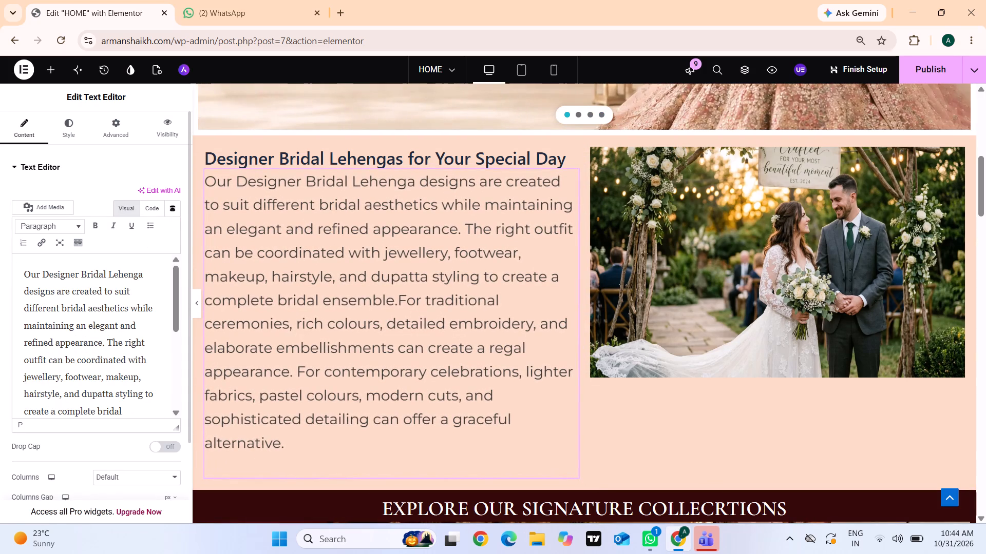
pyautogui.moveTo(51, 274); pyautogui.dragTo(24, 275)
pyautogui.moveTo(24, 275); pyautogui.dragTo(176, 472)
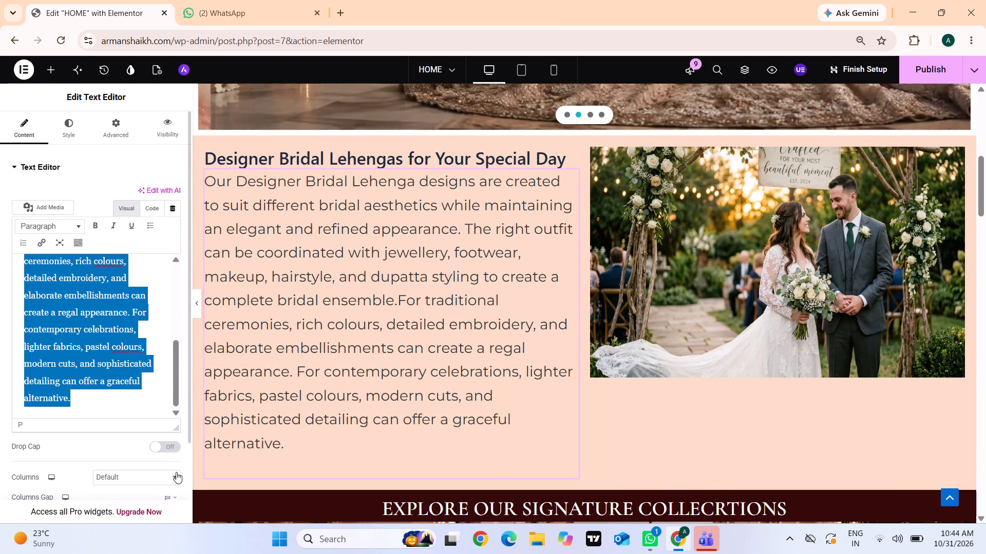
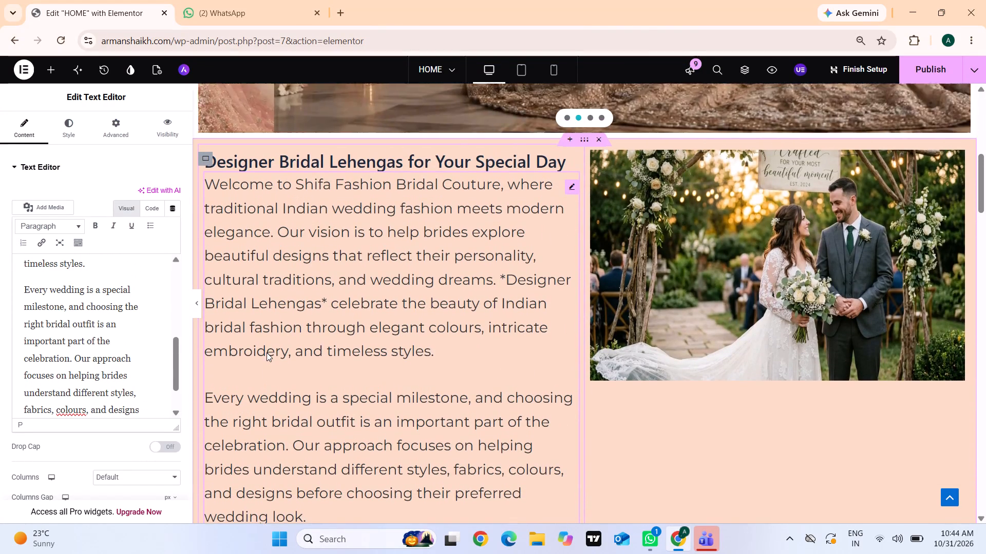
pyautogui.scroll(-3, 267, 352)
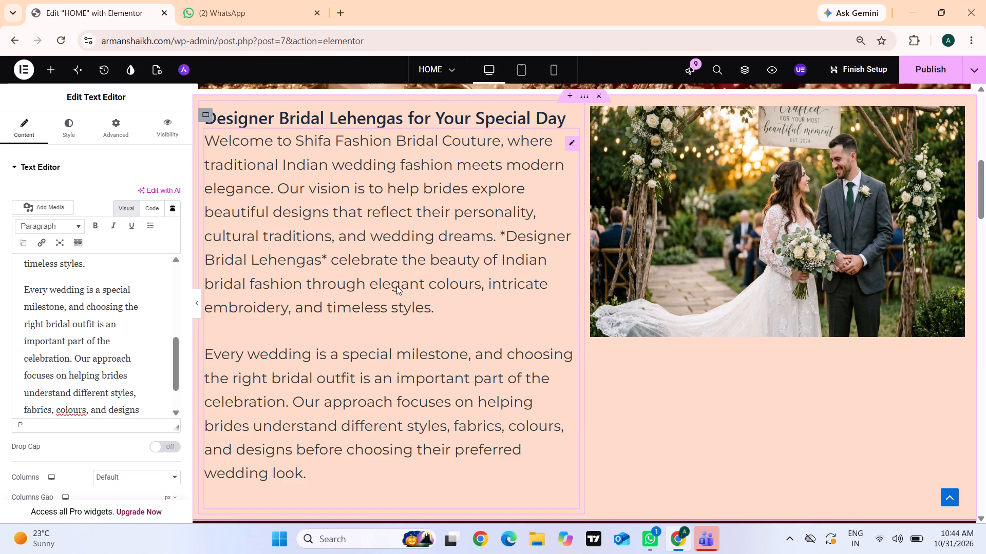
# Examine the general, style and interaction settings of the heading "Designer Bridal Lehengas for Your Special Day".
pyautogui.click(516, 121)
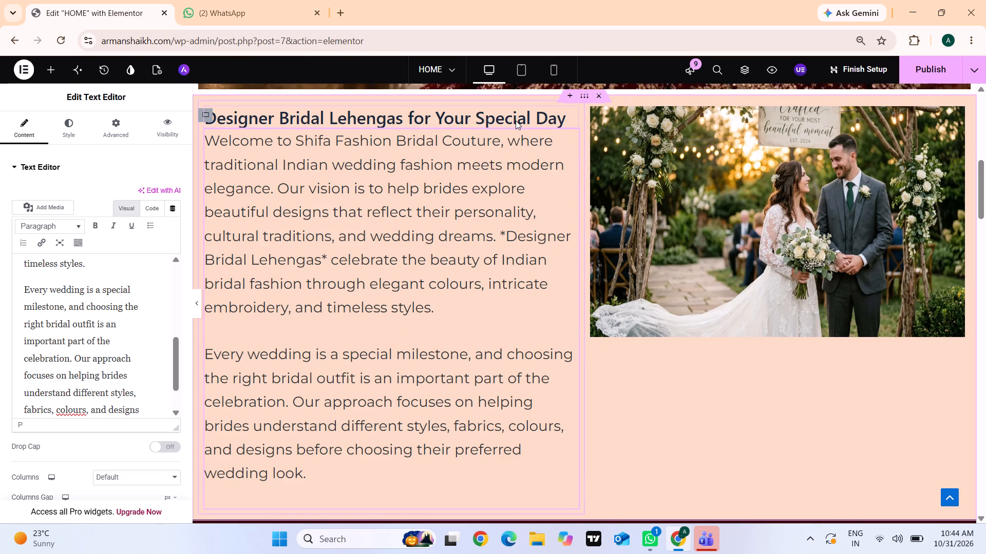
pyautogui.click(95, 121)
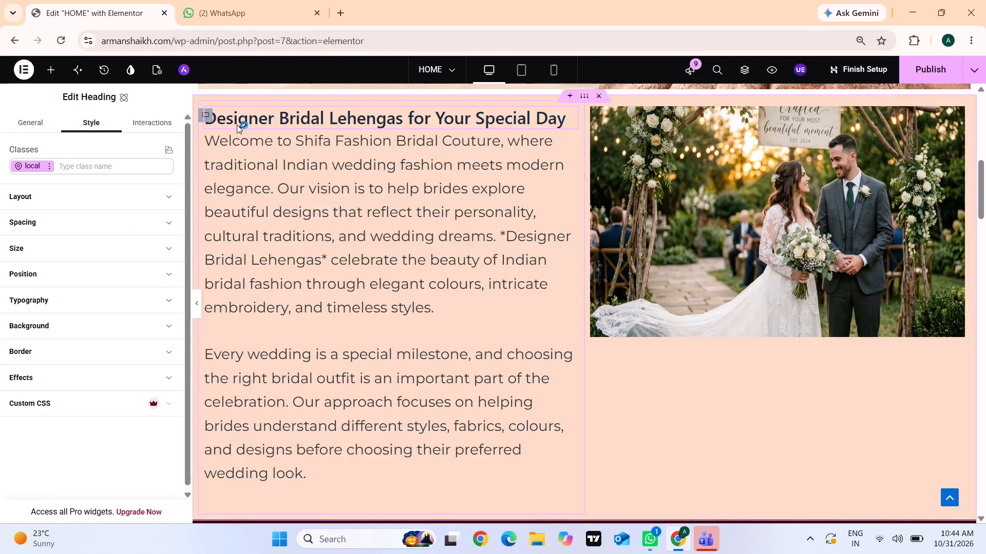
pyautogui.click(169, 124)
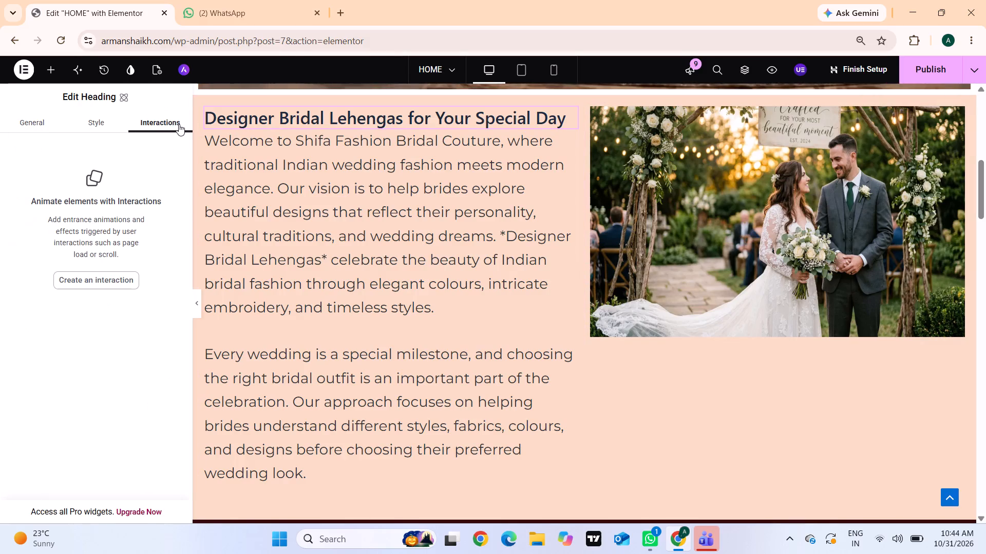
pyautogui.click(183, 125)
pyautogui.click(105, 122)
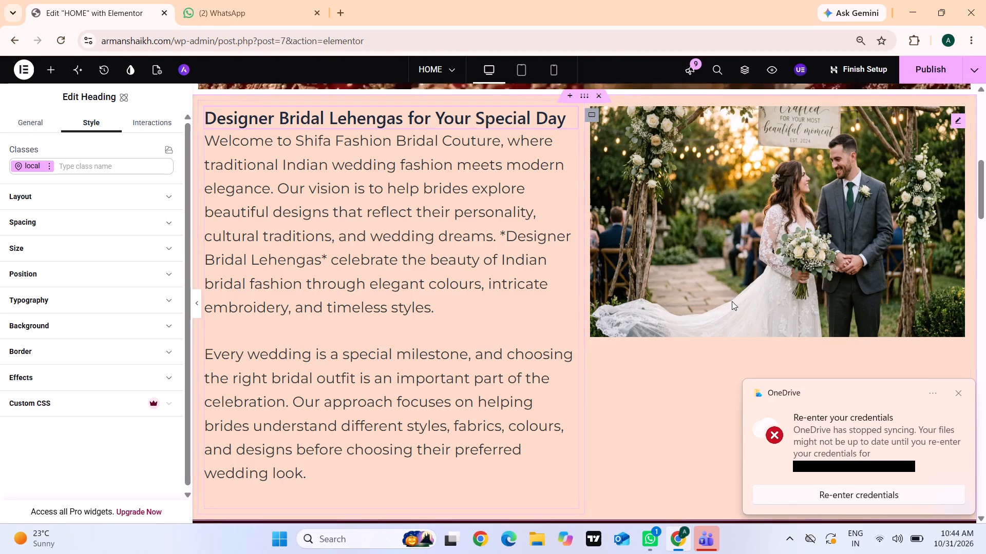
pyautogui.click(957, 393)
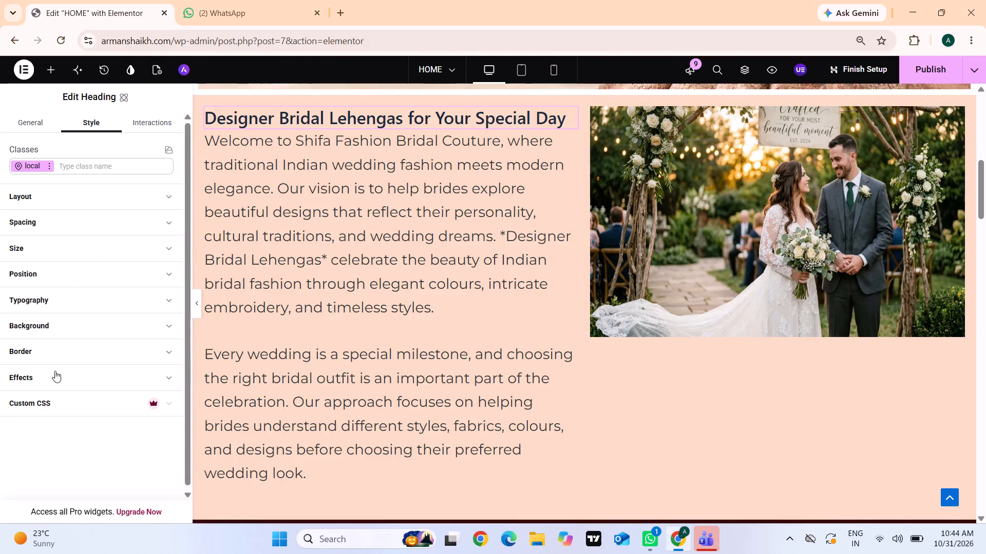
pyautogui.click(27, 125)
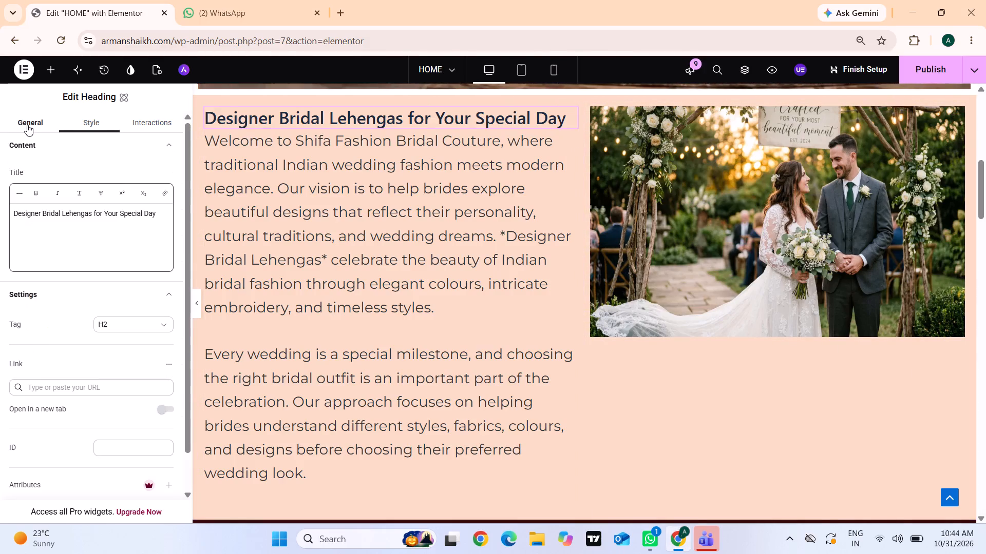
pyautogui.scroll(-1, 87, 274)
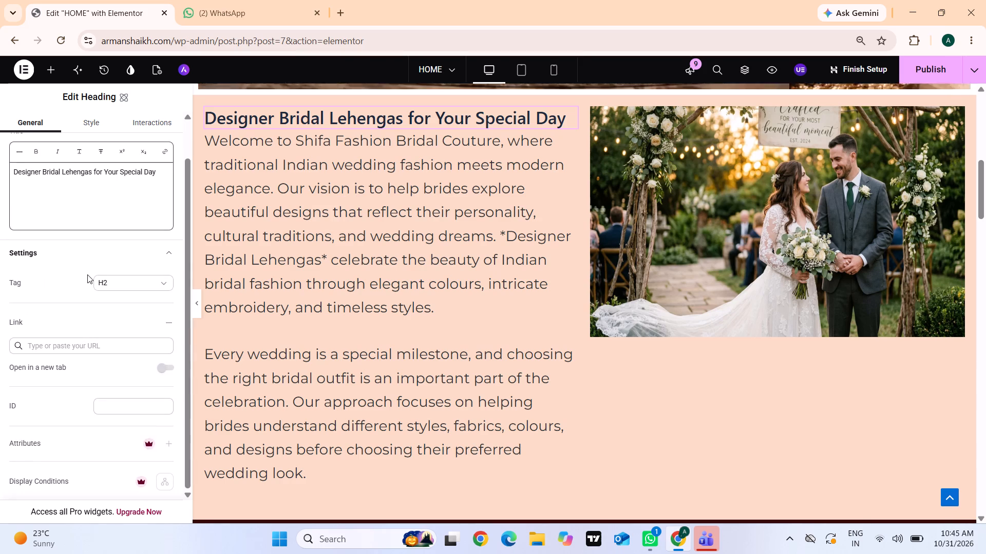
pyautogui.scroll(-2, 87, 274)
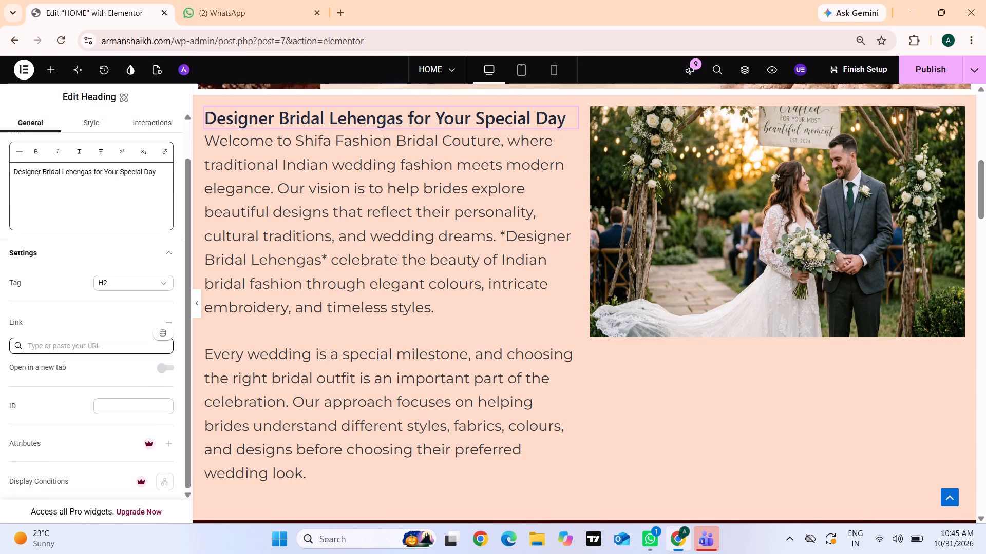
pyautogui.scroll(4, 96, 324)
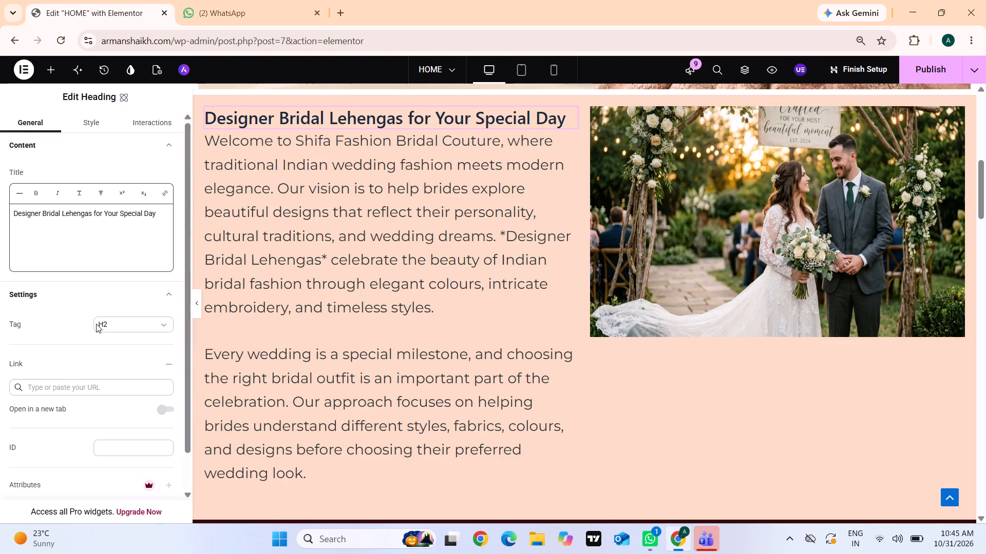
pyautogui.click(92, 126)
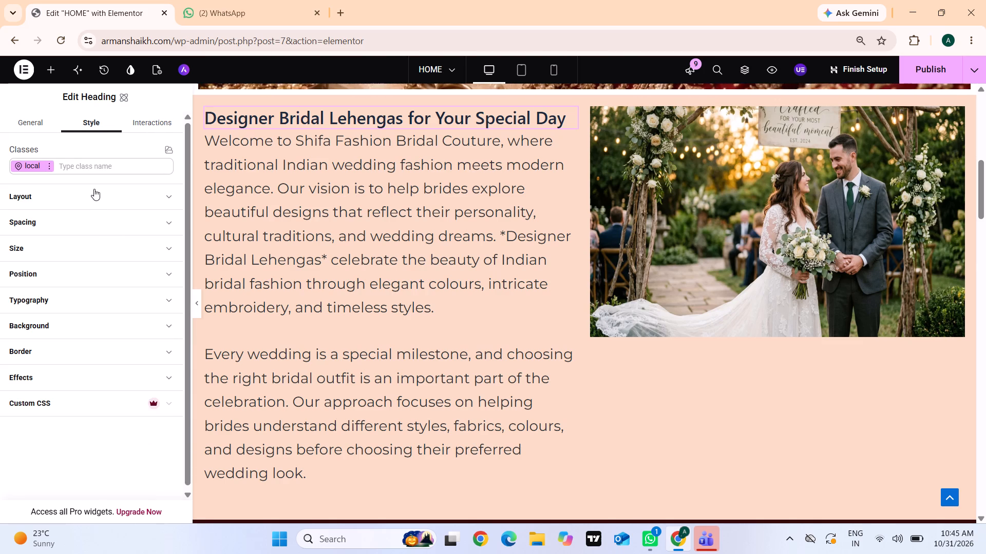
pyautogui.click(116, 164)
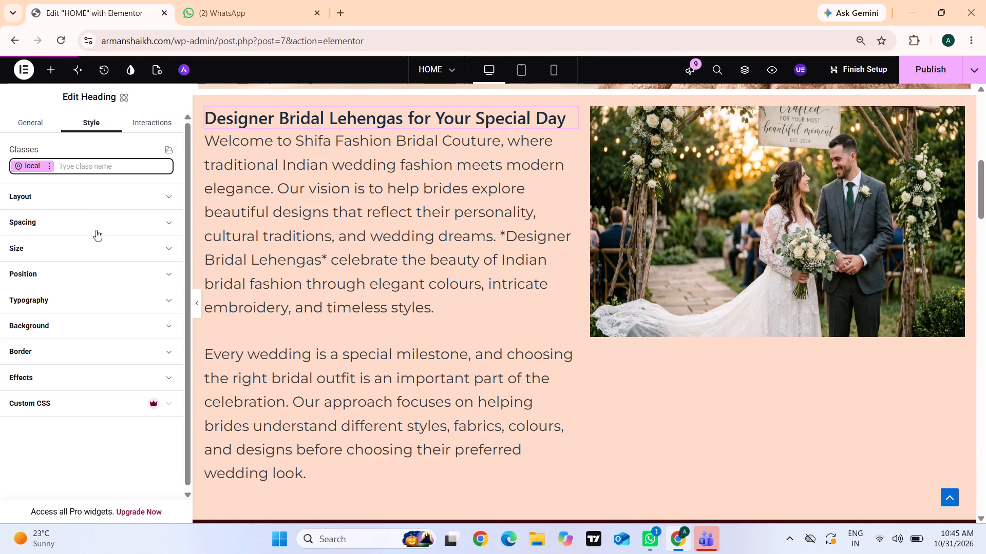
# Compare the content, style and typography settings of the bridal couture paragraph text with the settings offered for the heading above it.
pyautogui.click(294, 259)
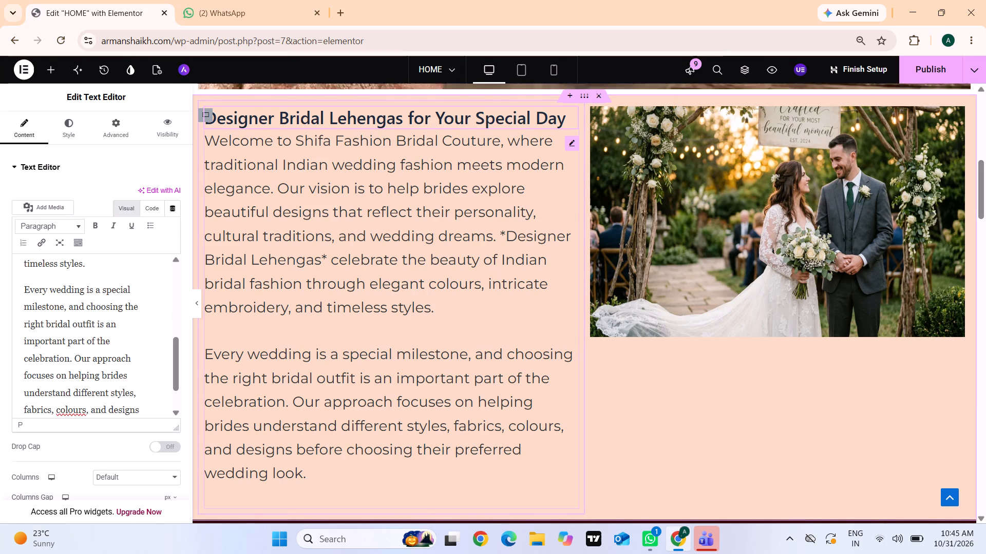
pyautogui.click(70, 120)
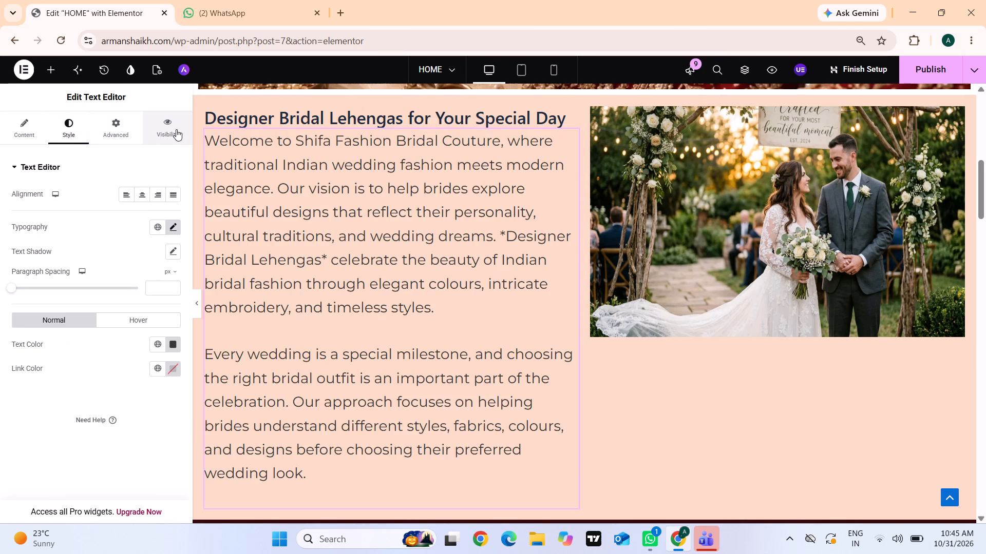
pyautogui.click(171, 225)
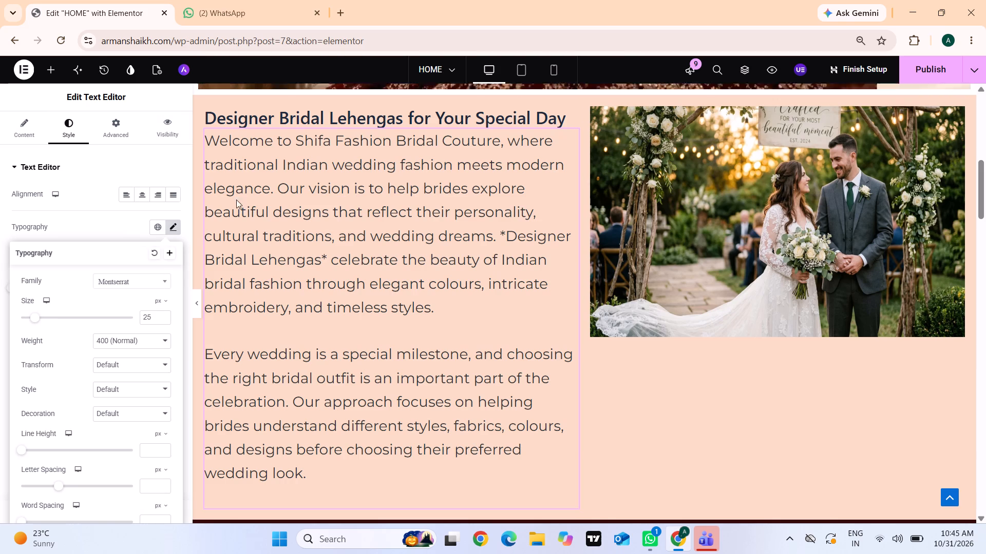
pyautogui.click(286, 121)
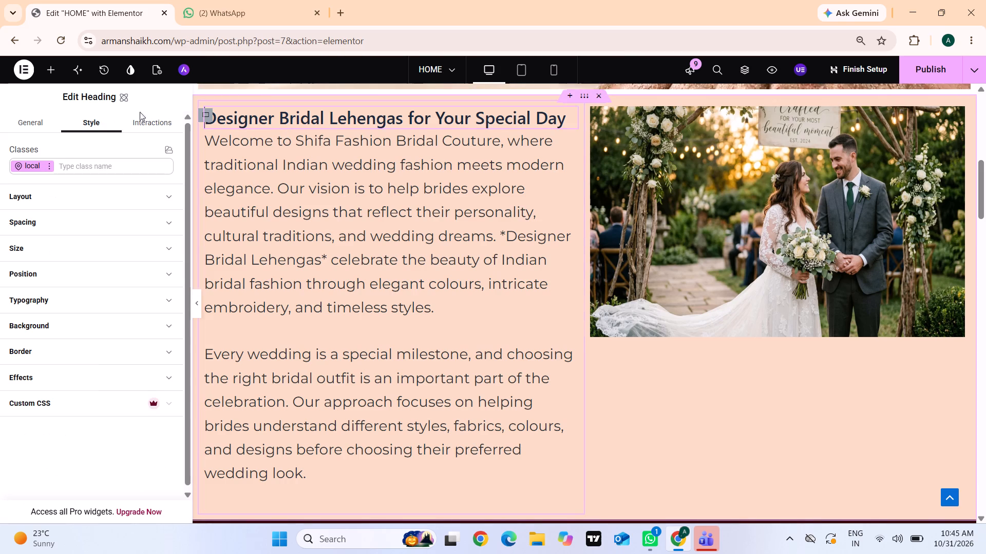
pyautogui.click(59, 195)
pyautogui.scroll(-1, 105, 297)
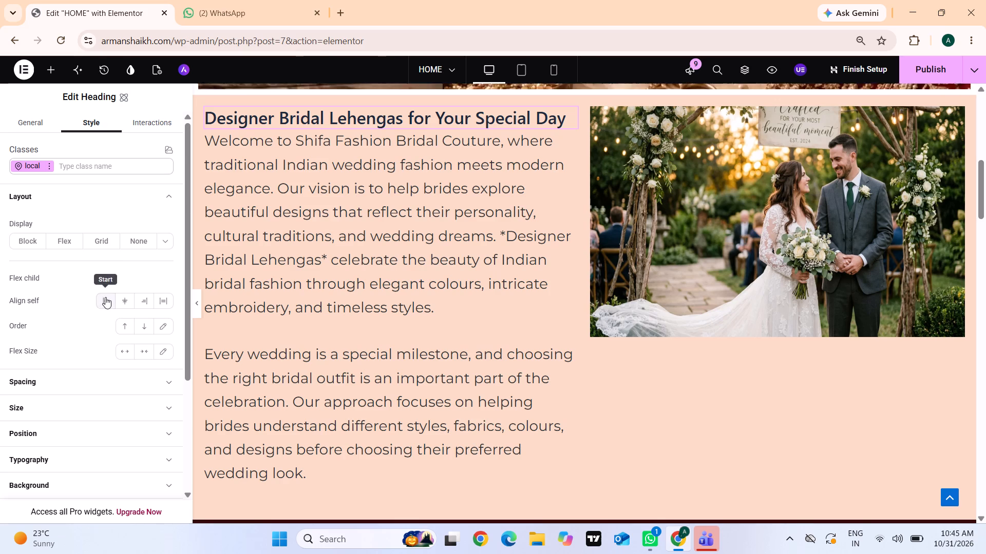
pyautogui.scroll(-1, 105, 297)
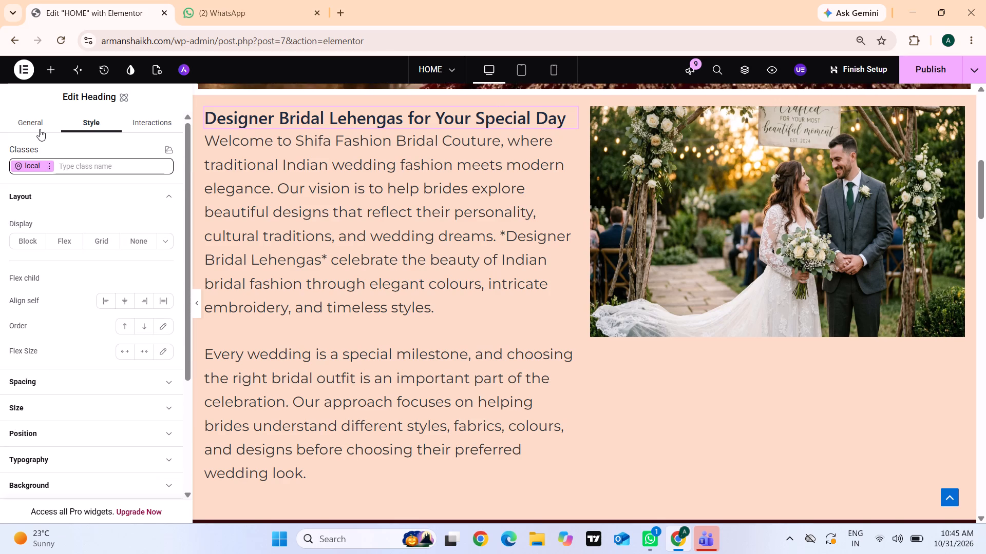
pyautogui.rightClick(40, 129)
pyautogui.click(34, 119)
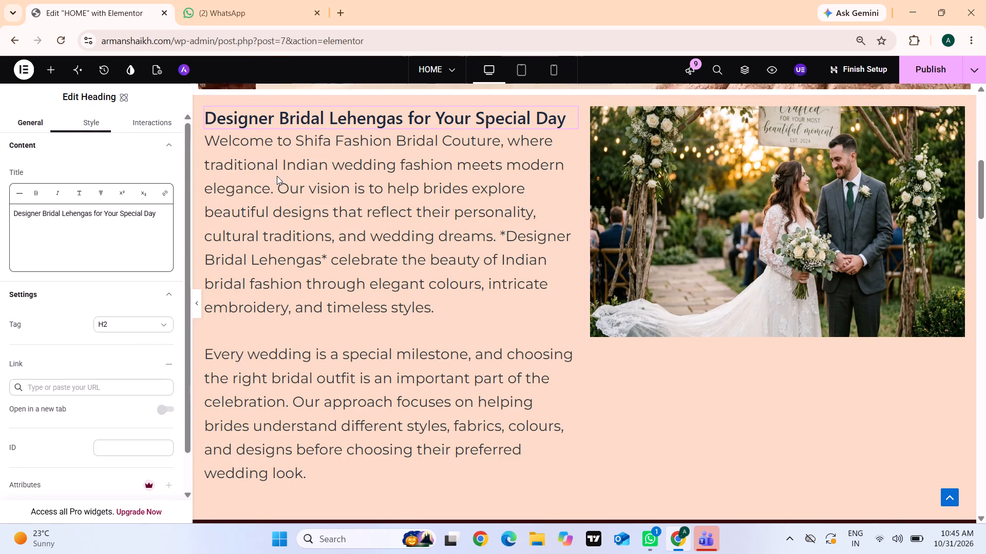
pyautogui.click(288, 185)
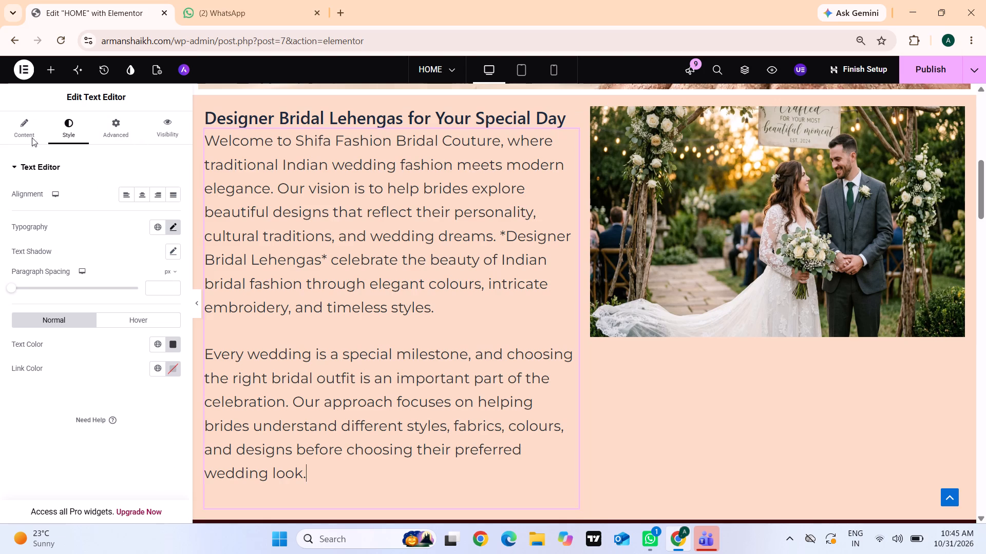
pyautogui.click(20, 132)
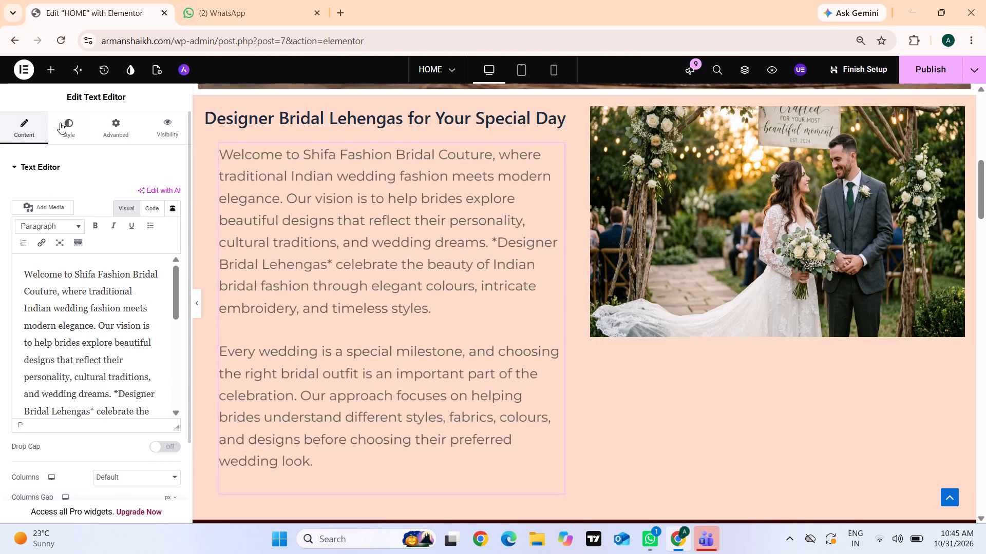
pyautogui.rightClick(63, 123)
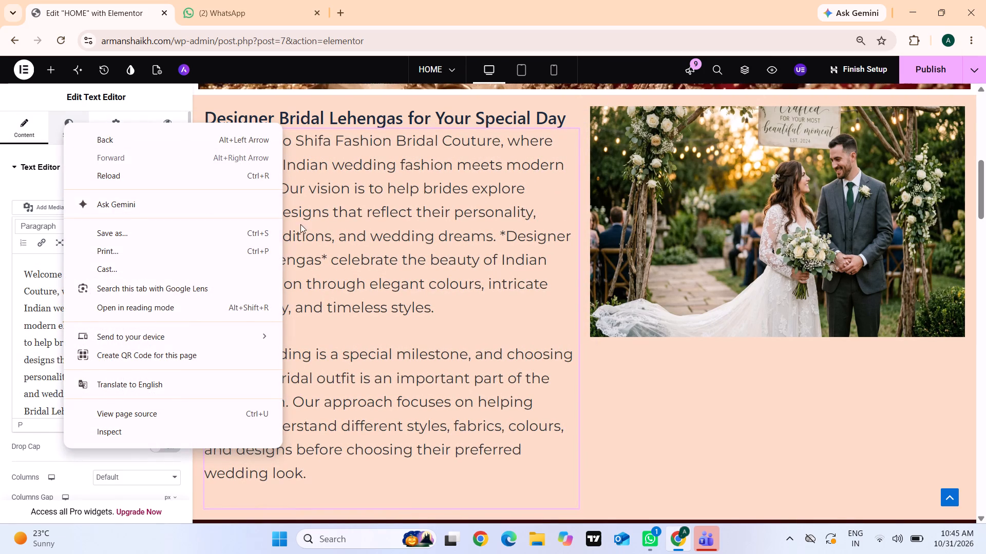
pyautogui.click(328, 221)
pyautogui.click(69, 131)
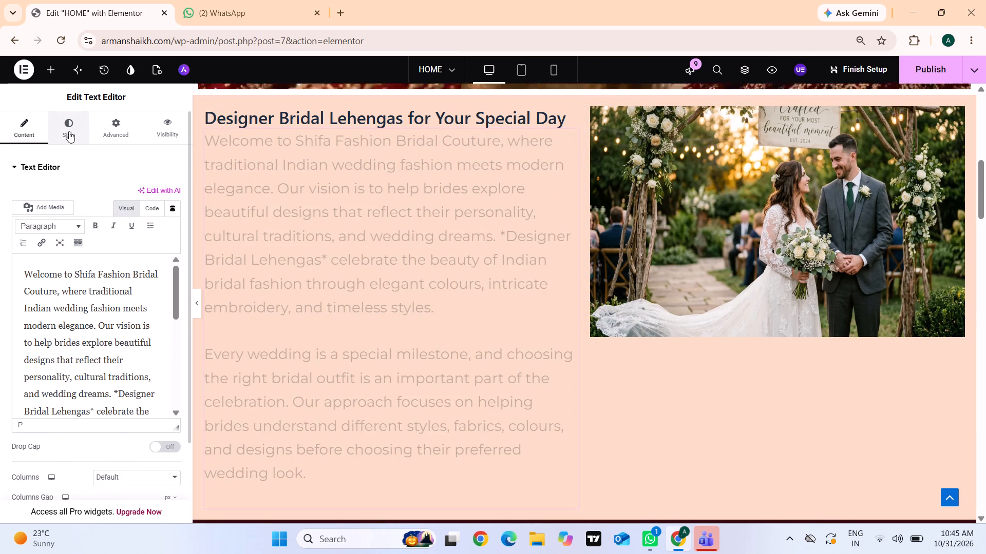
pyautogui.click(235, 115)
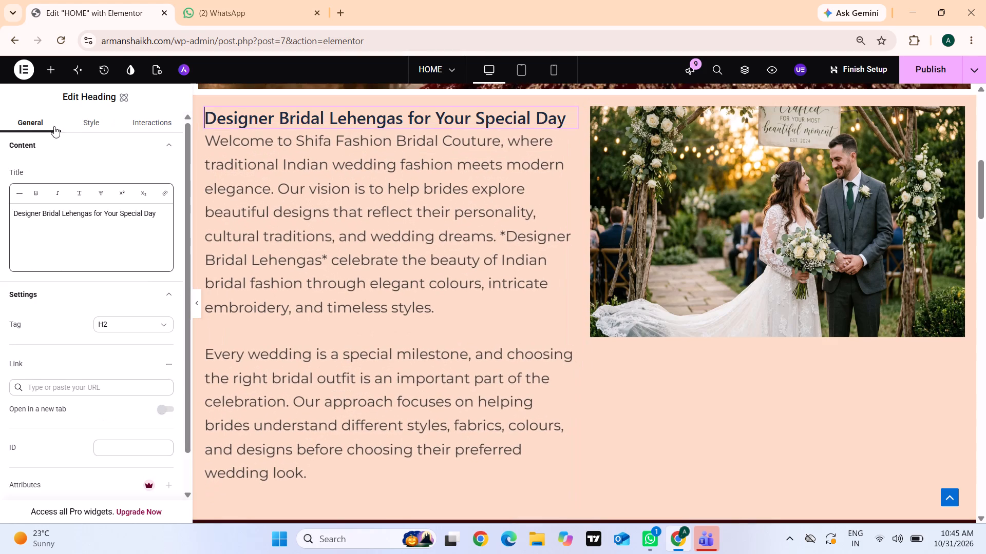
pyautogui.click(86, 123)
pyautogui.click(227, 167)
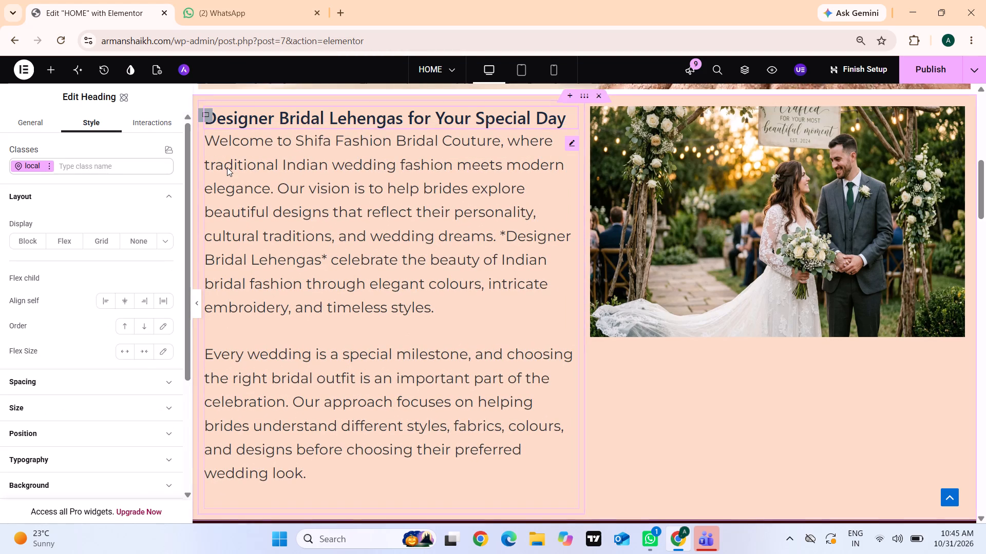
pyautogui.click(21, 130)
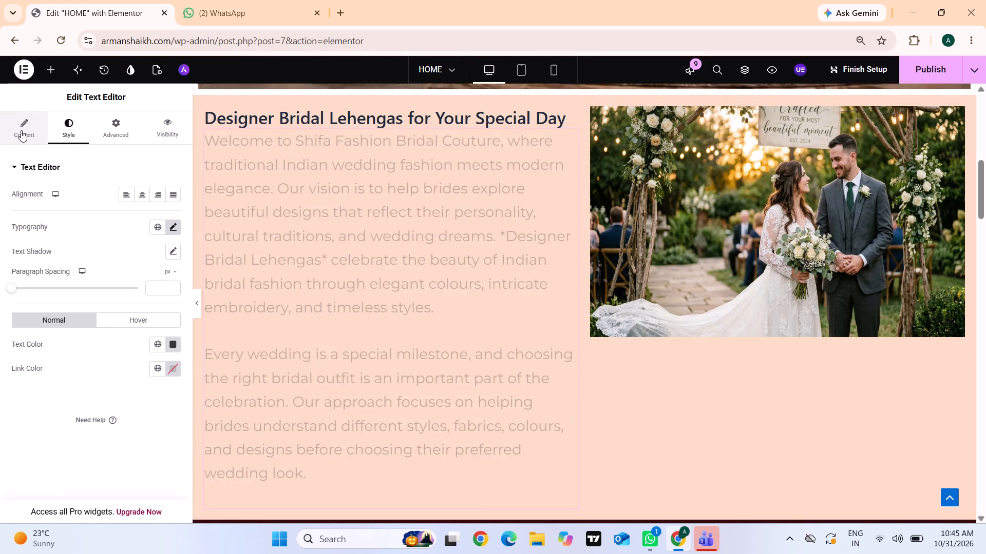
# Open the typography style settings of the heading "Designer Bridal Lehengas for Your Special Day".
pyautogui.click(234, 118)
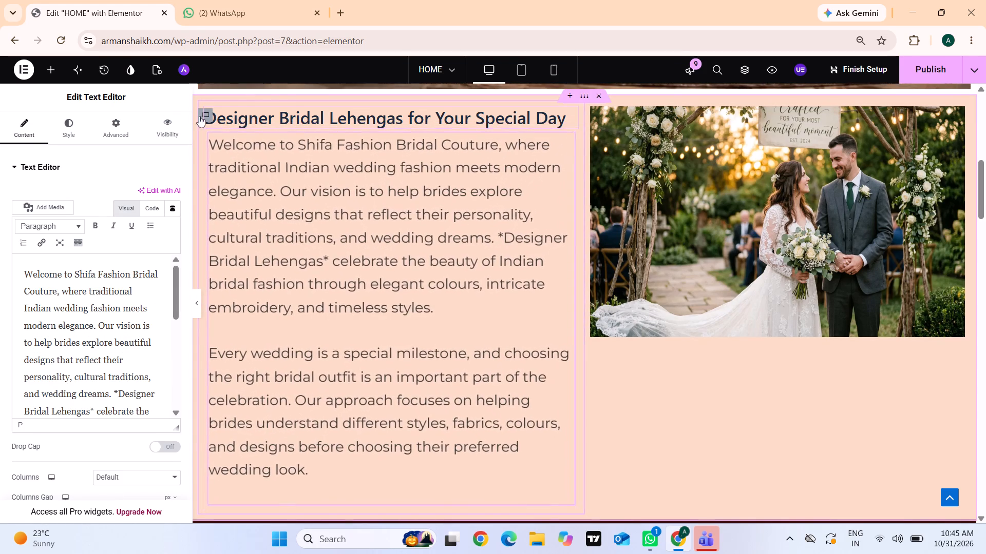
pyautogui.click(289, 116)
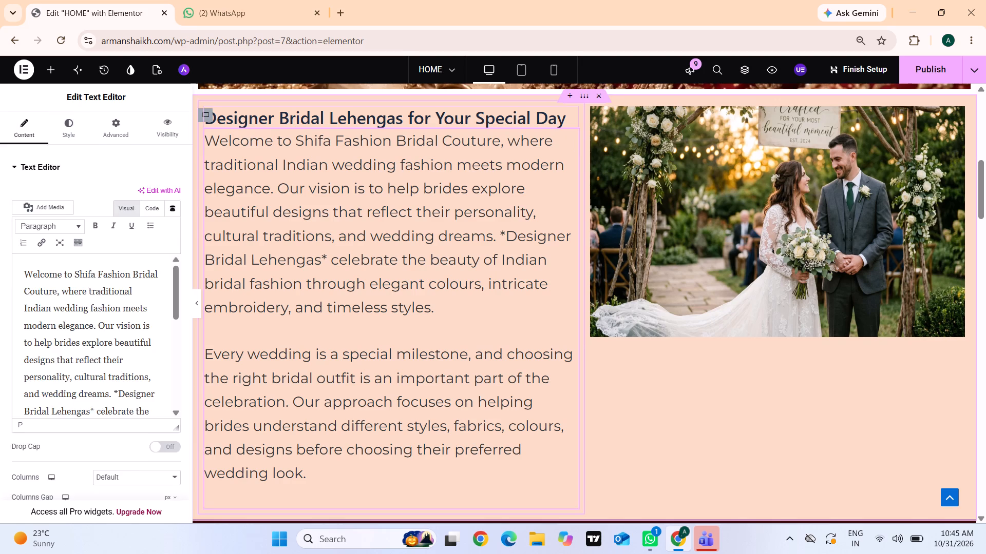
pyautogui.scroll(-1, 135, 291)
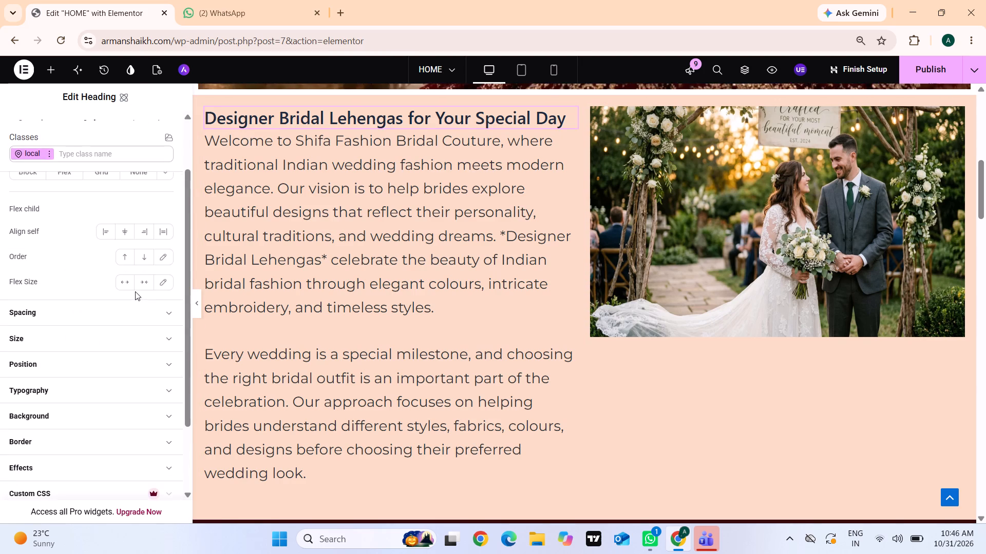
pyautogui.scroll(-1, 135, 291)
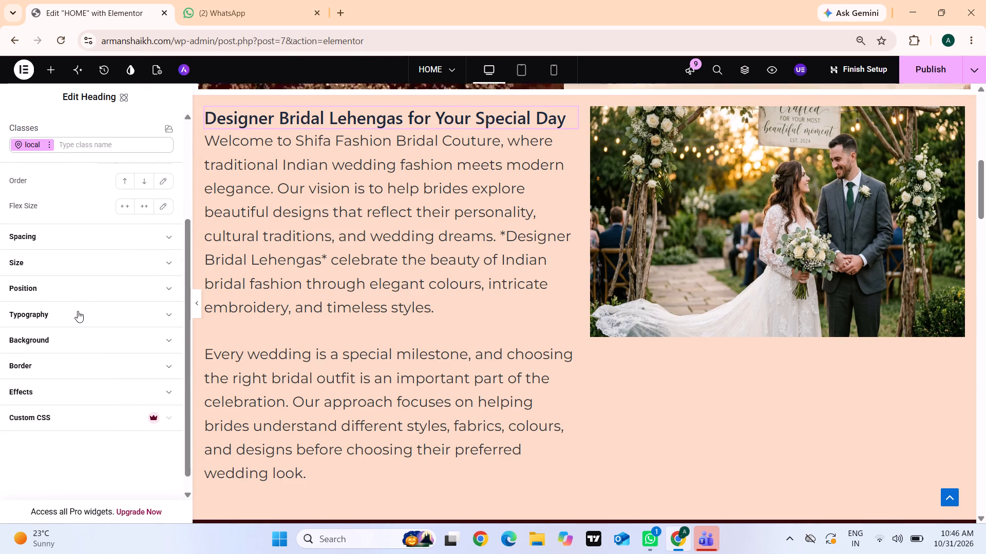
pyautogui.click(78, 311)
pyautogui.scroll(-1, 133, 345)
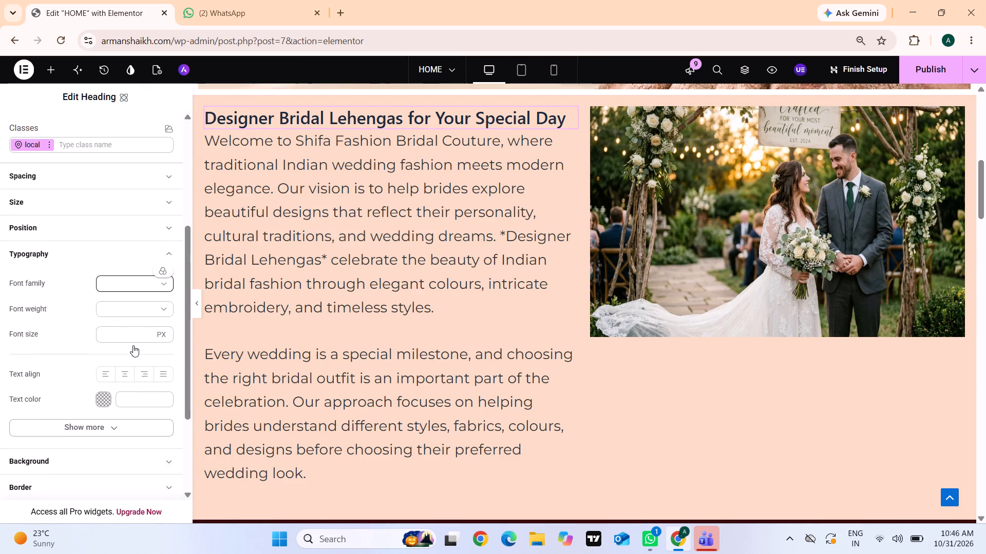
pyautogui.scroll(-1, 133, 345)
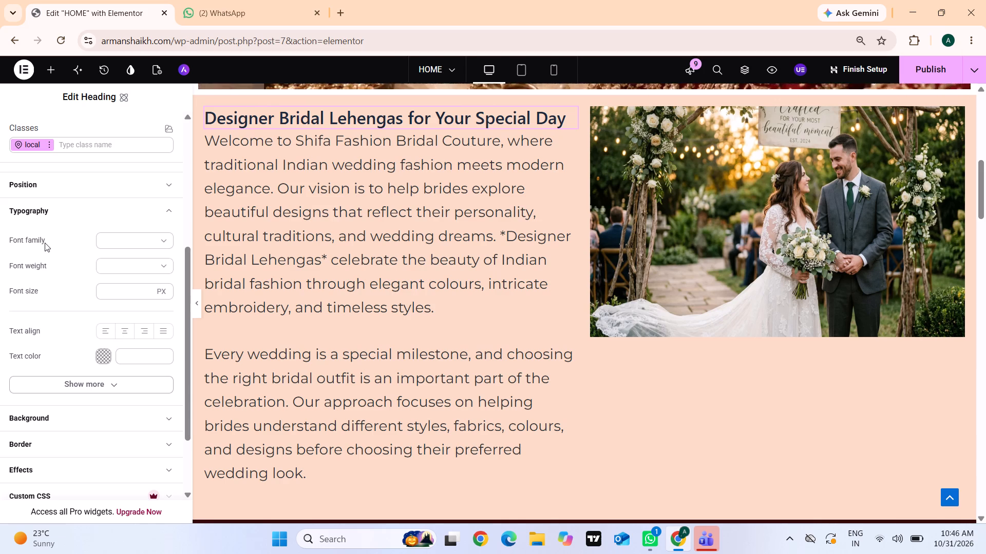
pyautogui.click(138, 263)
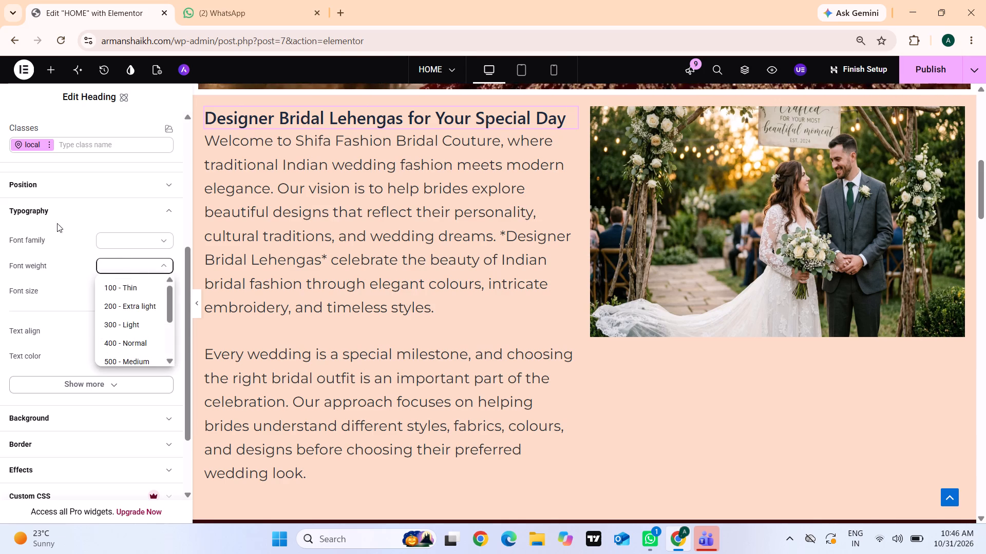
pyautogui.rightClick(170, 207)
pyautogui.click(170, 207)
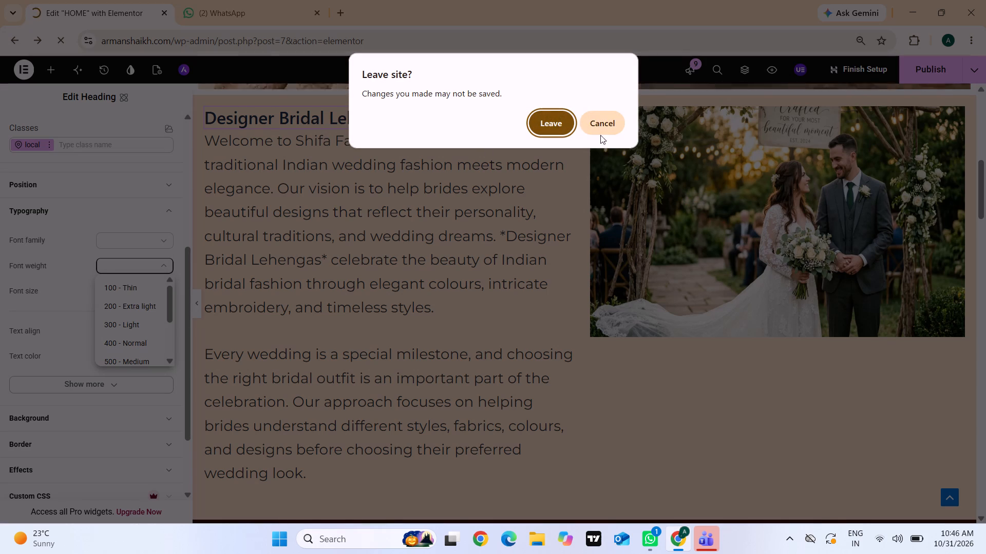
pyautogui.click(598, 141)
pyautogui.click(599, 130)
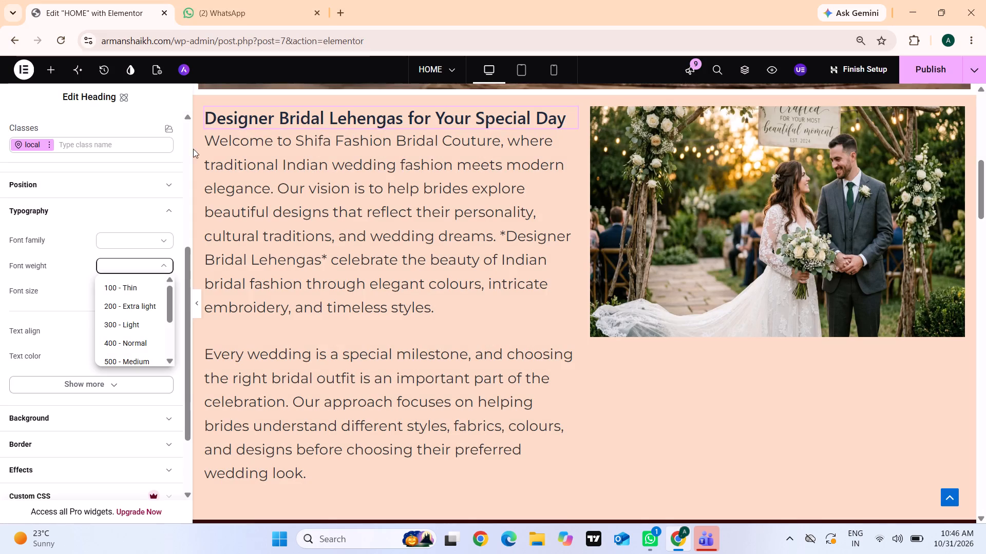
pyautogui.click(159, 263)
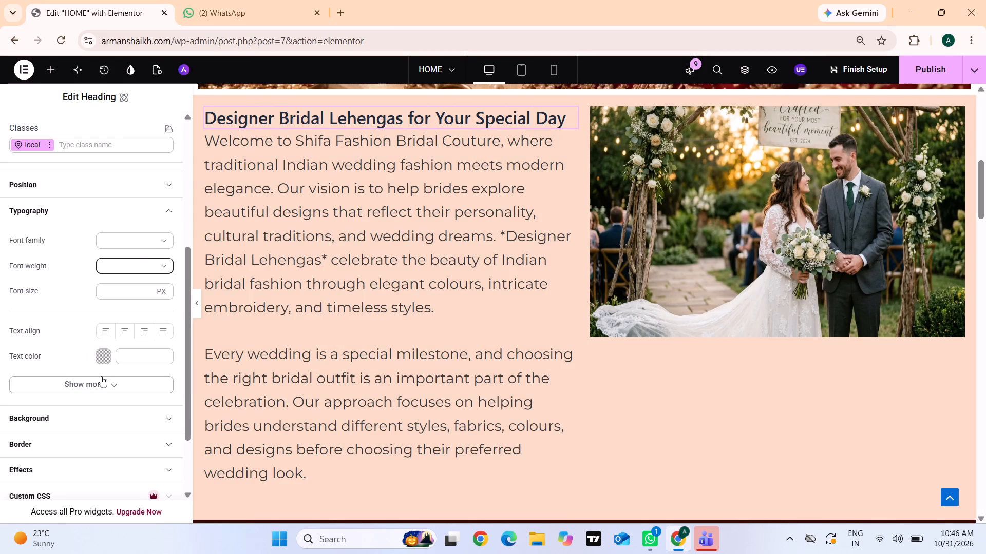
# Examine the additional typography options and the other style sections of the heading "Designer Bridal Lehengas for Your Special Day".
pyautogui.click(106, 380)
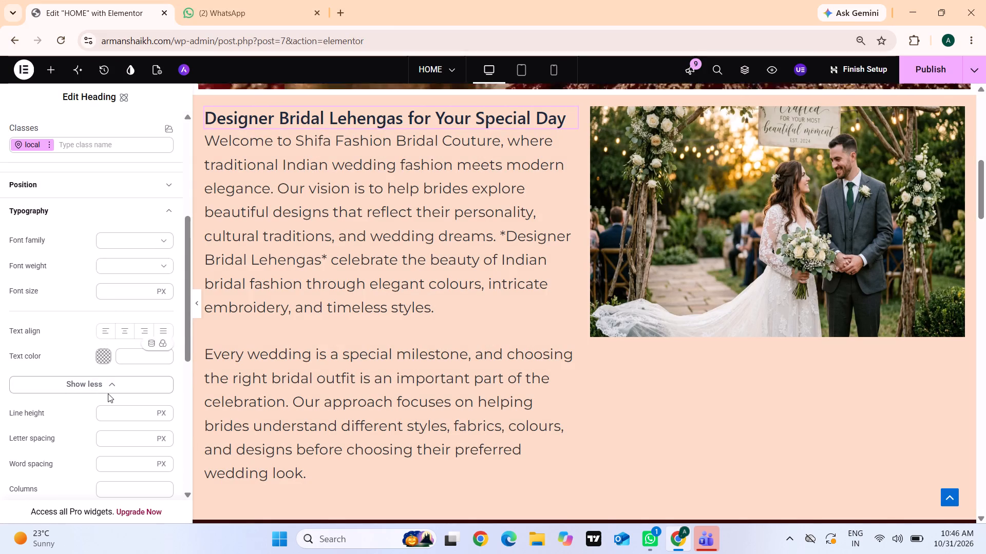
pyautogui.click(108, 393)
pyautogui.click(110, 386)
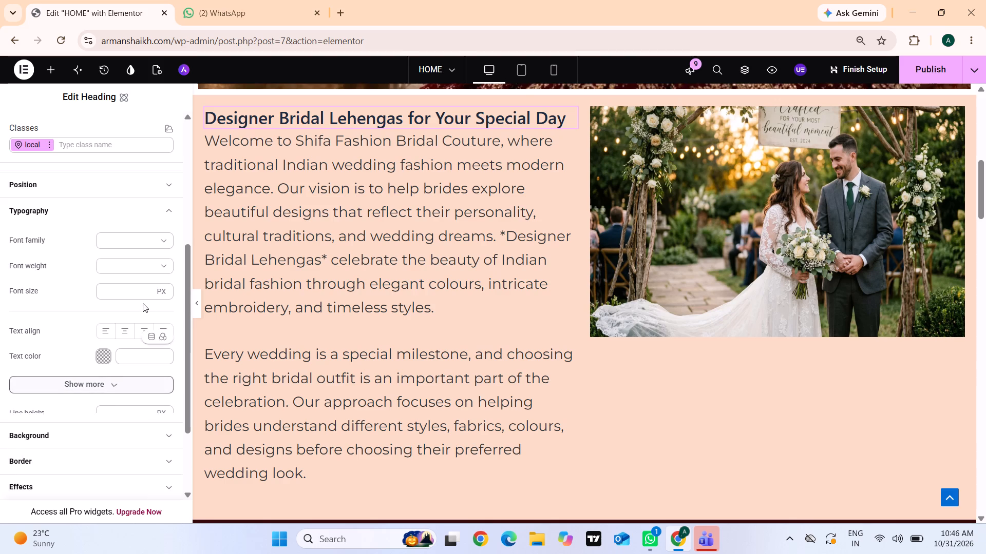
pyautogui.scroll(1, 147, 285)
pyautogui.click(167, 271)
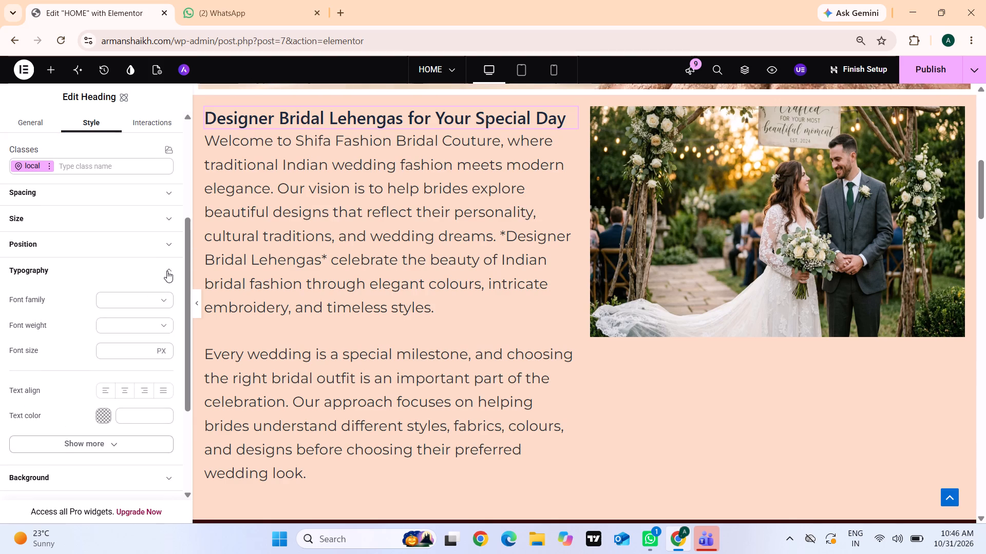
pyautogui.scroll(3, 108, 265)
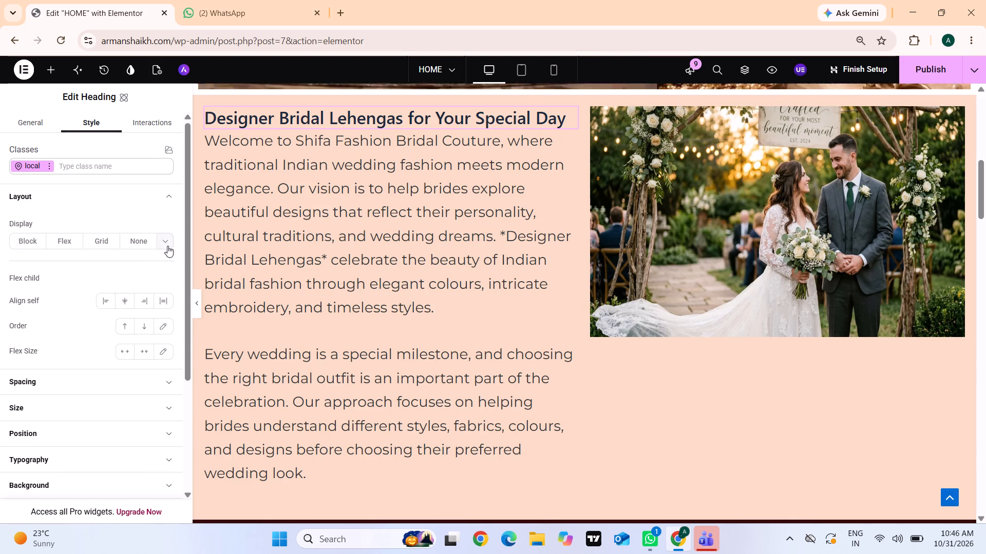
pyautogui.click(167, 199)
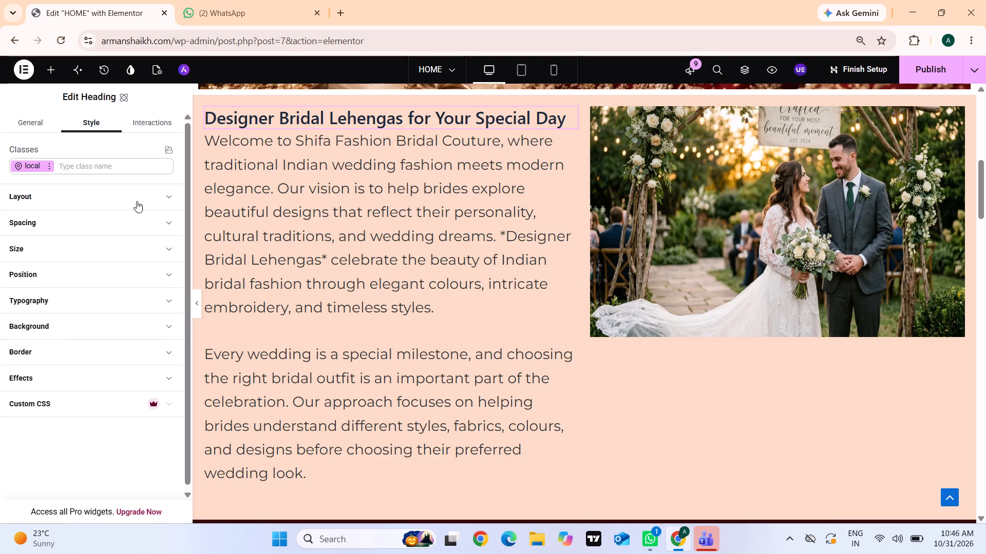
pyautogui.scroll(1, 137, 201)
pyautogui.scroll(2, 109, 240)
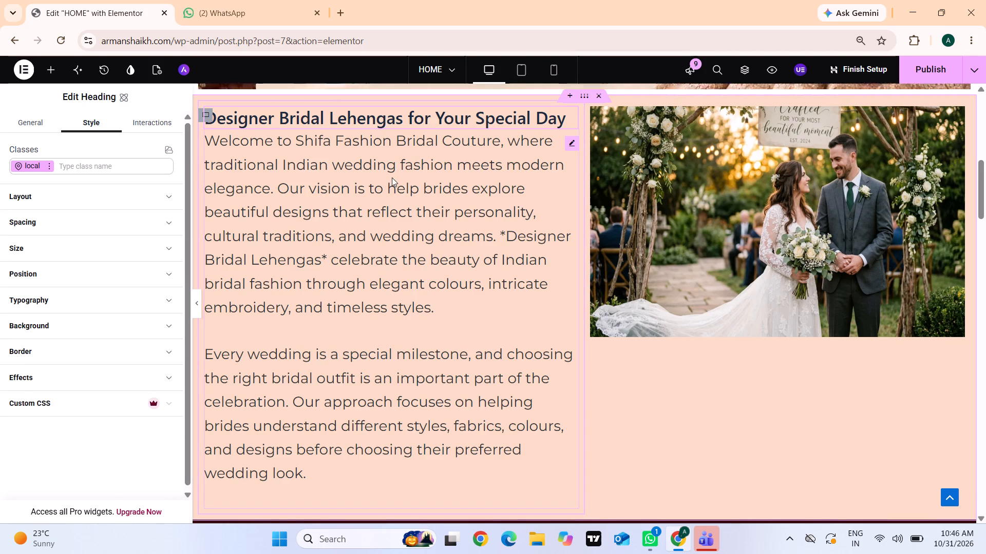
# Join the paragraph starting "Every wedding is a special milestone" onto the preceding one after "timeless styles.", separated by a single space.
pyautogui.click(268, 351)
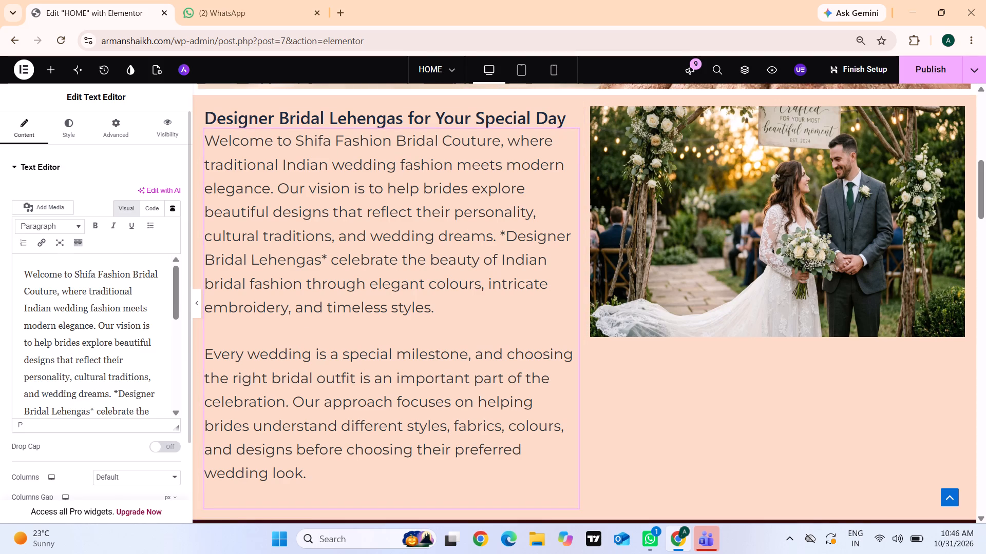
pyautogui.scroll(-2, 104, 366)
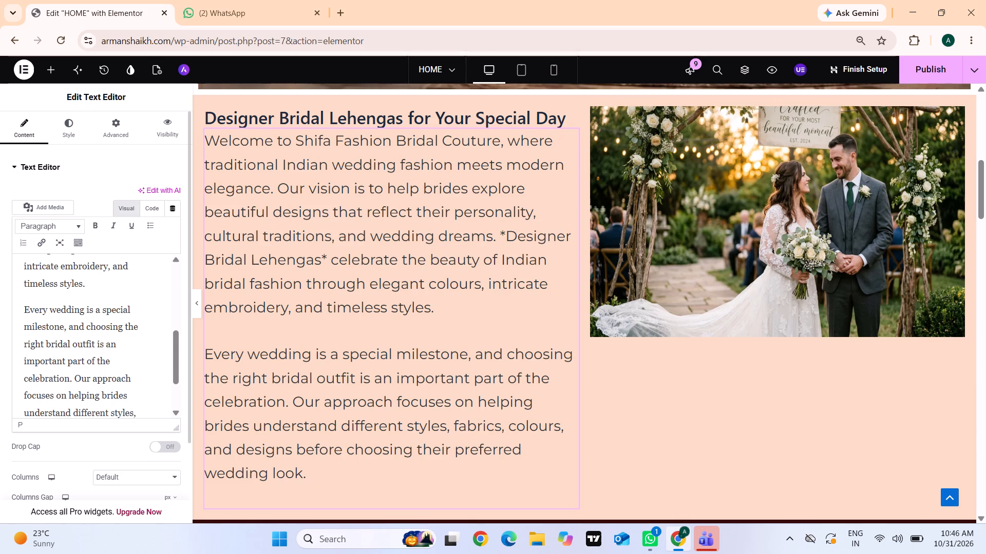
pyautogui.doubleClick(24, 311)
pyautogui.click(24, 311)
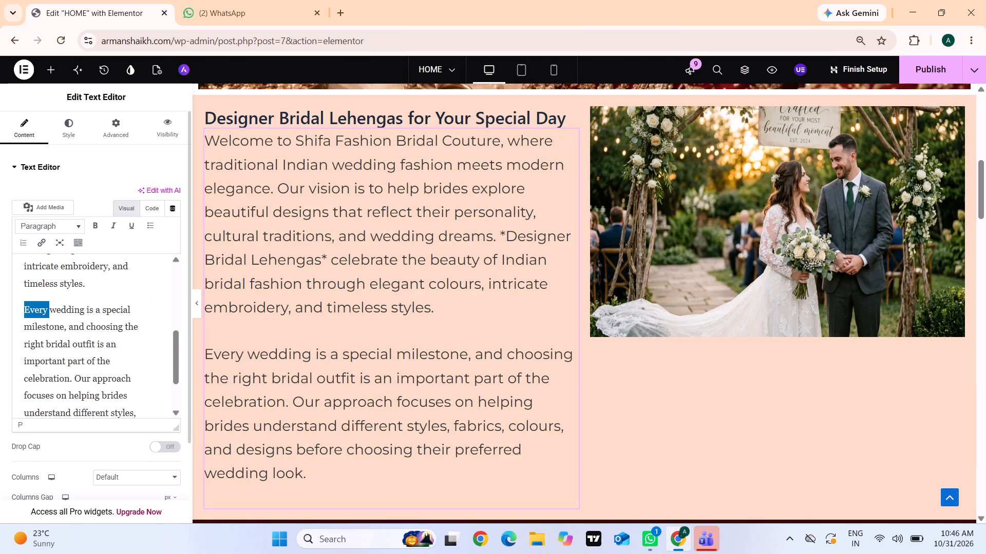
pyautogui.press('BackSpace')
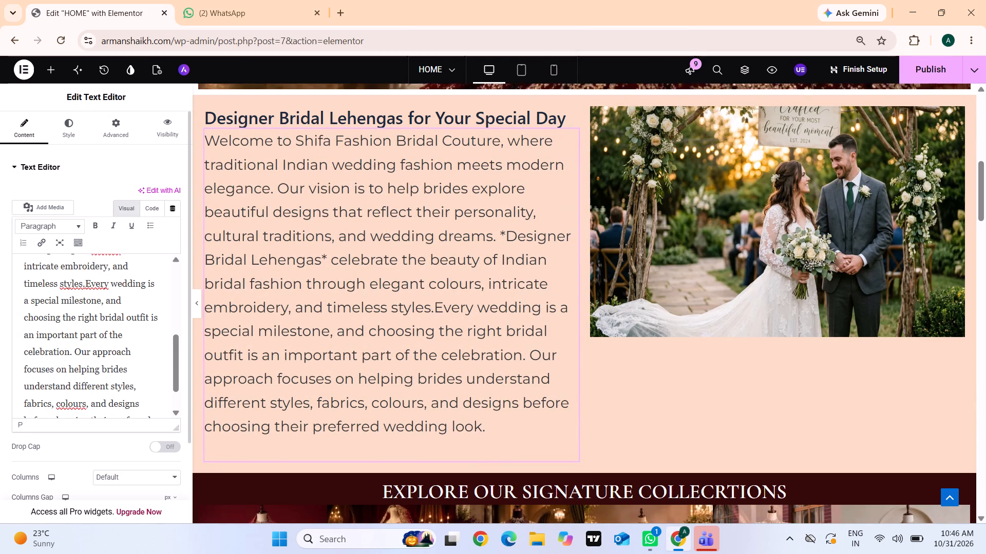
pyautogui.press('Return')
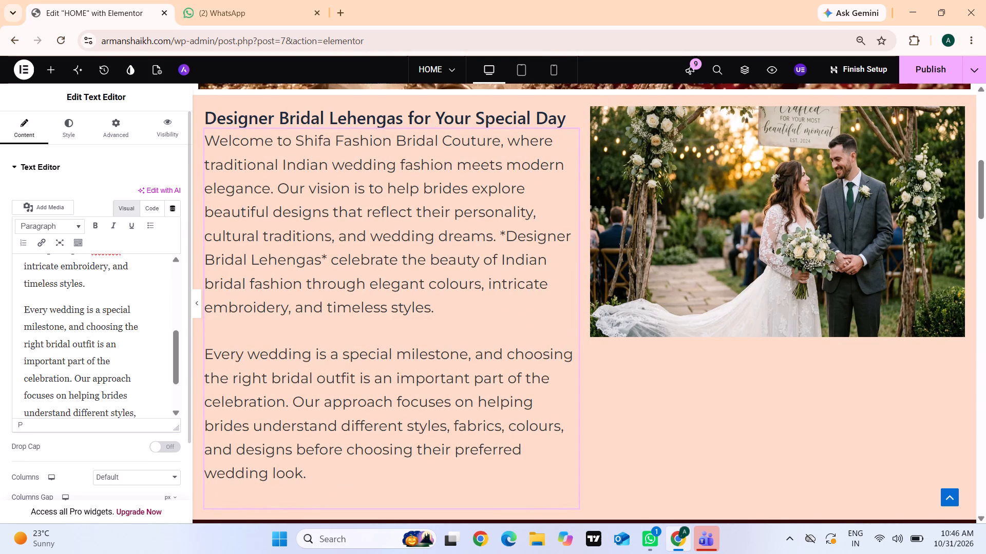
pyautogui.press('Return')
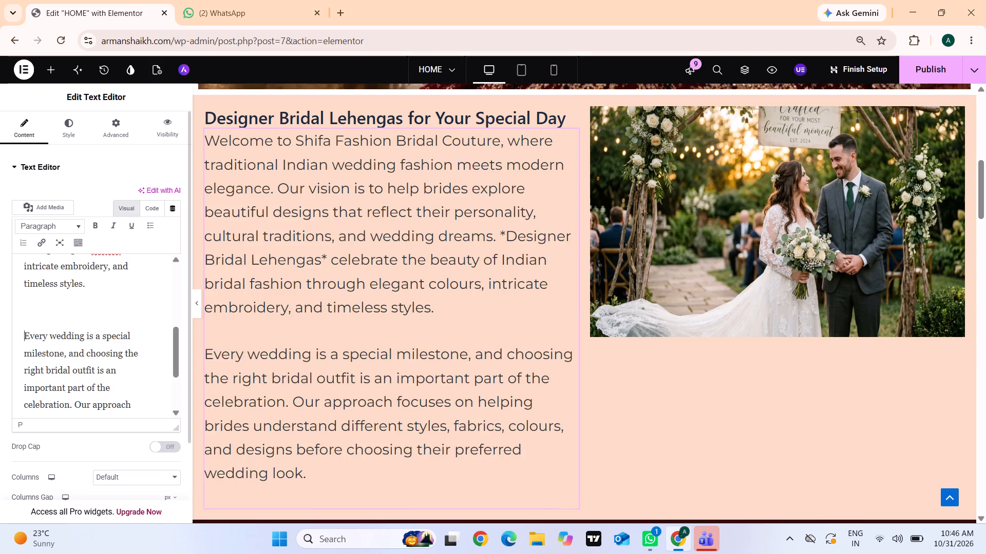
pyautogui.press('BackSpace')
pyautogui.press('BackSpace')
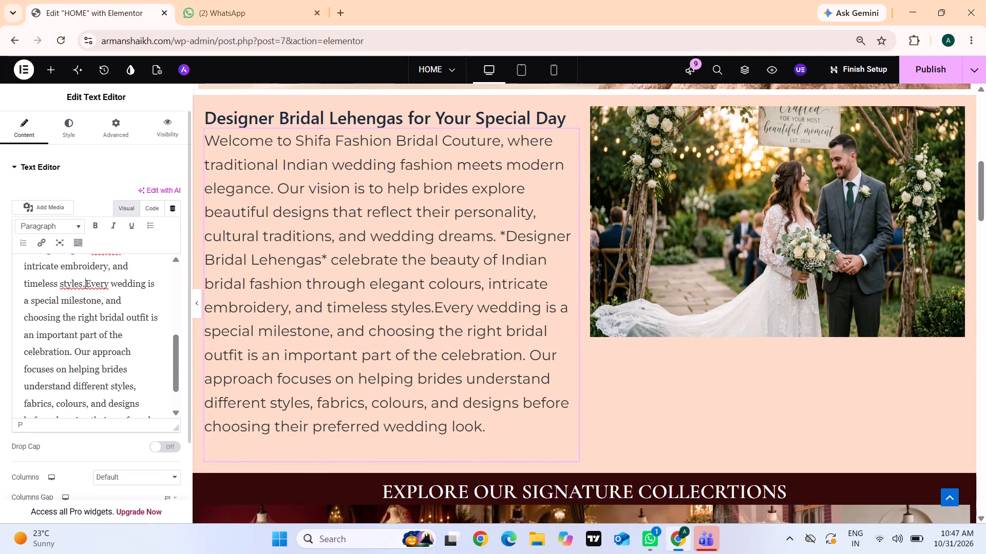
pyautogui.press('space')
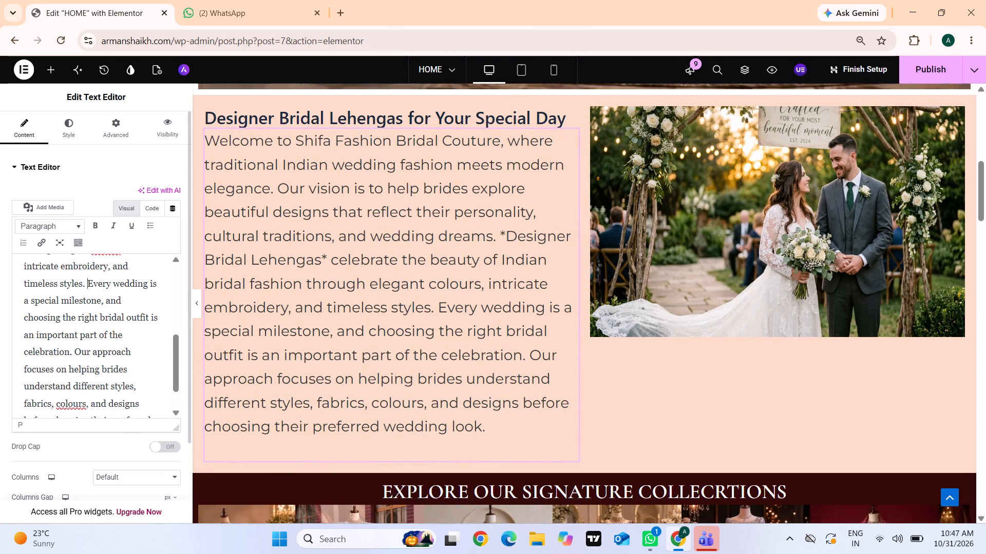
pyautogui.click(637, 418)
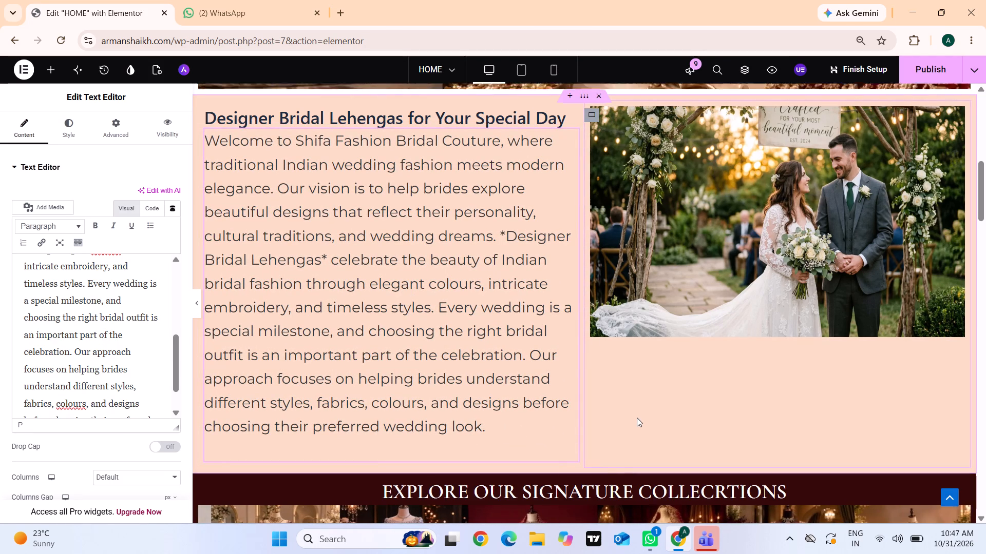
# Publish the HOME page with the edited bridal couture text.
pyautogui.click(932, 68)
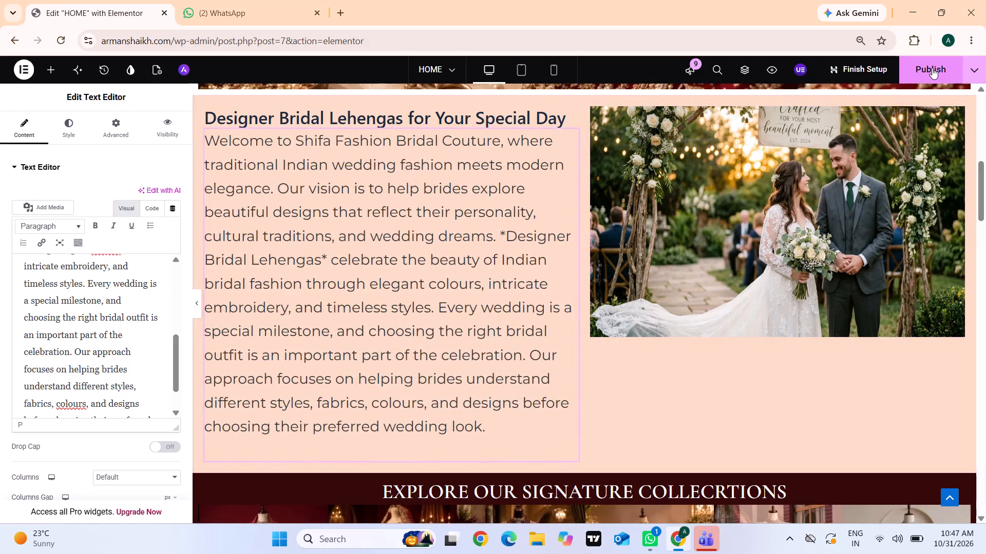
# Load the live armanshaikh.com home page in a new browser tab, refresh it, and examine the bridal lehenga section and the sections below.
pyautogui.click(342, 12)
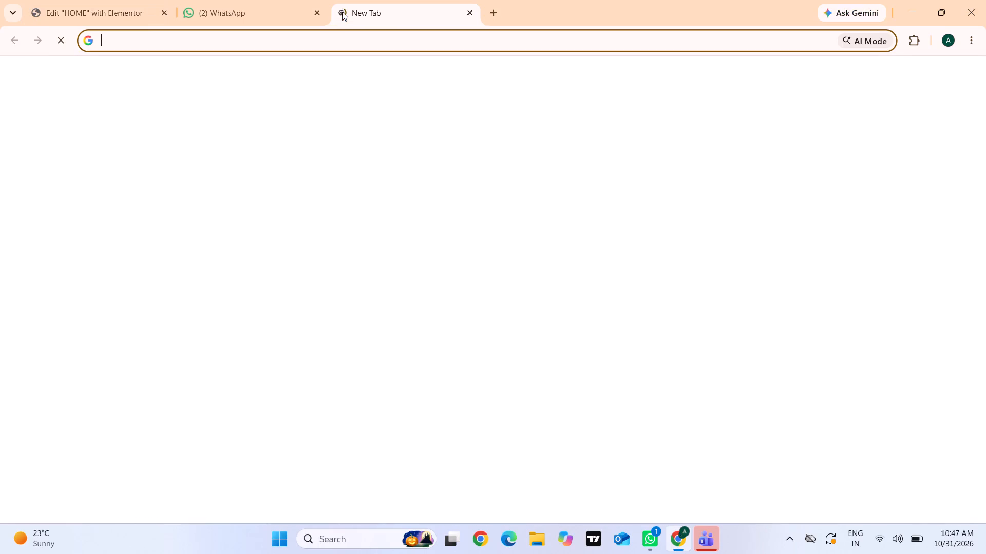
pyautogui.click(275, 313)
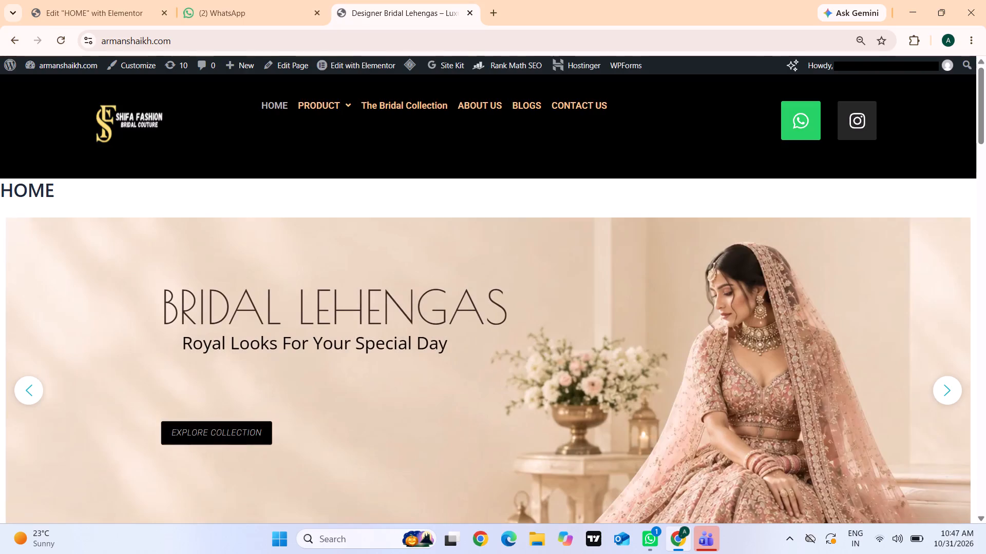
pyautogui.click(64, 40)
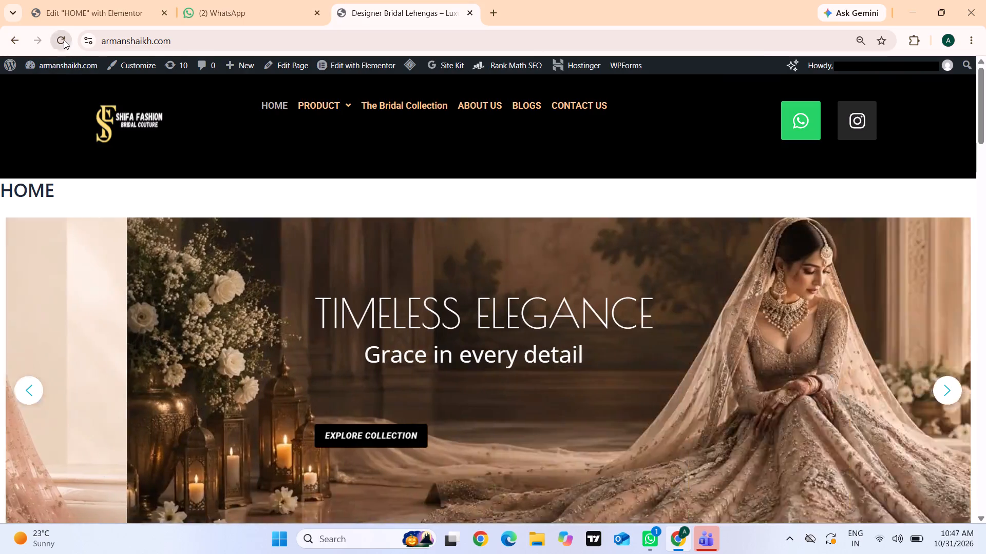
pyautogui.scroll(-5, 183, 155)
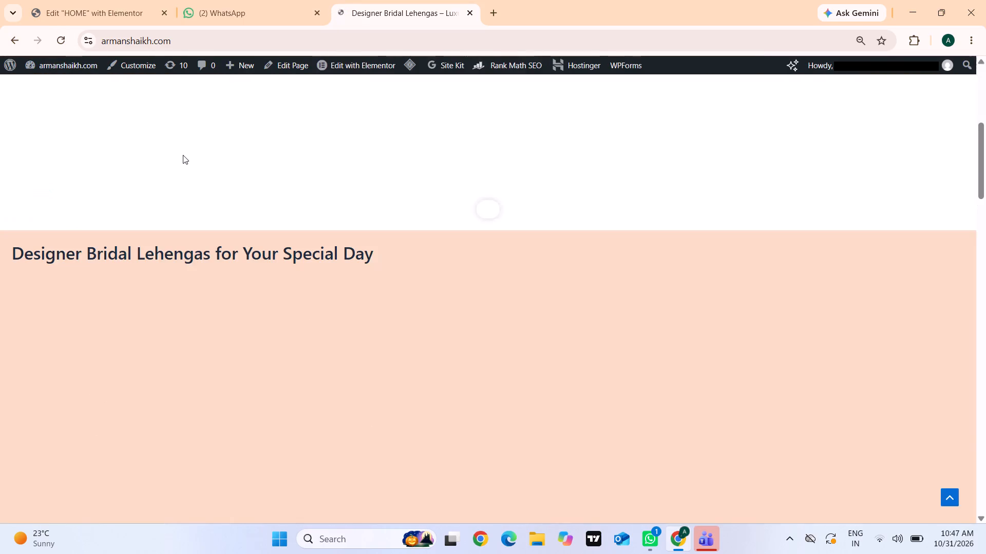
pyautogui.hscroll(1, 183, 155)
pyautogui.scroll(-1, 183, 155)
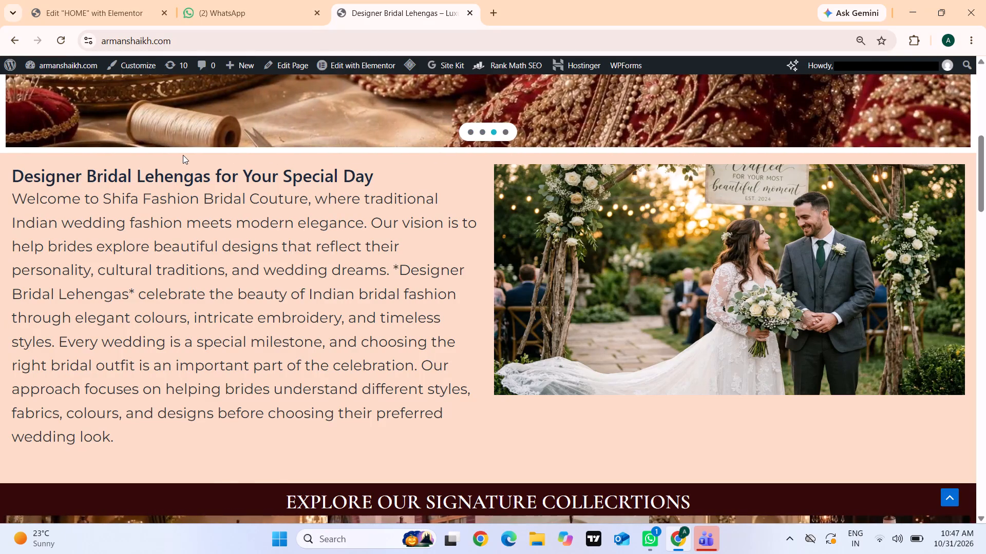
pyautogui.scroll(-5, 183, 155)
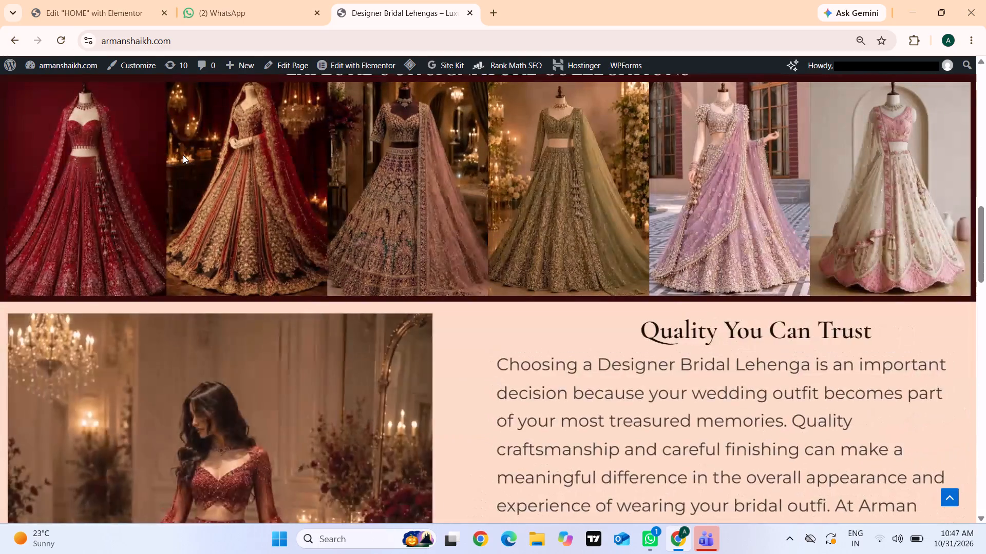
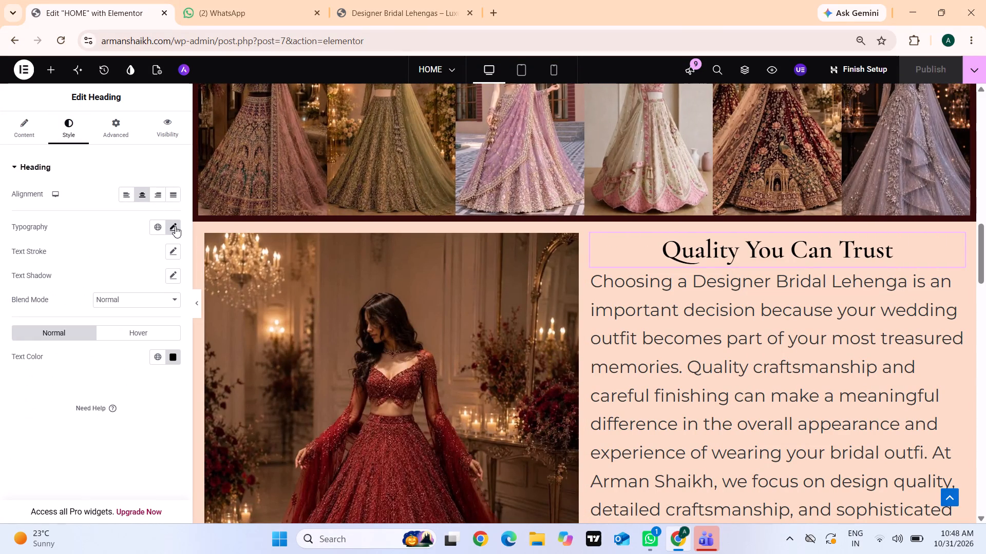
# Replace the heading text "Quality You Can Trust" above the paragraph on choosing a designer bridal lehenga with "Discover Our Bridal Collection".
pyautogui.click(175, 226)
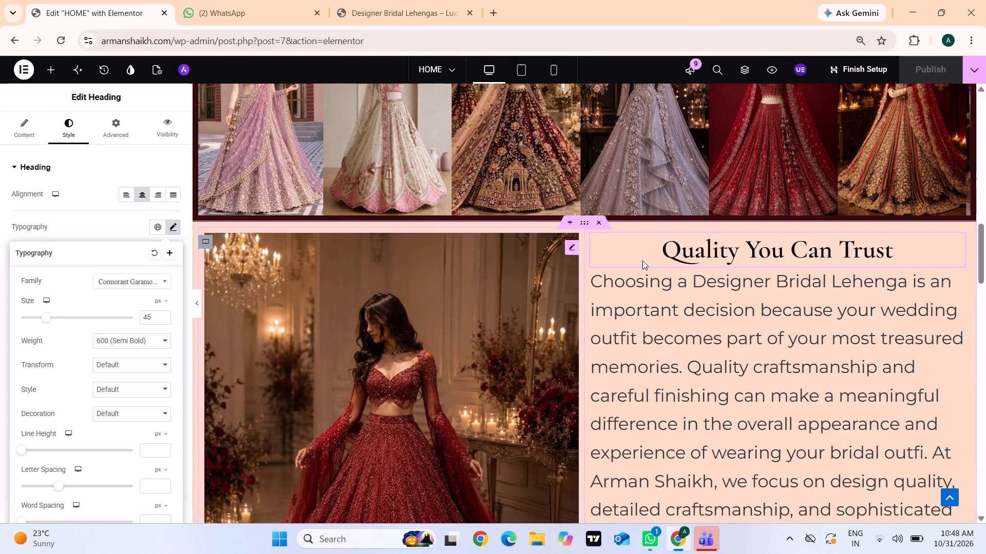
pyautogui.click(660, 261)
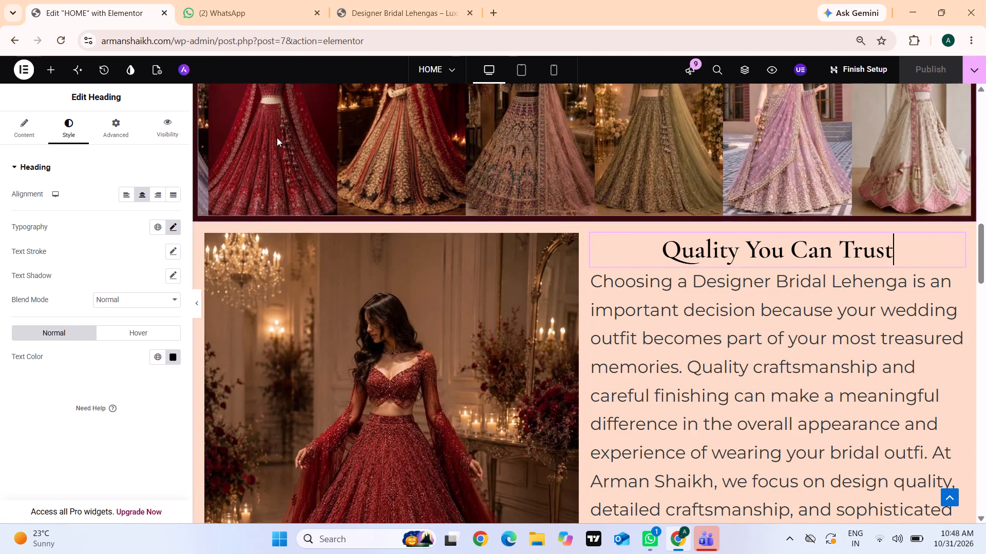
pyautogui.click(22, 134)
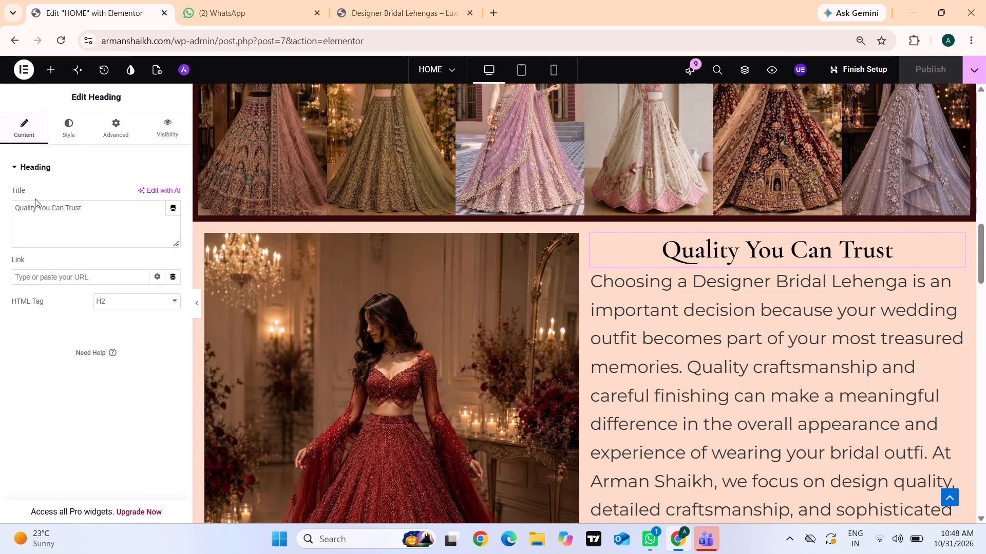
pyautogui.click(11, 207)
pyautogui.moveTo(14, 207); pyautogui.dragTo(108, 209)
pyautogui.press('BackSpace')
pyautogui.hotkey('ctrl', 'v')
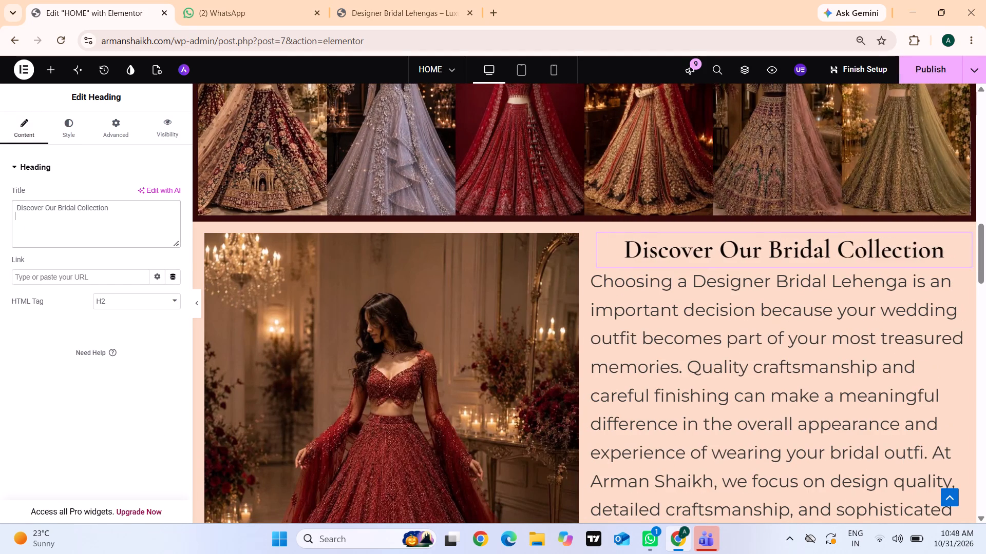
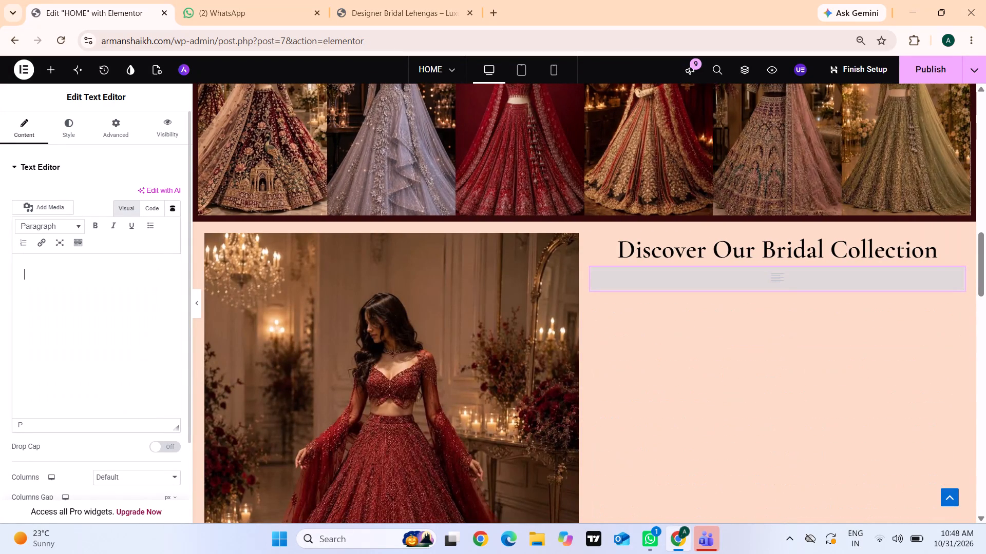
# Paste the copied text starting "Explore bridal fashion inspiration" into the empty text block under "Discover Our Bridal Collection" and review it.
pyautogui.hotkey('ctrl', 'v')
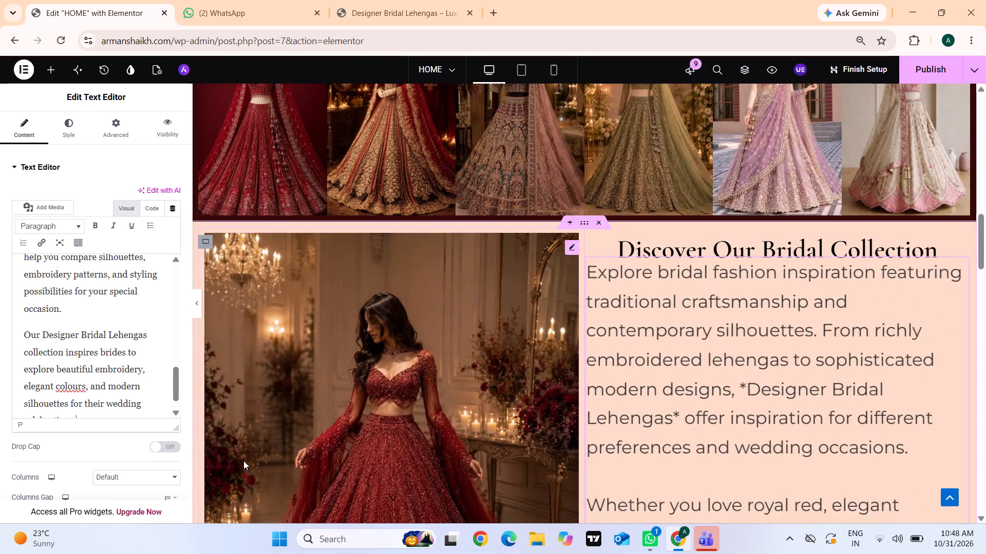
pyautogui.scroll(5, 147, 354)
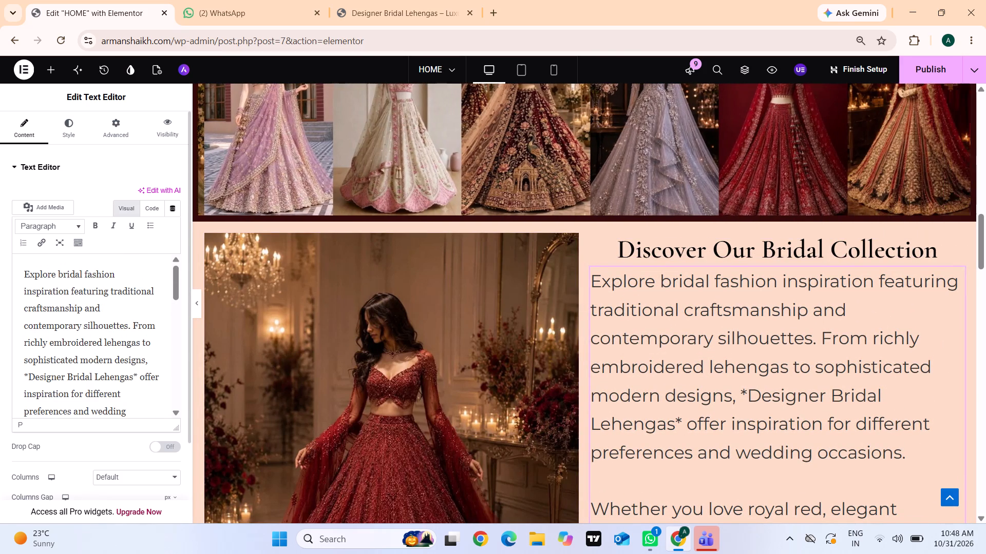
pyautogui.scroll(-2, 129, 354)
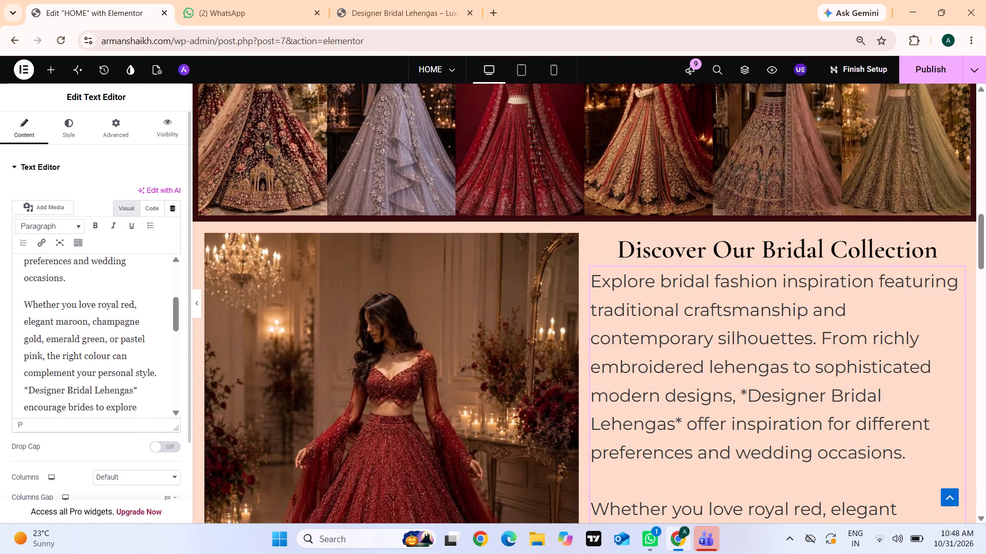
# Merge the text under "Discover Our Bridal Collection" into one paragraph, joining at "Whether you love", "Our bridal collection" and "Our Designer Bridal Lehengas" with single spaces.
pyautogui.click(22, 305)
pyautogui.press('BackSpace')
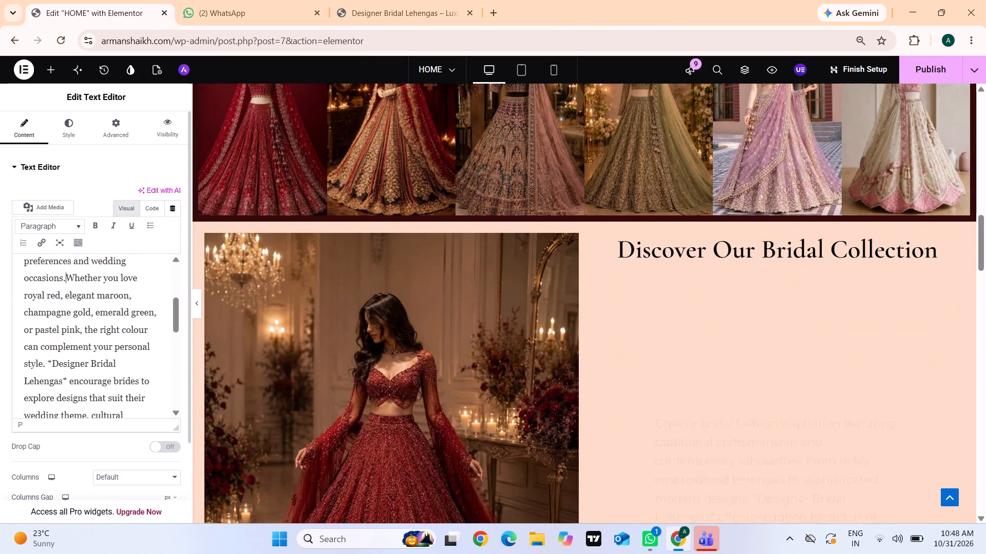
pyautogui.press('space')
pyautogui.scroll(-1, 42, 337)
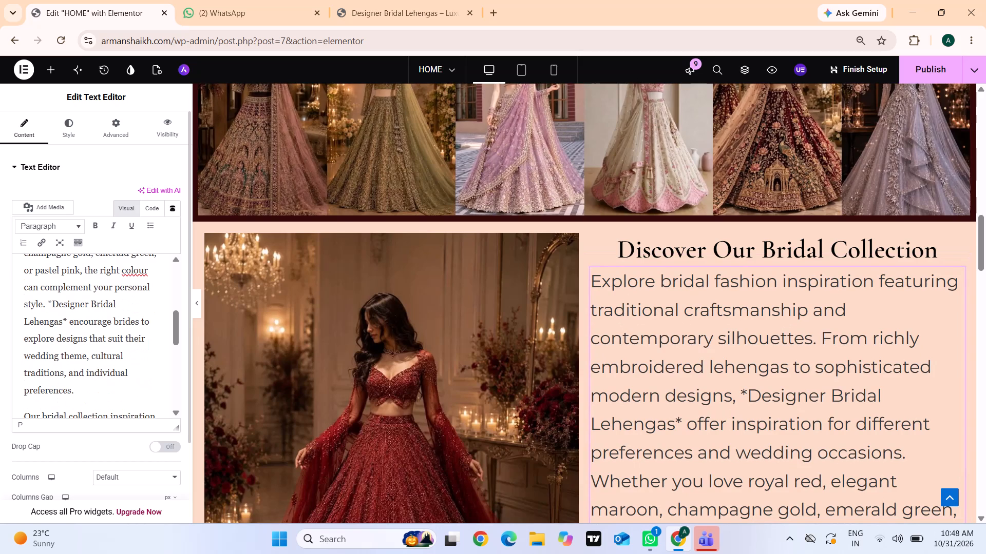
pyautogui.scroll(-1, 30, 381)
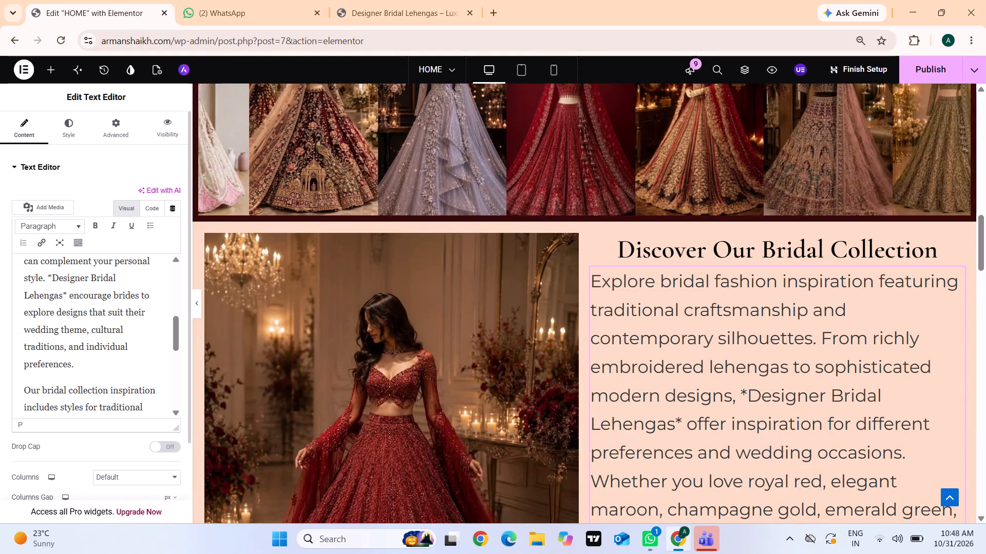
pyautogui.click(23, 387)
pyautogui.press('BackSpace')
pyautogui.press('space')
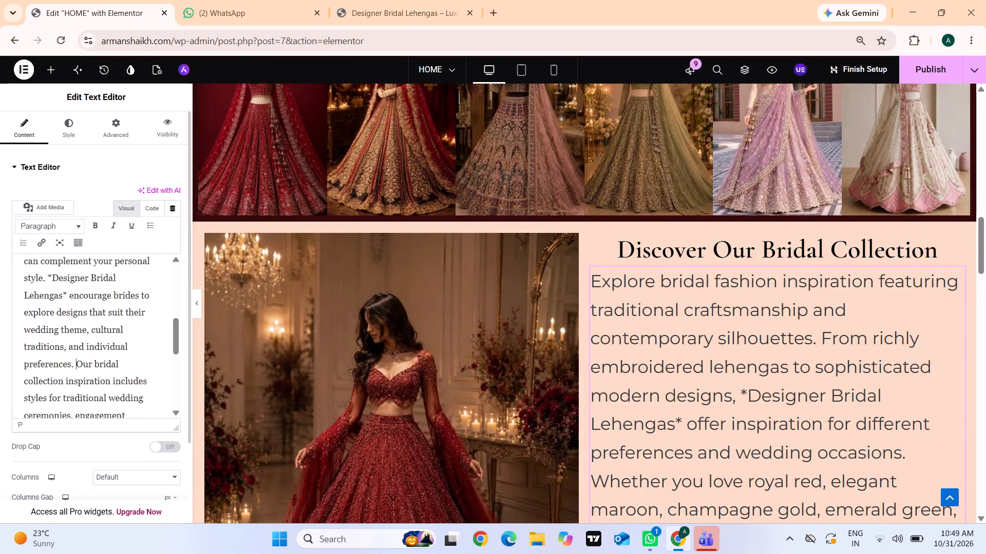
pyautogui.scroll(-3, 66, 371)
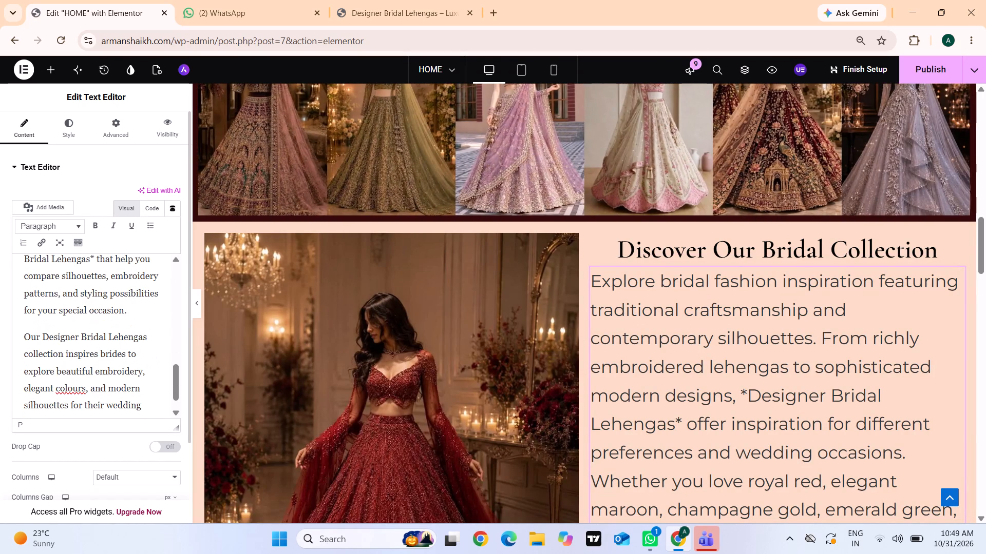
pyautogui.scroll(-1, 75, 339)
pyautogui.click(23, 334)
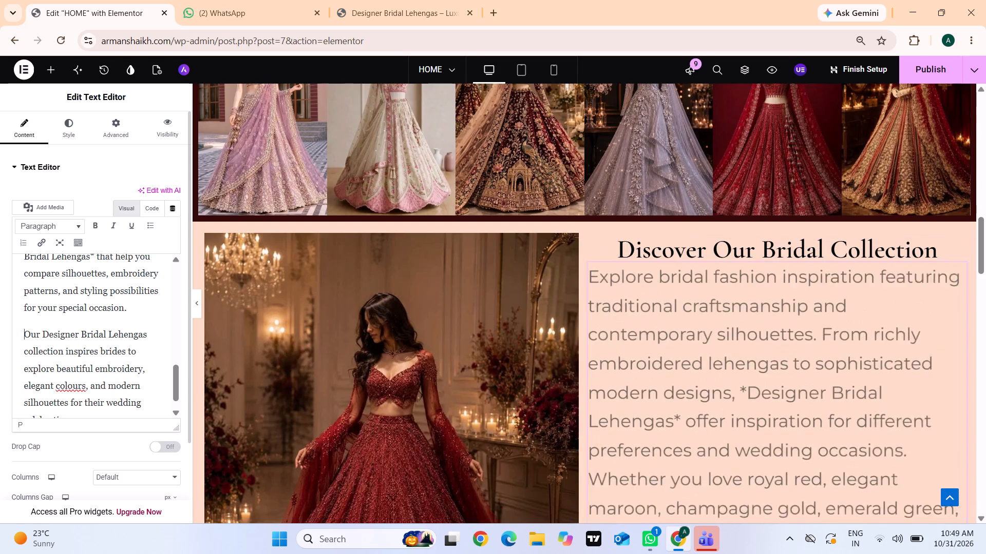
pyautogui.press('BackSpace')
pyautogui.press('space')
pyautogui.scroll(-1, 90, 339)
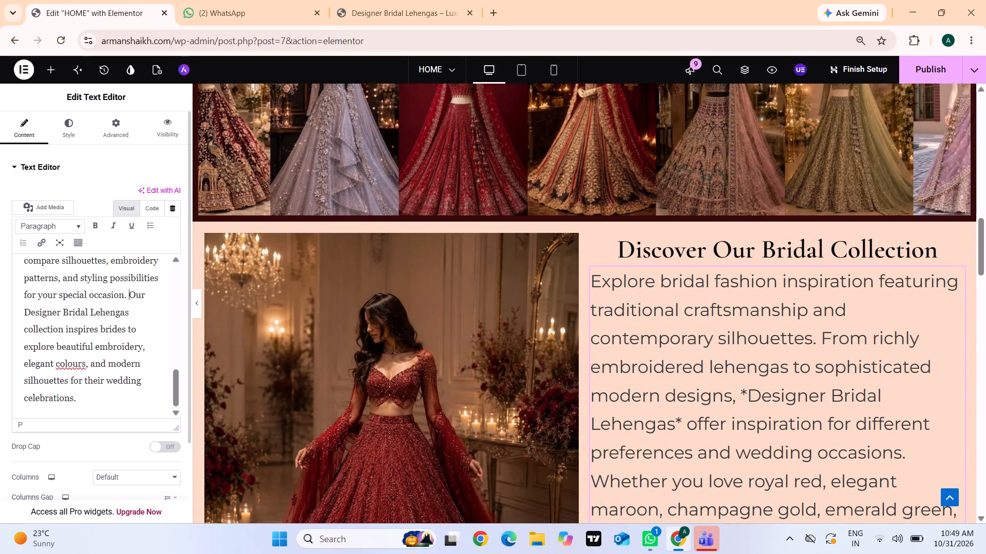
# Set the typography size of the paragraph under "Discover Our Bridal Collection" to 25 px.
pyautogui.scroll(-1, 90, 339)
pyautogui.scroll(-4, 643, 345)
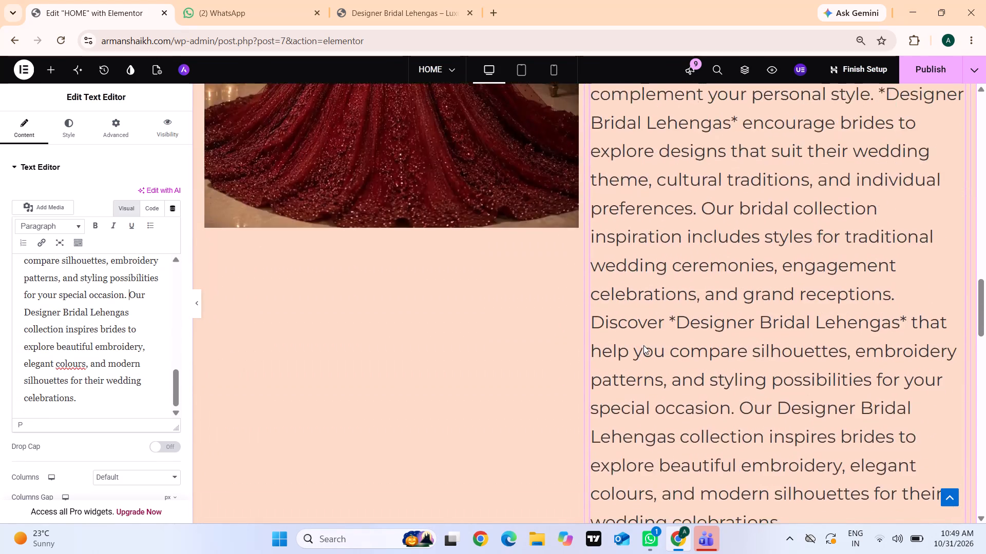
pyautogui.scroll(-2, 643, 345)
pyautogui.scroll(3, 643, 345)
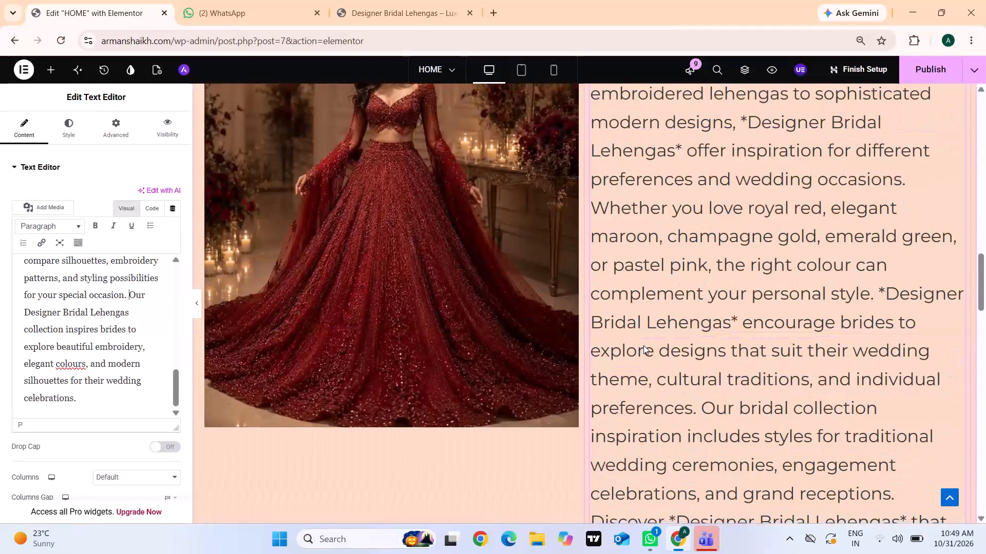
pyautogui.click(77, 124)
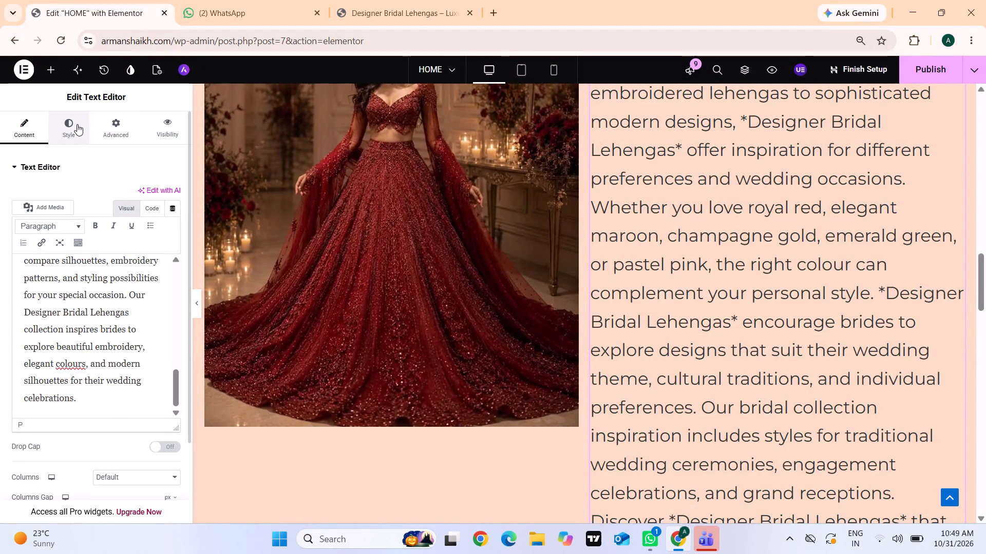
pyautogui.click(165, 220)
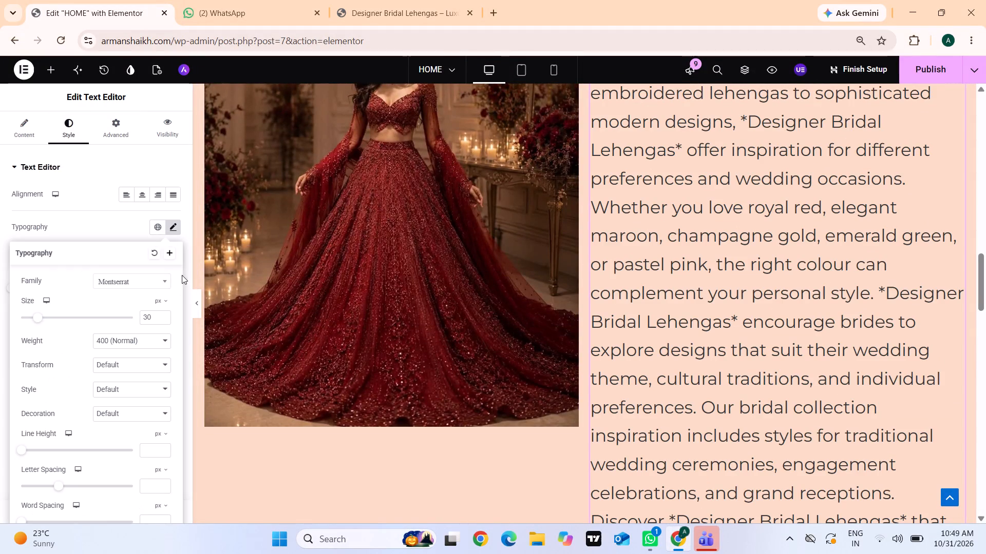
pyautogui.click(153, 316)
pyautogui.press('BackSpace')
pyautogui.press('BackSpace')
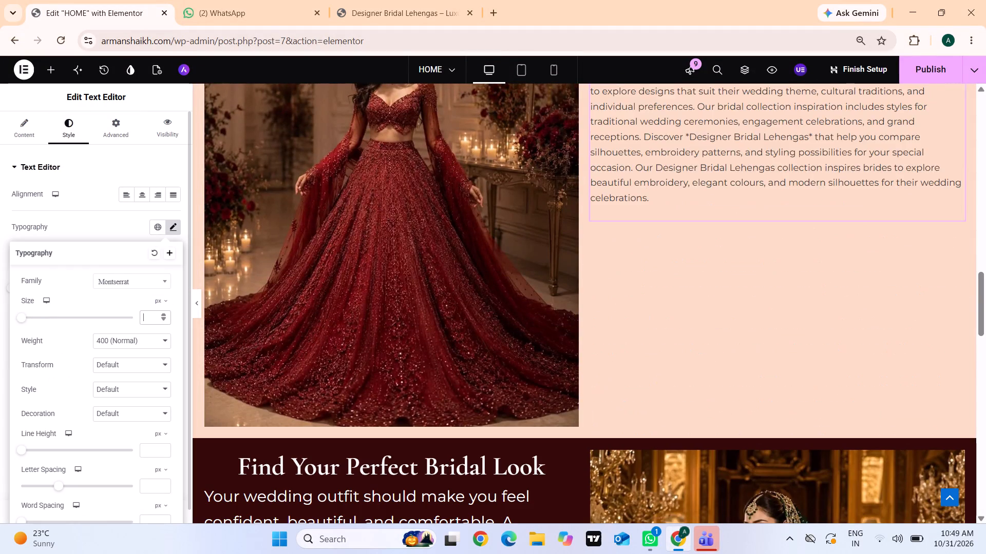
pyautogui.write('25')
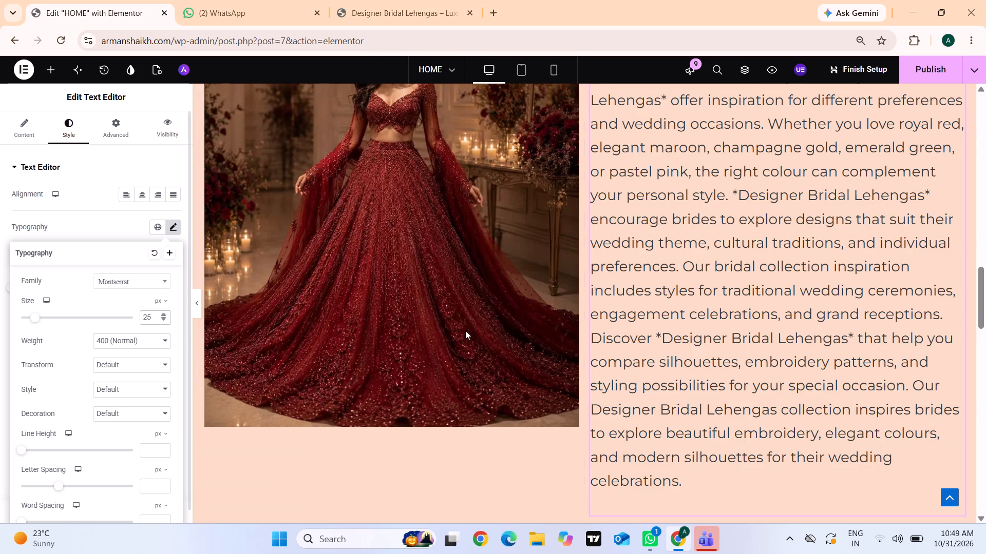
# Publish the HOME page with the merged and resized "Discover Our Bridal Collection" text.
pyautogui.scroll(2, 465, 330)
pyautogui.scroll(-1, 582, 309)
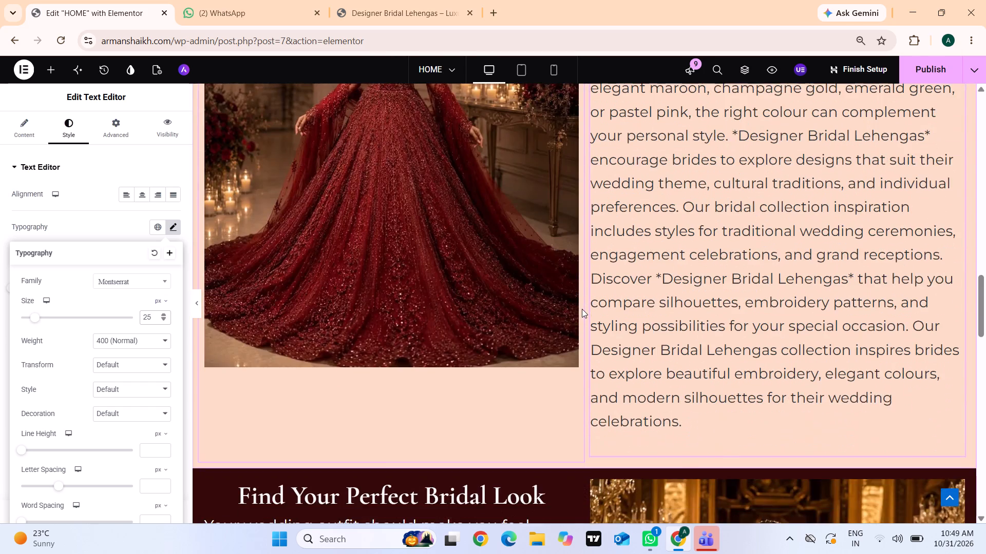
pyautogui.scroll(-2, 582, 309)
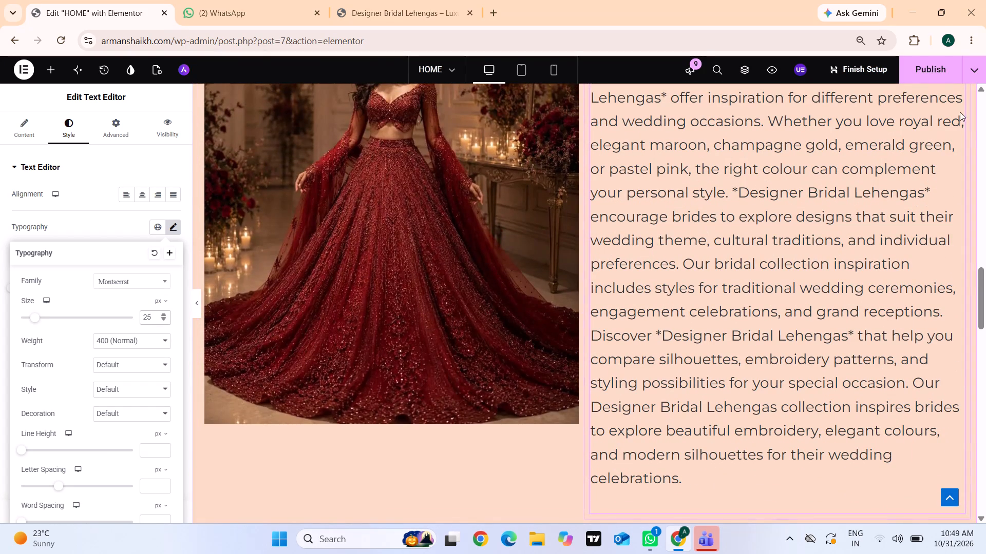
pyautogui.click(925, 70)
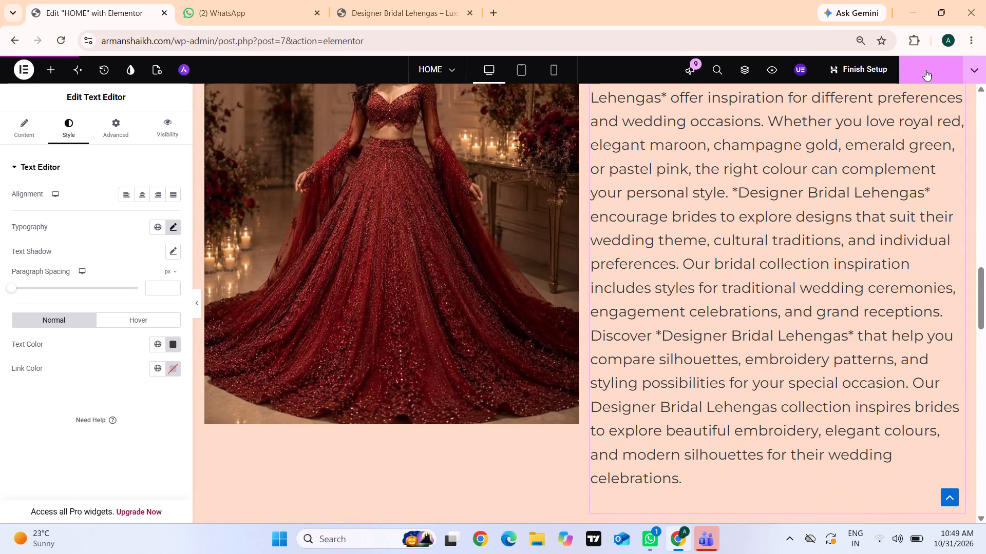
# Switch to the live Designer Bridal Lehengas home page to compare its bridal section with the edited one.
pyautogui.click(387, 4)
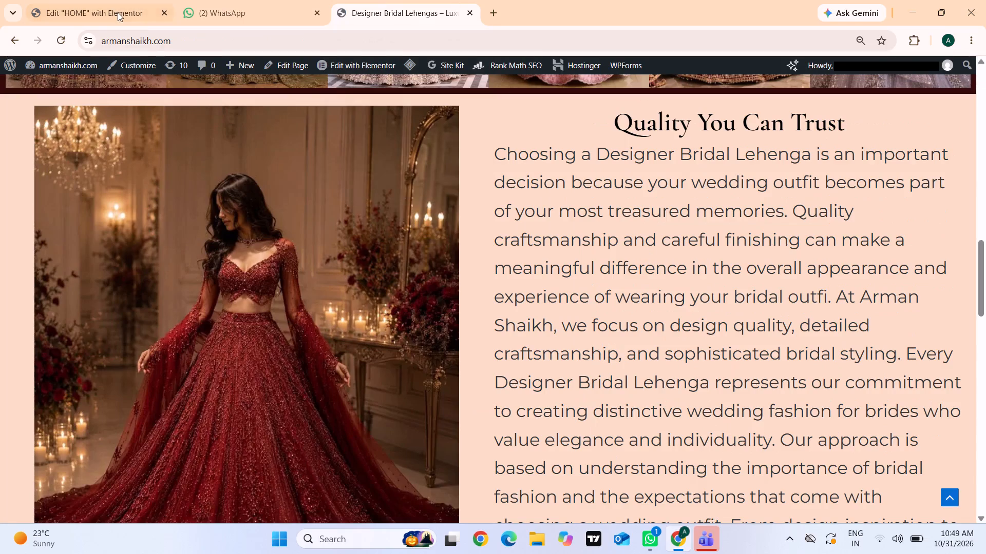
# Reload the live home page and review the updated "Discover Our Bridal Collection" heading, paragraph and image.
pyautogui.click(61, 37)
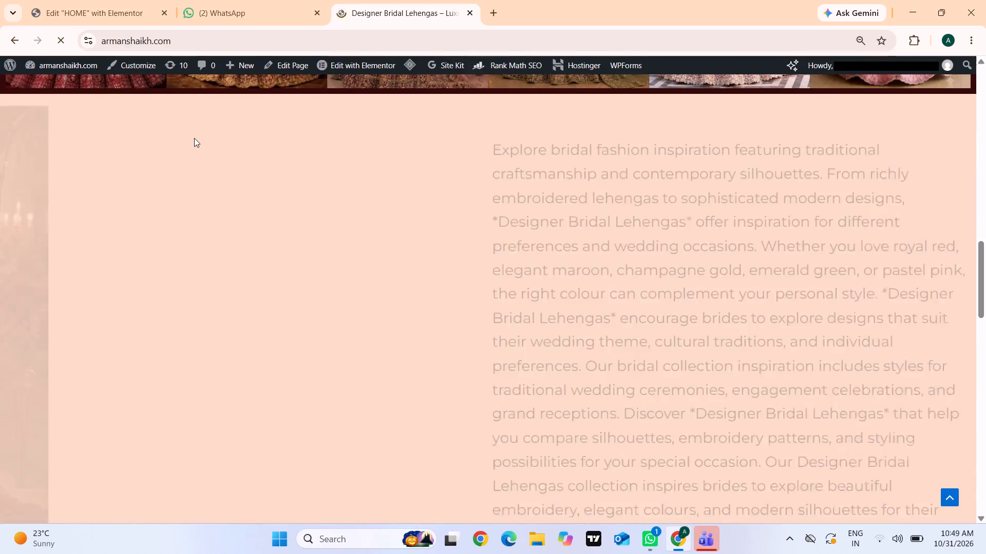
pyautogui.scroll(-2, 414, 222)
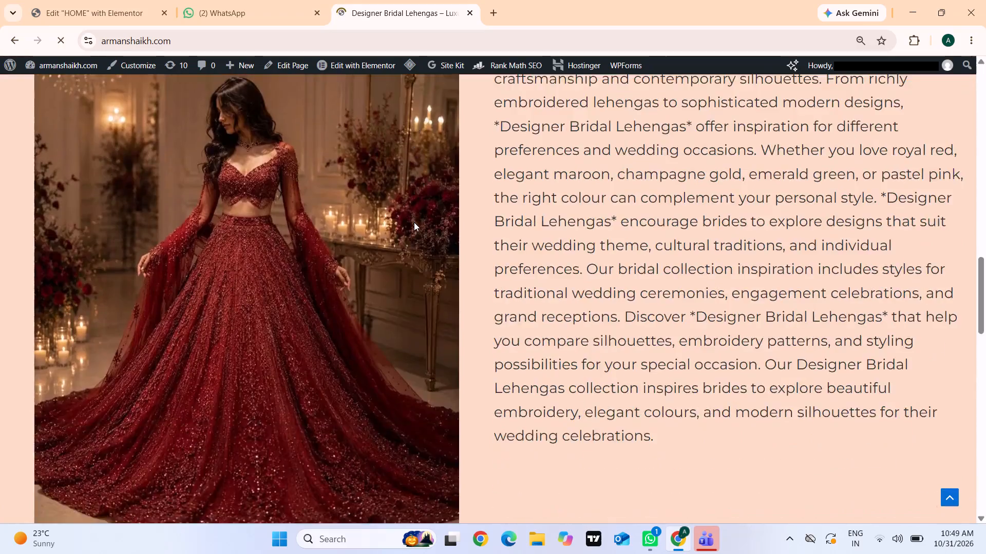
pyautogui.scroll(-1, 414, 222)
pyautogui.scroll(5, 414, 222)
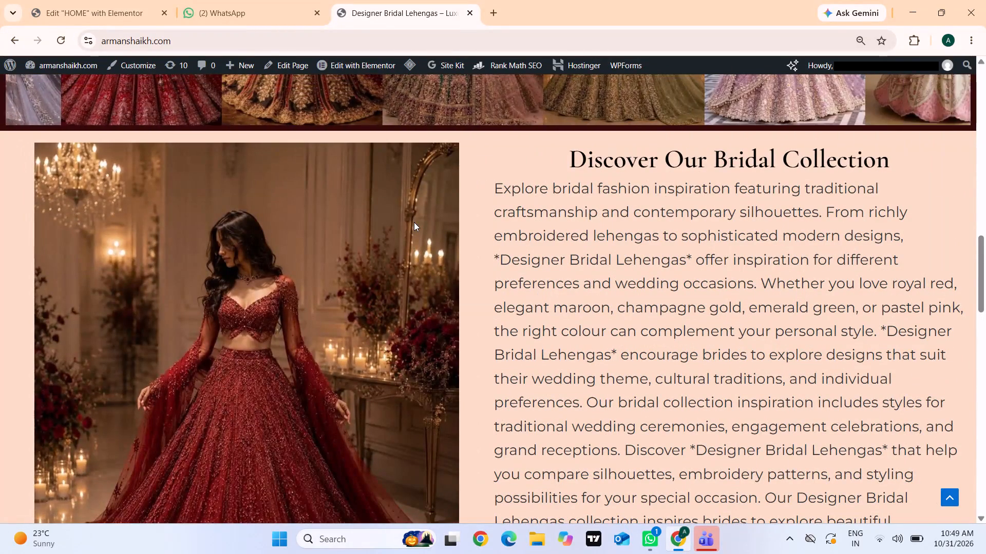
pyautogui.scroll(1, 414, 222)
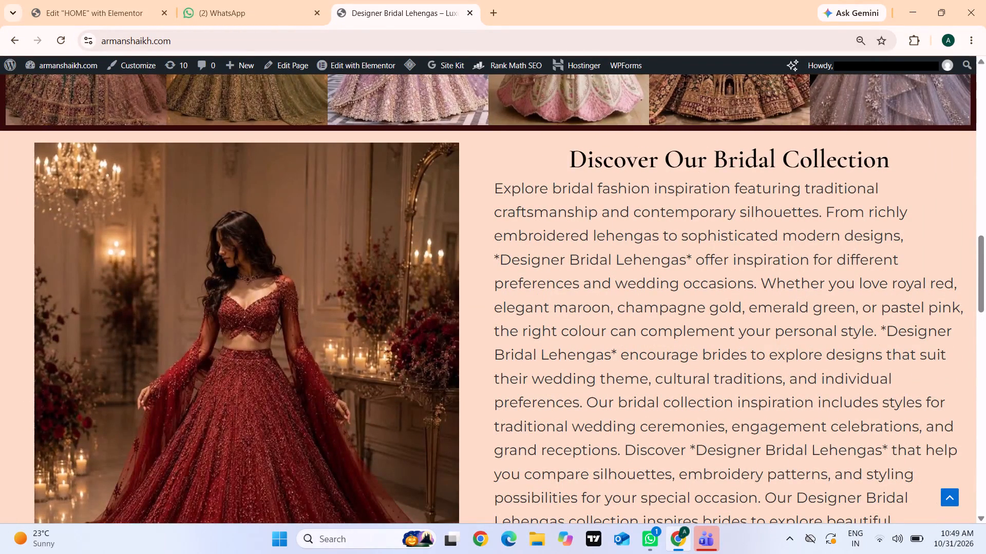
# Back in the Elementor editor, center-align the paragraph under "Discover Our Bridal Collection" and look over the section down to "Find Your Perfect Bridal Look".
pyautogui.click(87, 0)
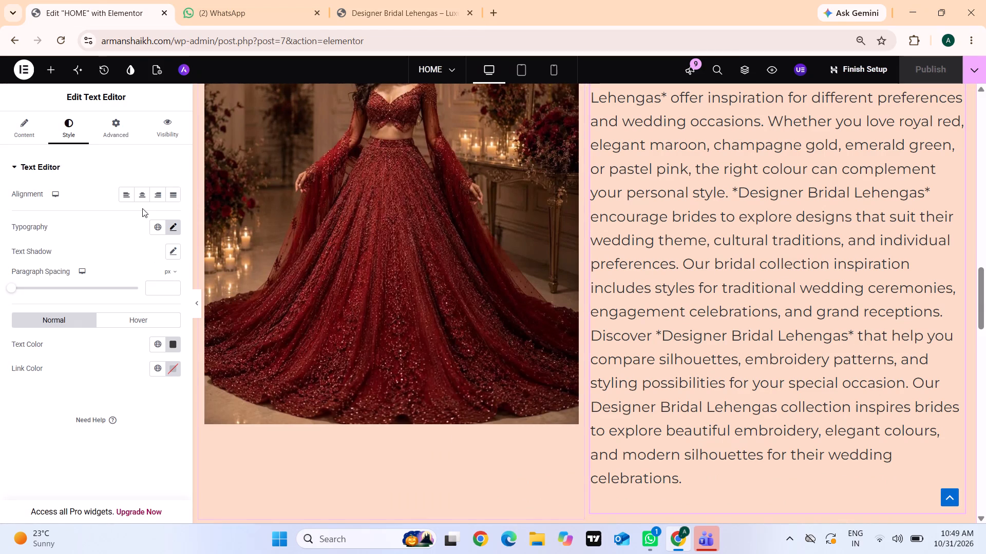
pyautogui.click(139, 200)
pyautogui.scroll(2, 458, 191)
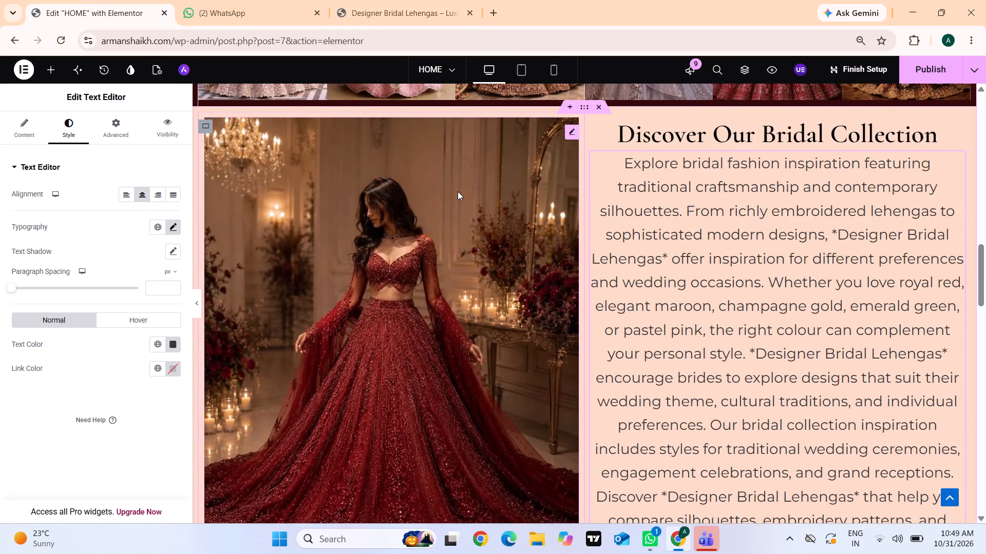
pyautogui.scroll(-1, 458, 191)
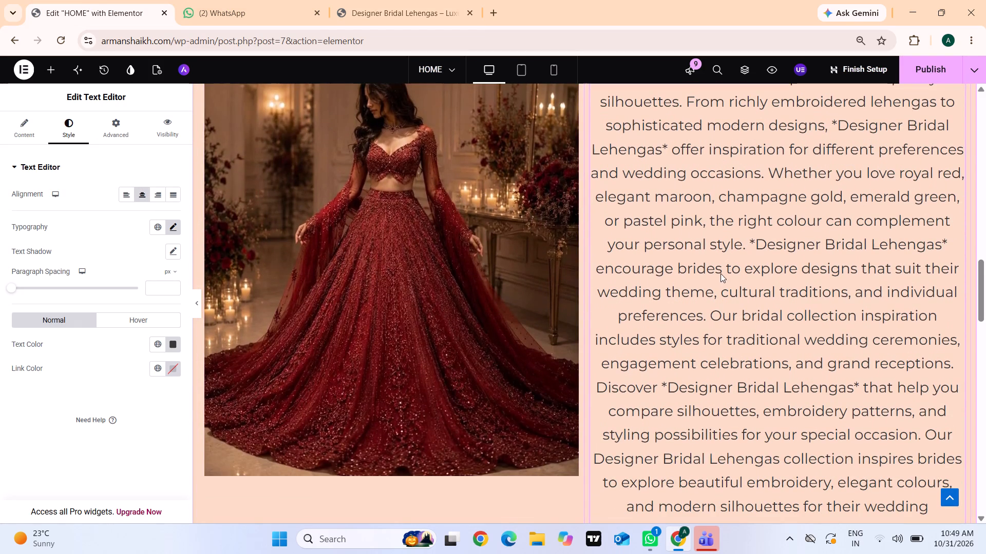
pyautogui.scroll(-3, 719, 274)
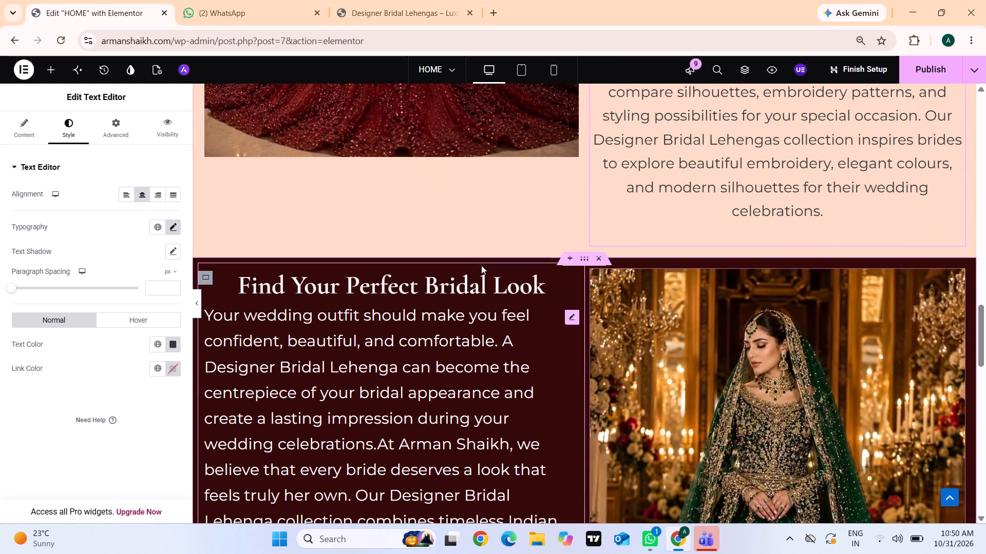
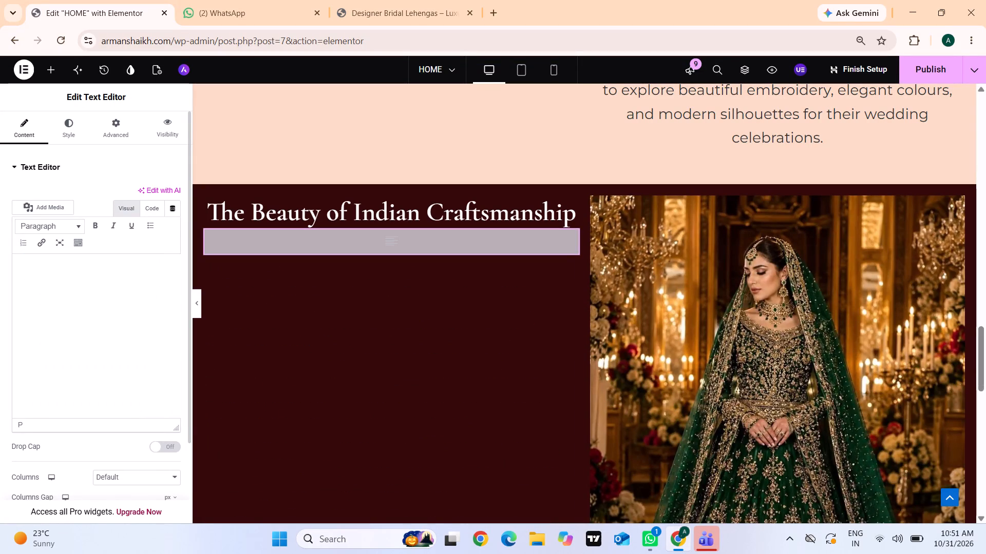
# Fill the empty text block under "The Beauty of Indian Craftsmanship" with the copied paragraphs beginning "Indian bridal fashion is known for its artistic heritage".
pyautogui.press('BackSpace')
pyautogui.press('BackSpace')
pyautogui.hotkey('ctrl', 'v')
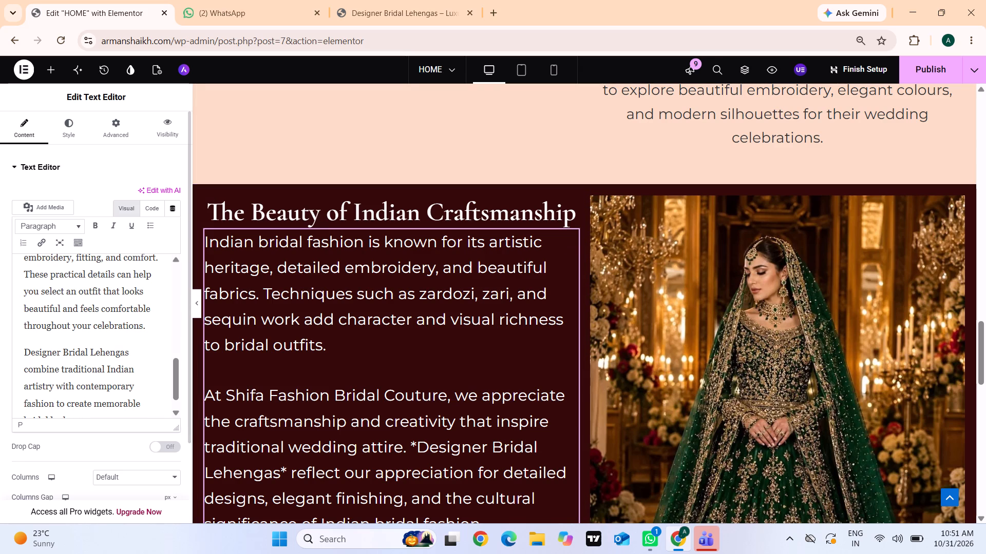
# Join the "Designer Bridal Lehengas combine" paragraph under "The Beauty of Indian Craftsmanship" to the one ending "throughout your celebrations." with a single space.
pyautogui.click(24, 355)
pyautogui.press('BackSpace')
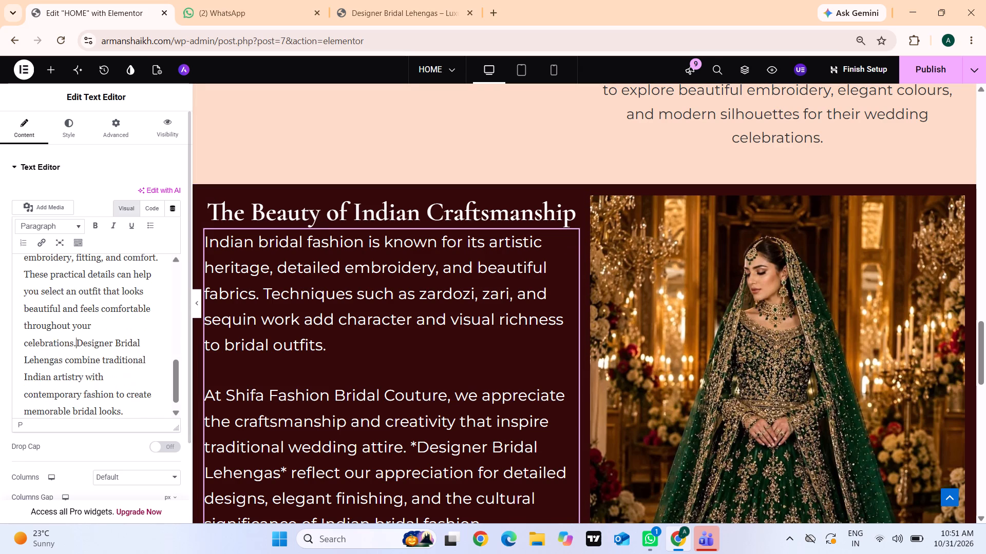
pyautogui.press('space')
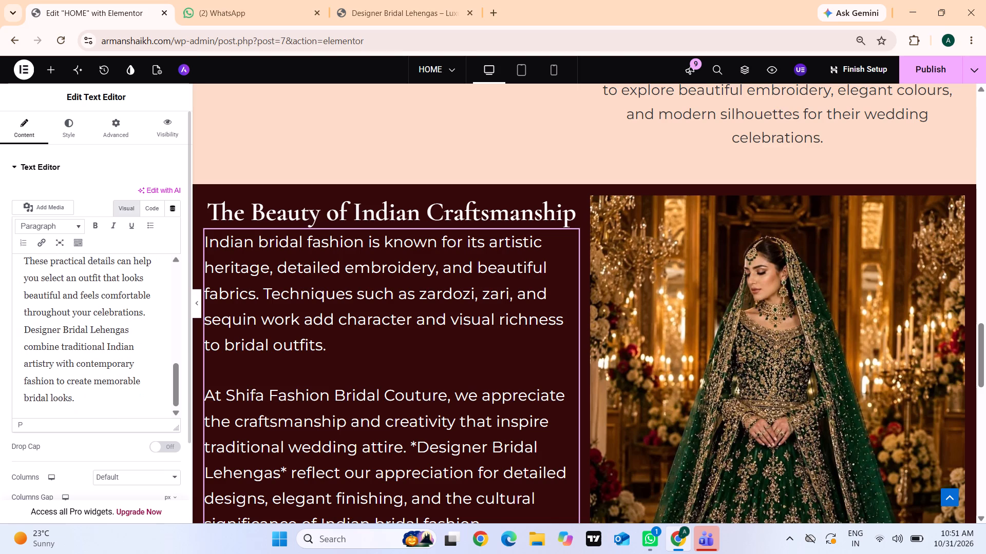
# Join the "When choosing a bridal lehenga" and "At Shifa Fashion Bridal Couture" paragraphs to the text preceding each, separated by a single space.
pyautogui.scroll(1, 45, 357)
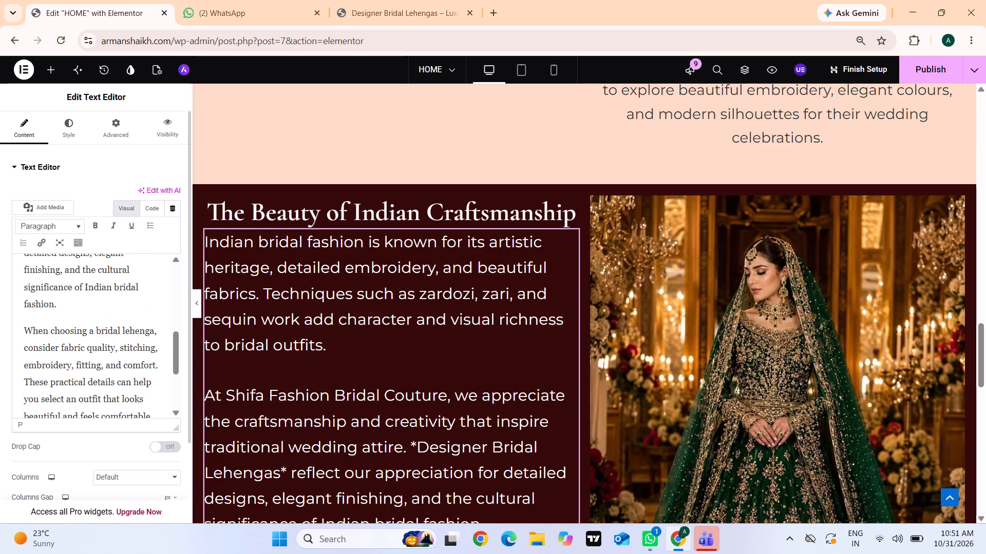
pyautogui.click(24, 329)
pyautogui.press('BackSpace')
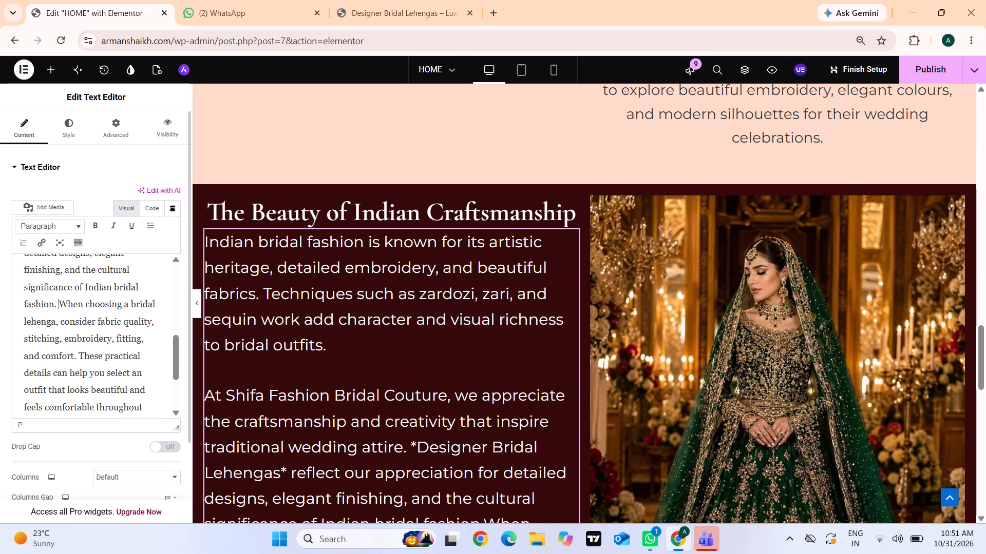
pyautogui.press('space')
pyautogui.scroll(2, 37, 323)
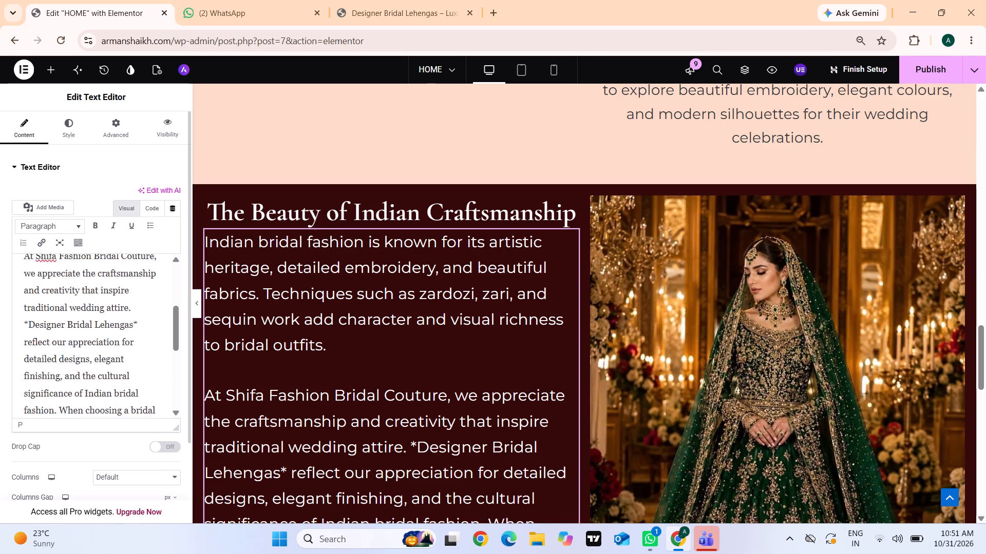
pyautogui.scroll(1, 37, 323)
pyautogui.click(24, 332)
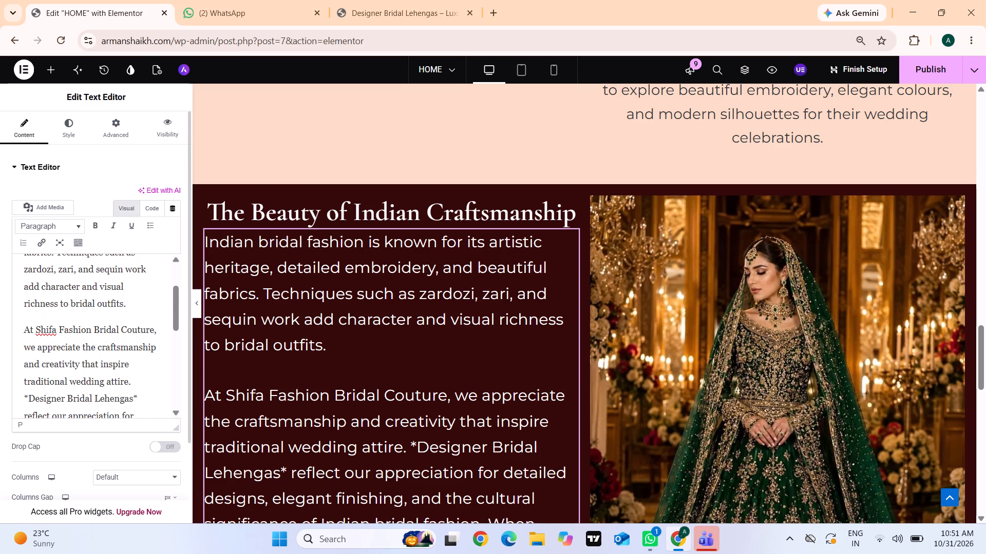
pyautogui.press('BackSpace')
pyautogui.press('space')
pyautogui.scroll(2, 24, 332)
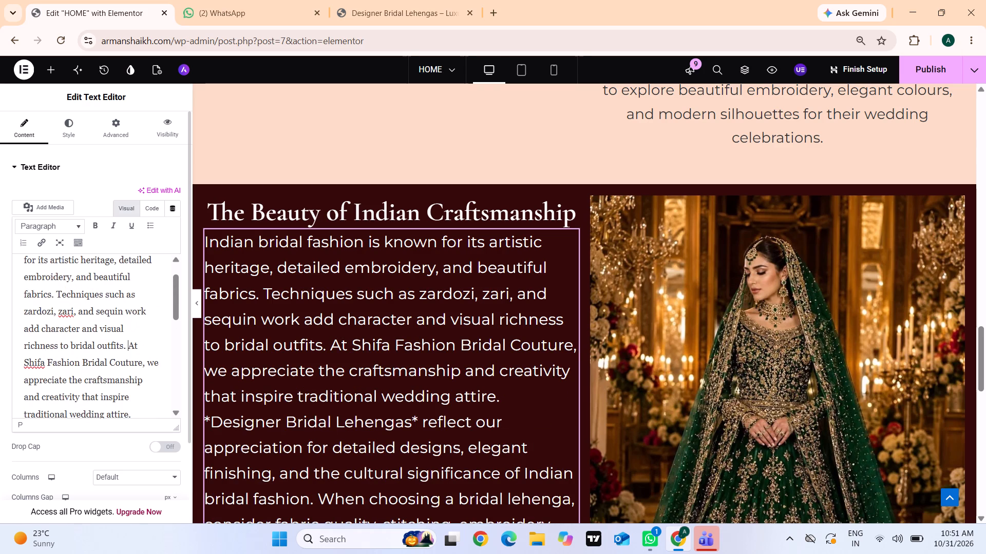
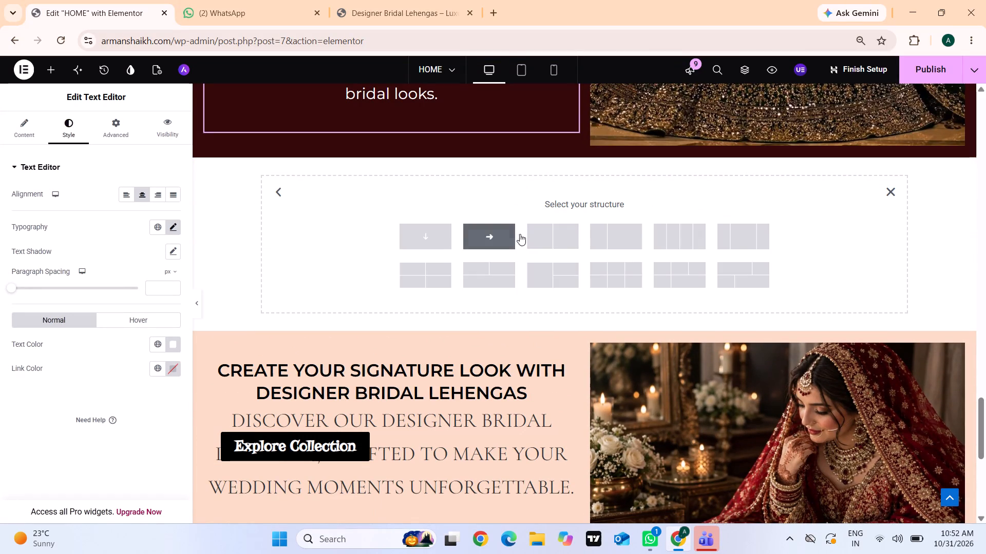
# Insert a section with two equal columns above the "Create Your Signature Look with Designer Bridal Lehengas" section.
pyautogui.click(555, 232)
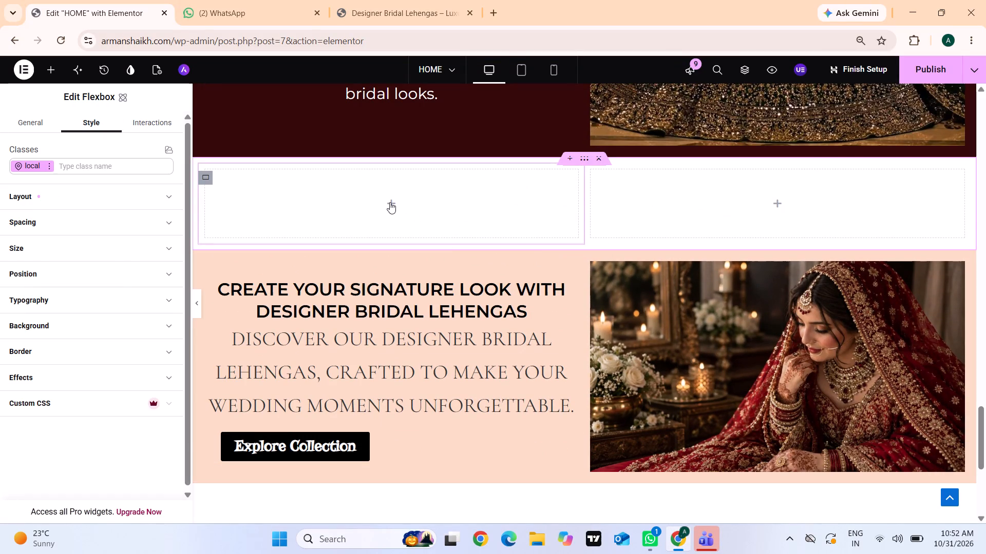
# Search the widgets for "im" to find an image element for the first column of the empty two-column section.
pyautogui.click(390, 202)
pyautogui.click(81, 146)
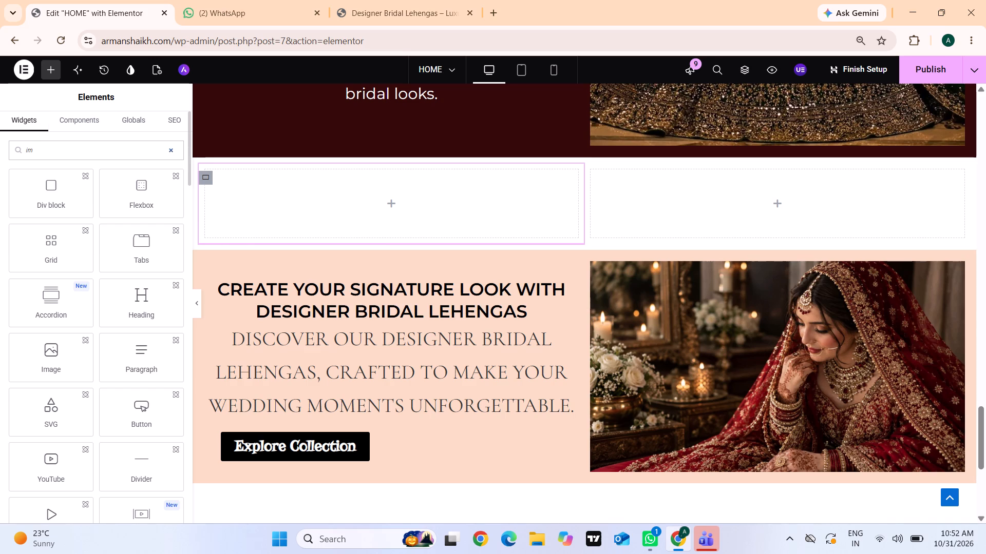
# Add an Image widget to the first column of the empty two-column section above "Create Your Signature Look with Designer Bridal Lehengas".
pyautogui.press('a')
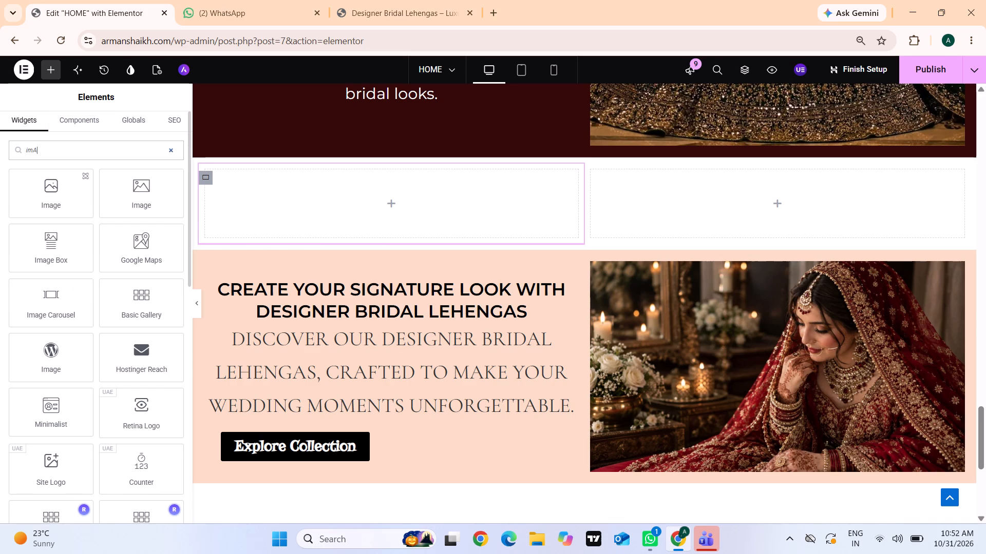
pyautogui.press('BackSpace')
pyautogui.press('a')
pyautogui.moveTo(36, 207); pyautogui.dragTo(311, 220)
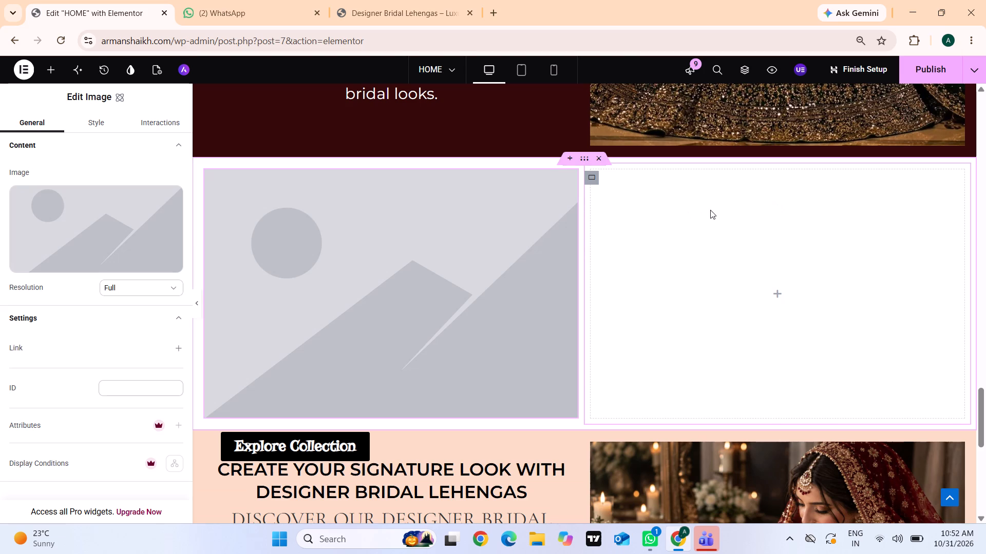
# Add a Heading widget to the empty column beside the image placeholder, with the title "Find Your Perfect Bridal Style".
pyautogui.click(779, 289)
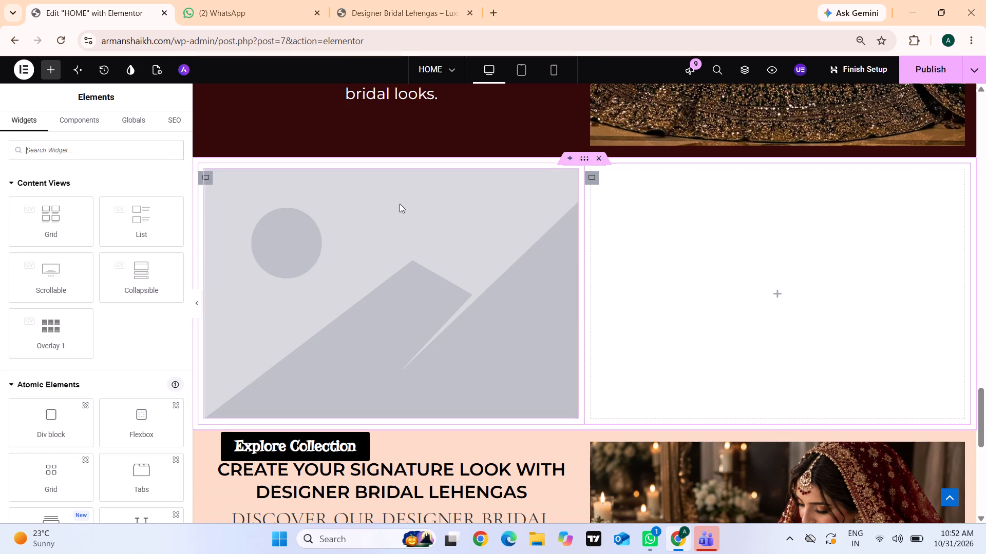
pyautogui.click(96, 143)
pyautogui.write('head')
pyautogui.moveTo(43, 209); pyautogui.dragTo(712, 254)
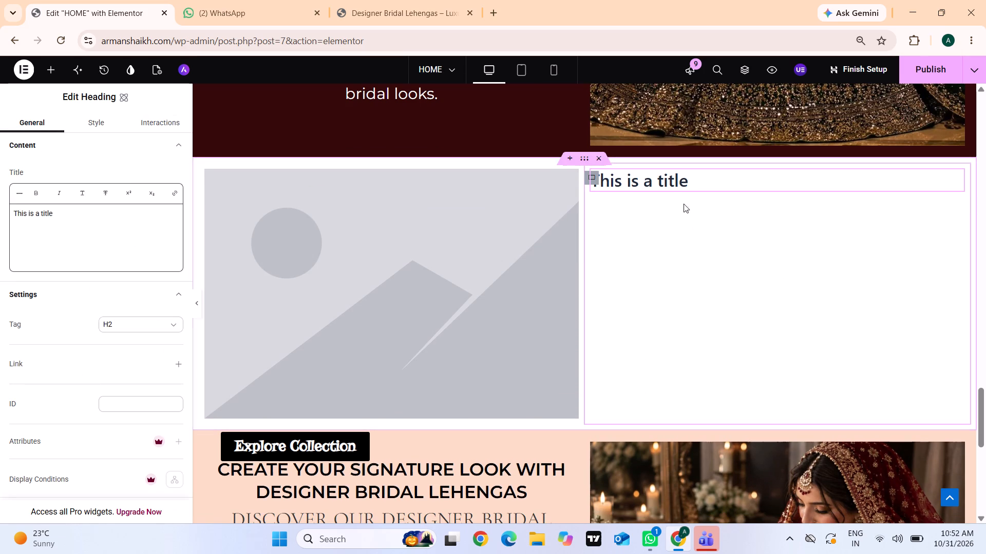
pyautogui.moveTo(67, 217); pyautogui.dragTo(0, 216)
pyautogui.press('BackSpace')
pyautogui.hotkey('ctrl', 'v')
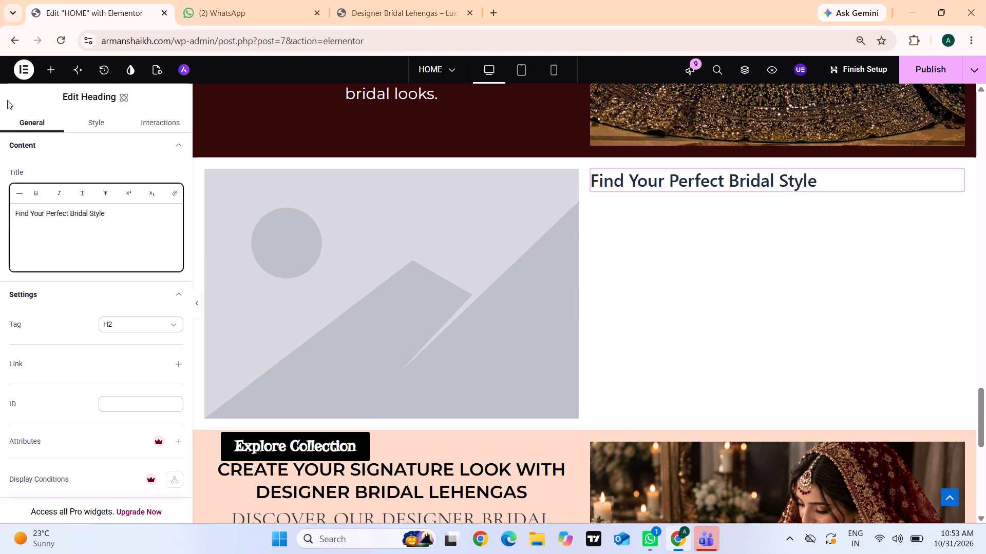
# Center-align the text of the "Find Your Perfect Bridal Style" heading.
pyautogui.click(105, 119)
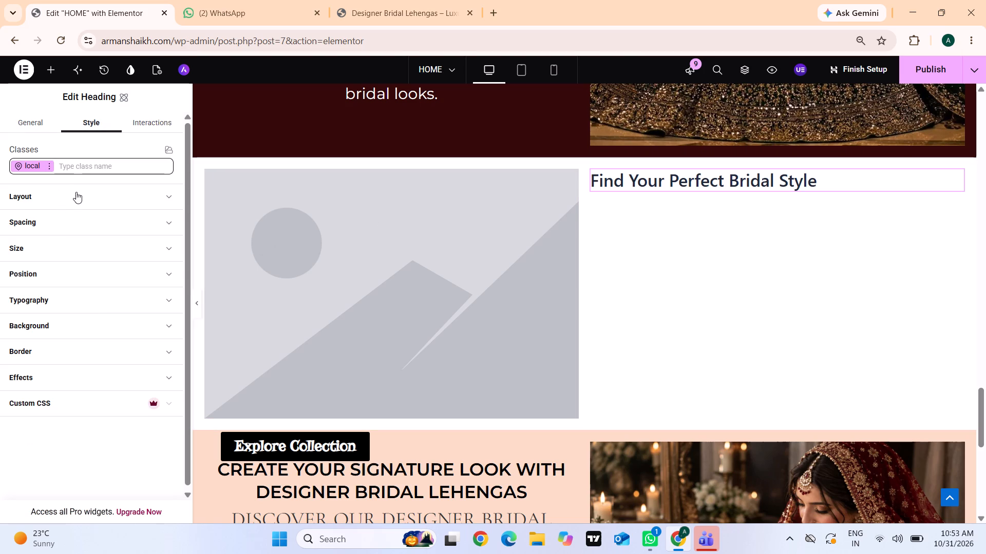
pyautogui.click(76, 192)
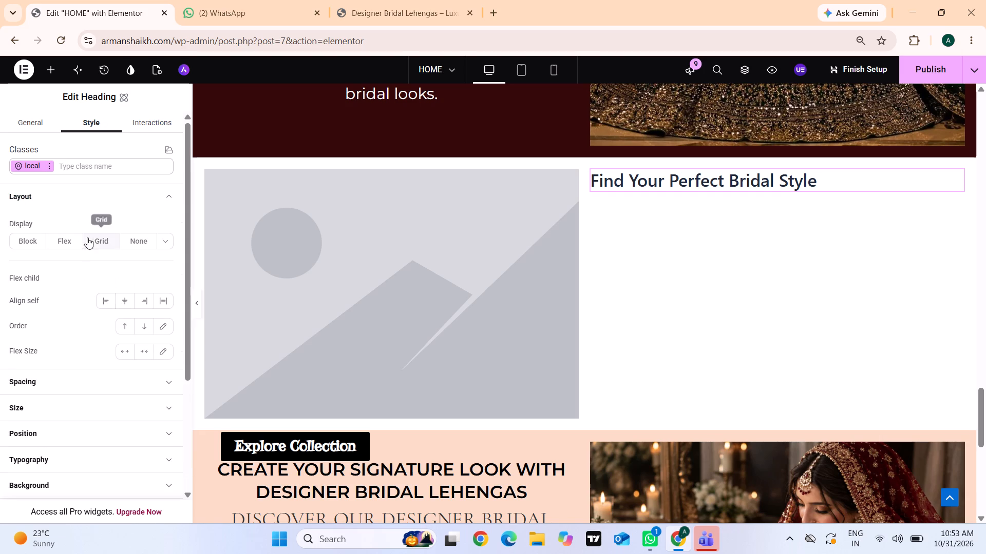
pyautogui.click(164, 195)
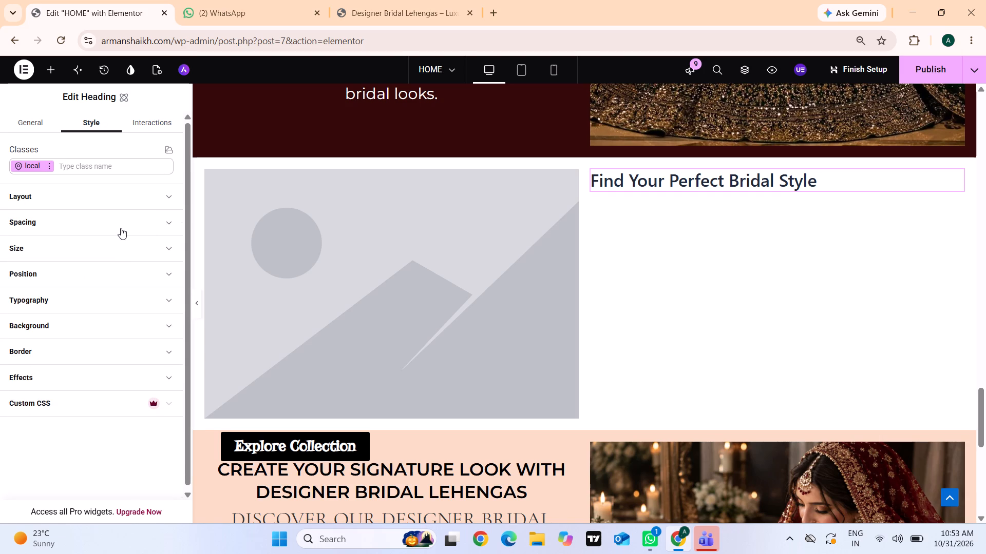
pyautogui.click(121, 228)
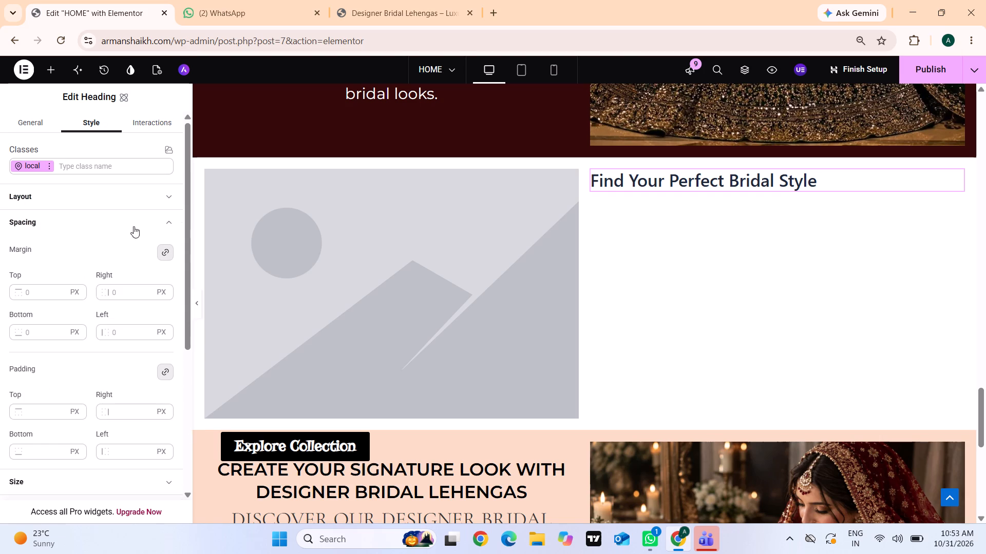
pyautogui.click(154, 226)
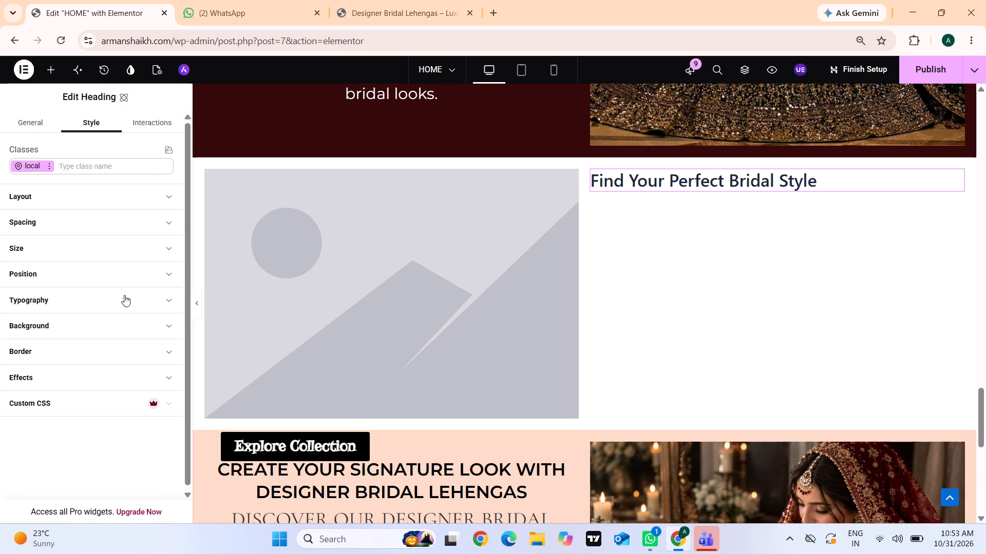
pyautogui.click(99, 299)
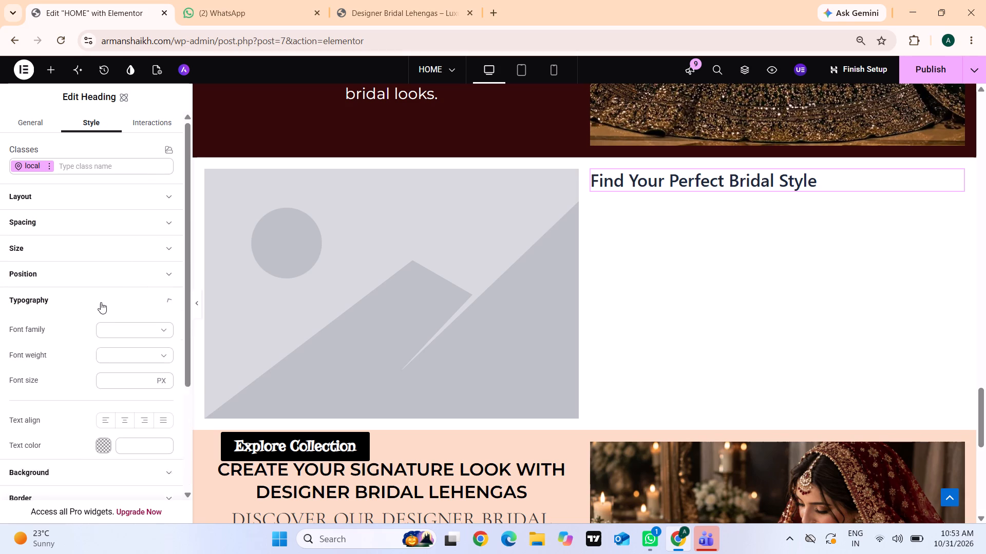
pyautogui.scroll(-1, 102, 384)
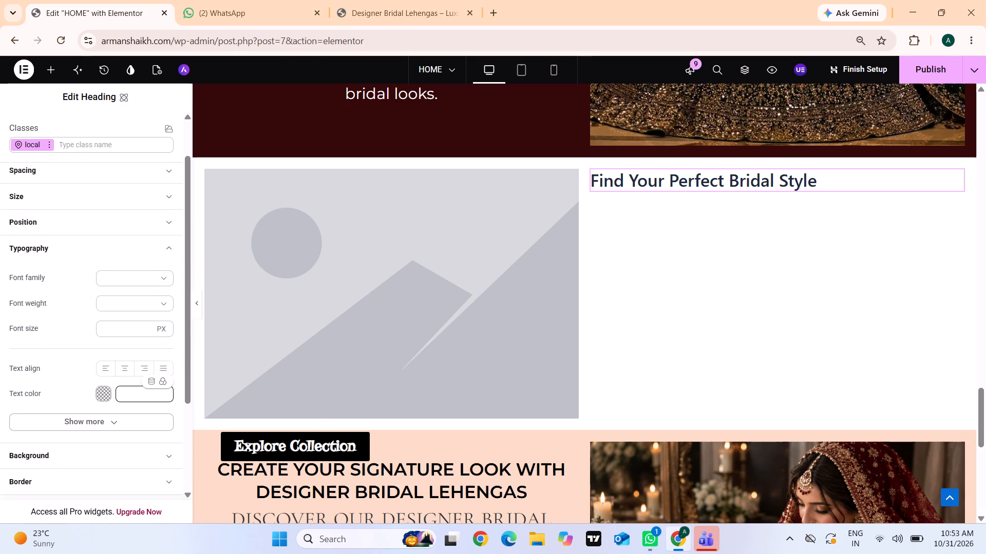
pyautogui.click(124, 368)
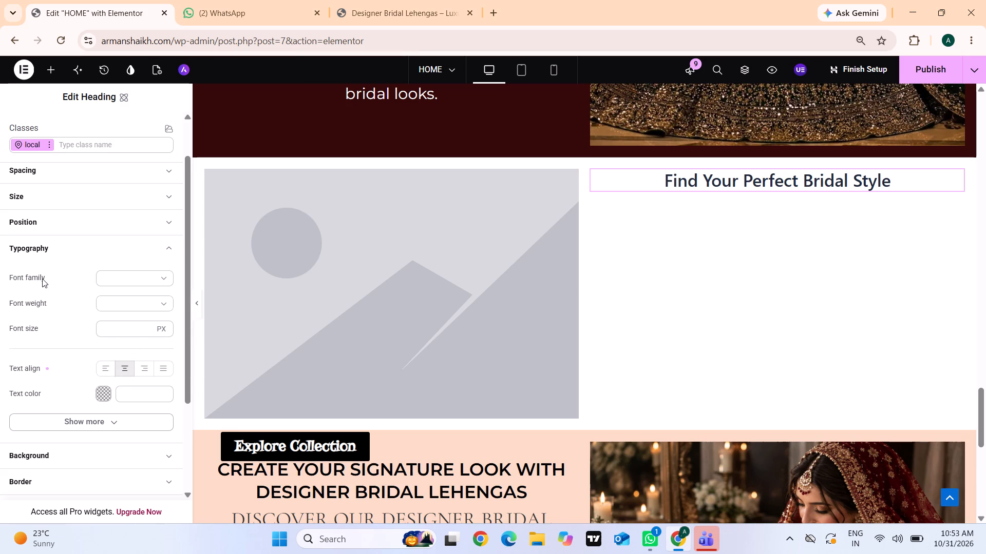
# Open the font family choice for the "Find Your Perfect Bridal Style" heading.
pyautogui.rightClick(125, 282)
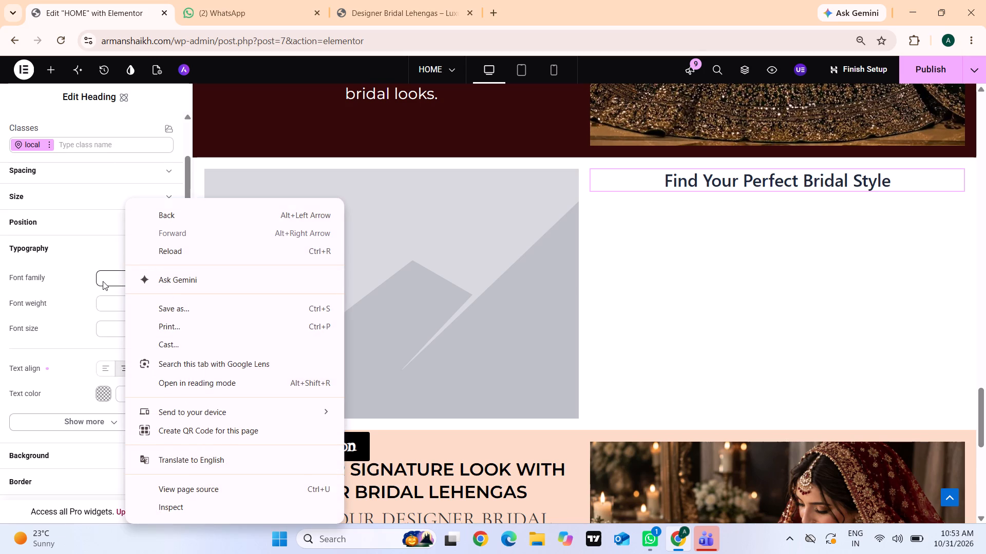
# Set the font family of the "Find Your Perfect Bridal Style" heading to Cormorant Garamond.
pyautogui.click(103, 281)
pyautogui.click(103, 281)
pyautogui.click(122, 278)
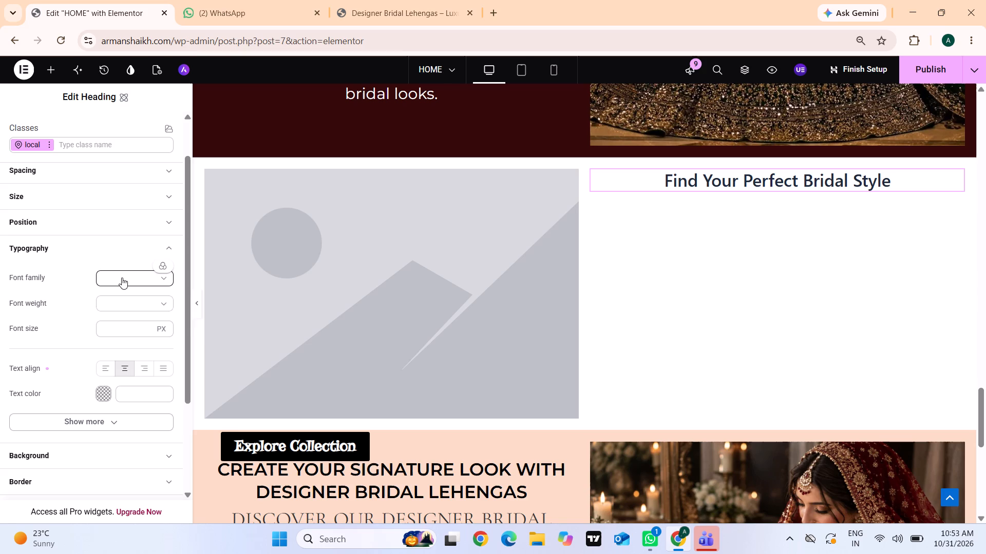
pyautogui.click(101, 322)
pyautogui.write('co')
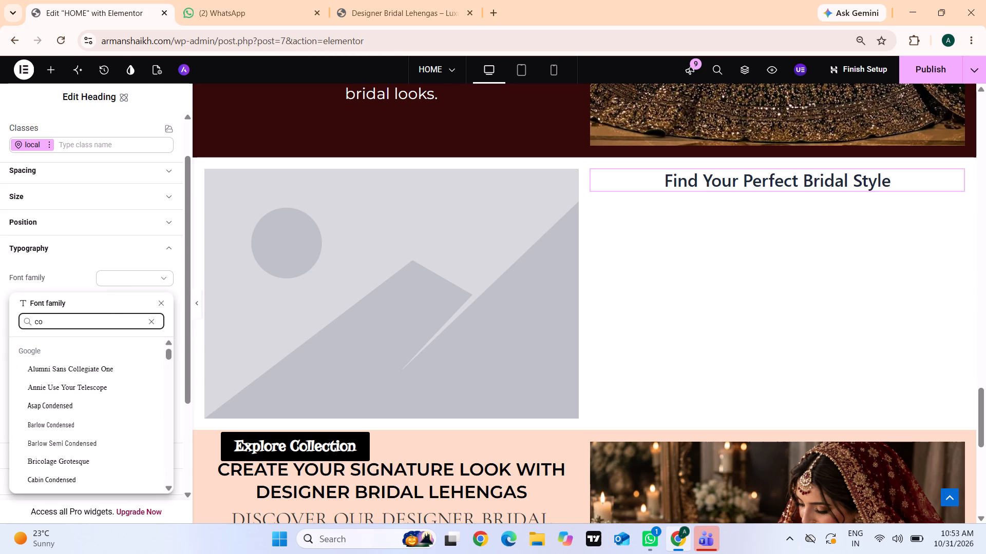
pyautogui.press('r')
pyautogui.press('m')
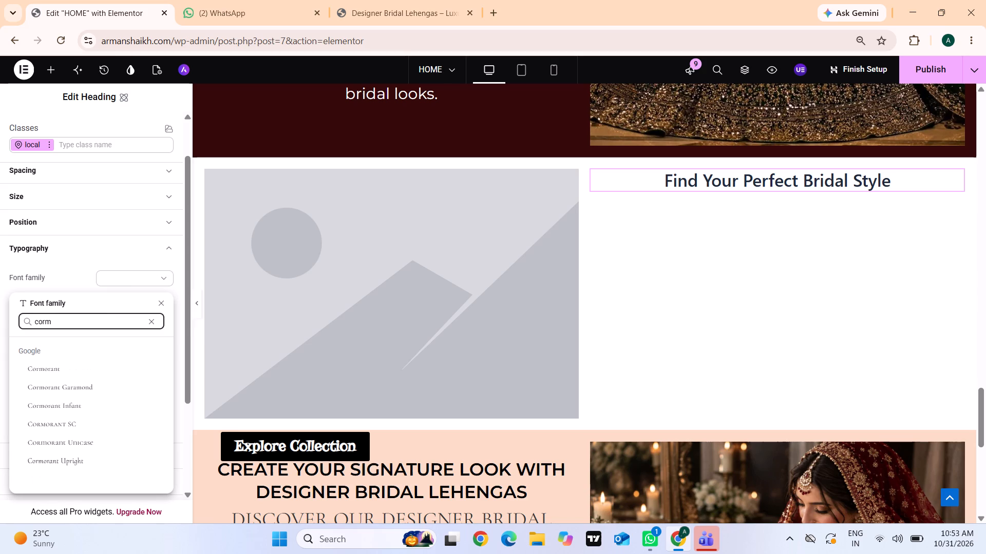
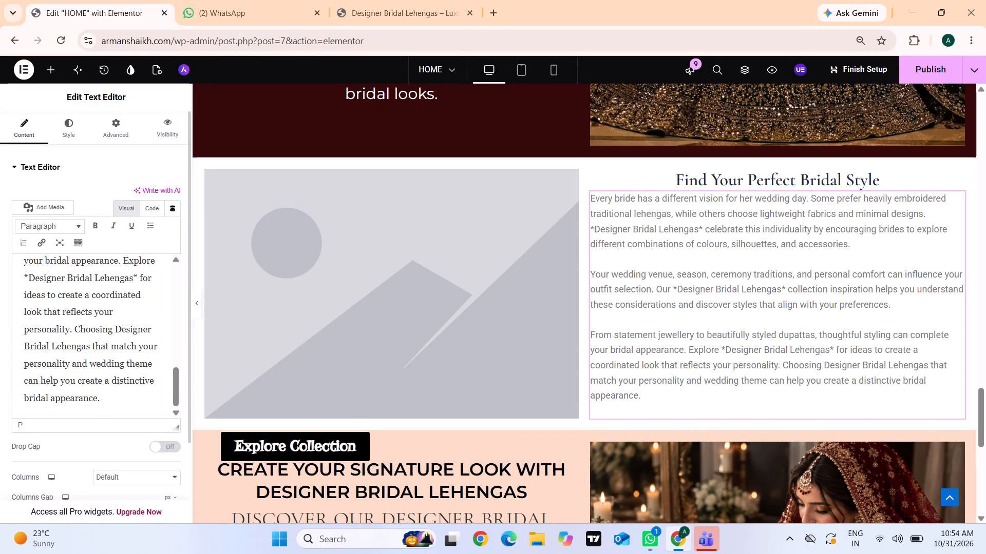
# Join the "From statement jewellery" paragraph to the end of the "Your wedding venue" paragraph, separated by a space.
pyautogui.scroll(1, 99, 352)
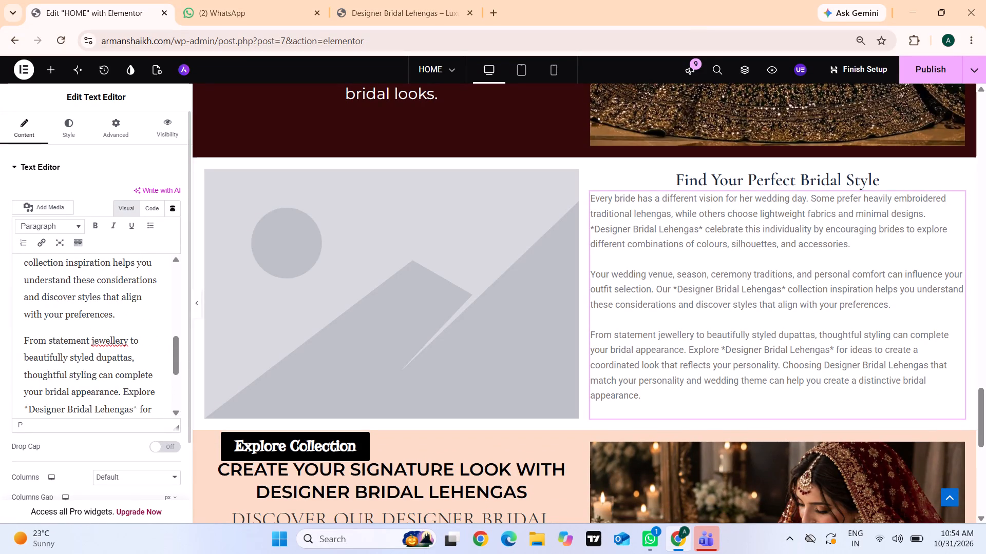
pyautogui.click(24, 341)
pyautogui.press('BackSpace')
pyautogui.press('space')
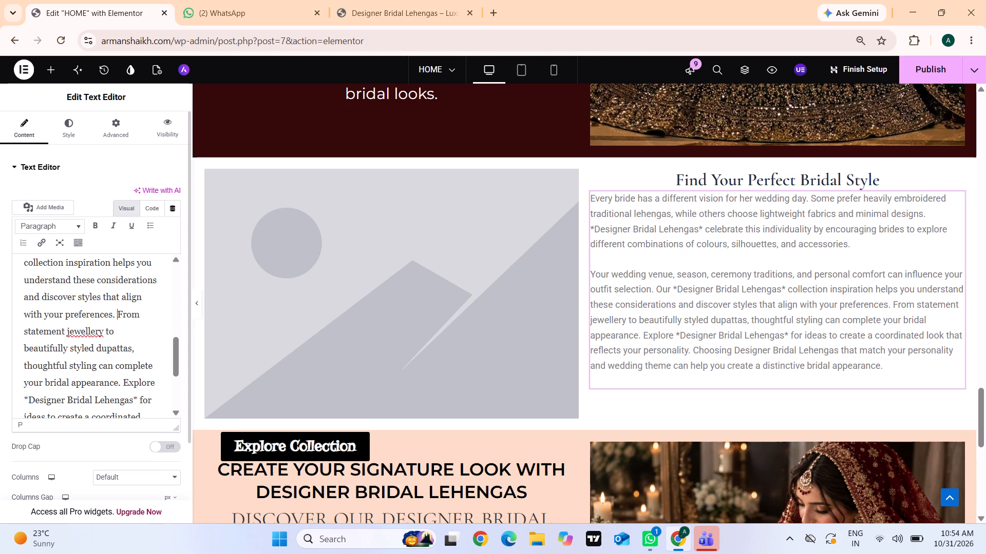
# Join the "Your wedding venue" paragraph to the end of the opening "Every bride has a different vision" paragraph.
pyautogui.scroll(2, 24, 341)
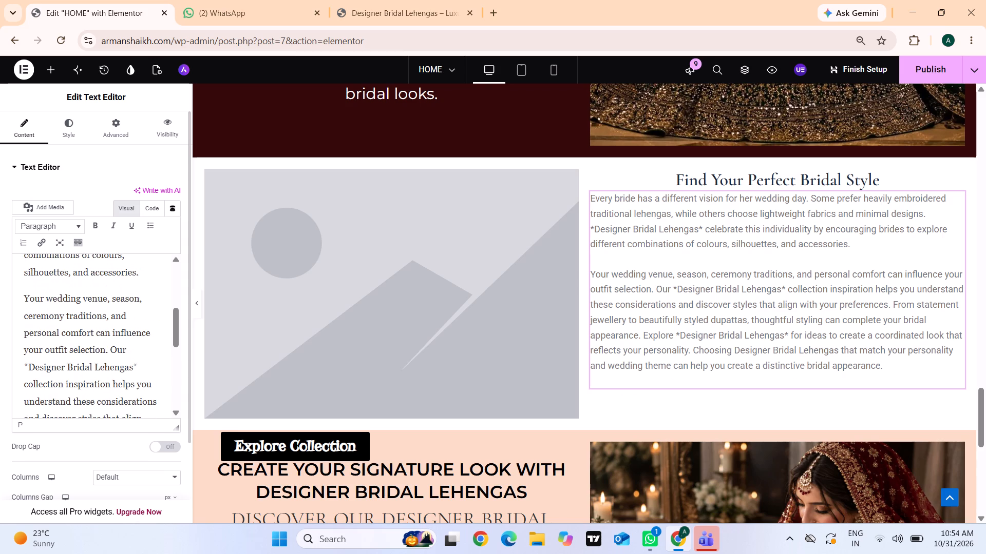
pyautogui.scroll(1, 22, 350)
pyautogui.click(23, 339)
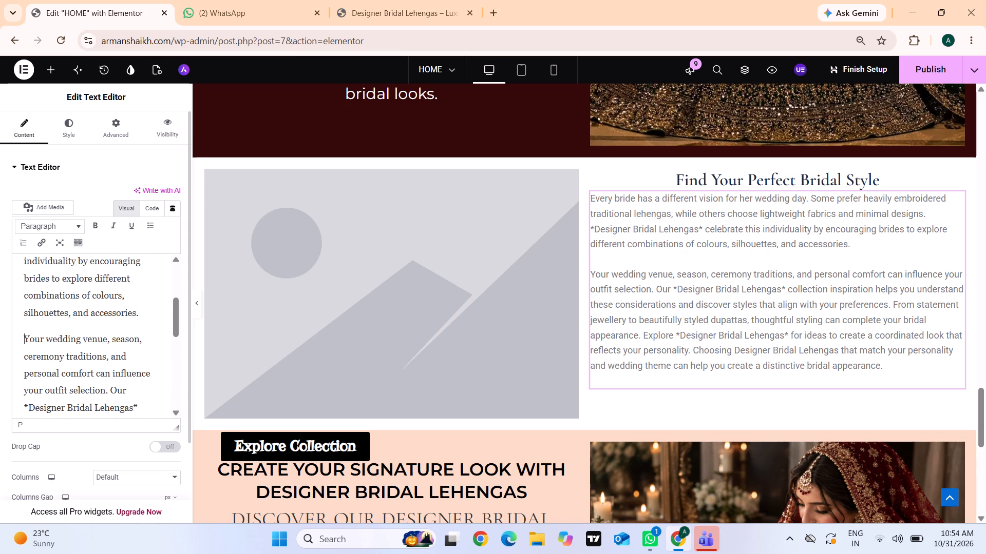
# Join the "Your wedding venue" paragraph to the paragraph before it, separated by a space, in the text under "Find Your Perfect Bridal Style".
pyautogui.press('BackSpace')
pyautogui.press('space')
pyautogui.scroll(1, 23, 339)
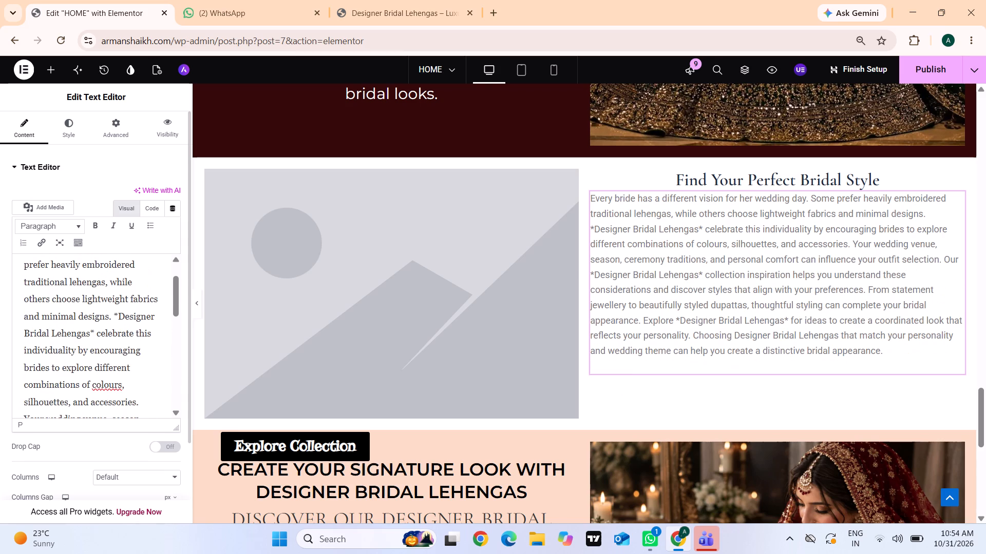
pyautogui.scroll(1, 23, 339)
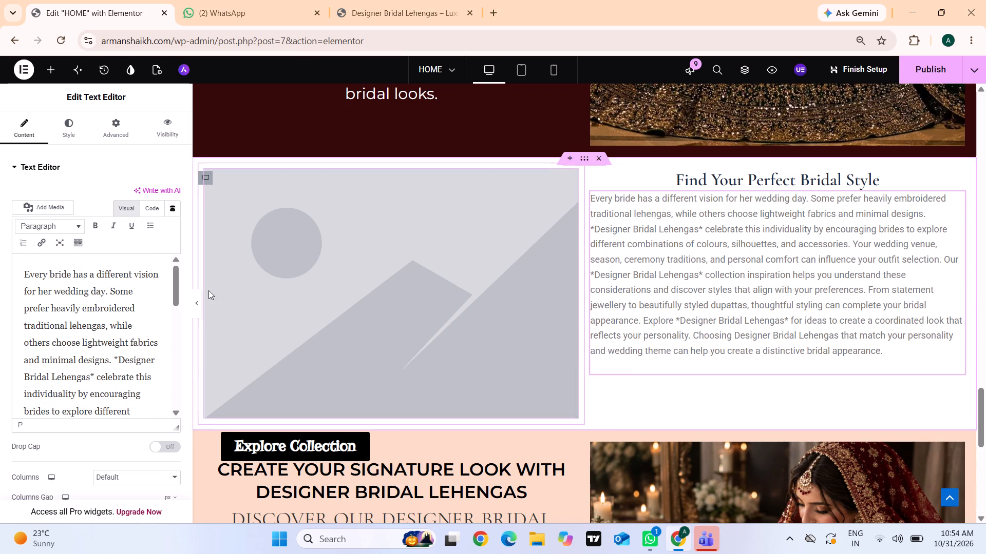
# Set the body text under "Find Your Perfect Bridal Style" to the Montserrat font at 25 px.
pyautogui.click(70, 135)
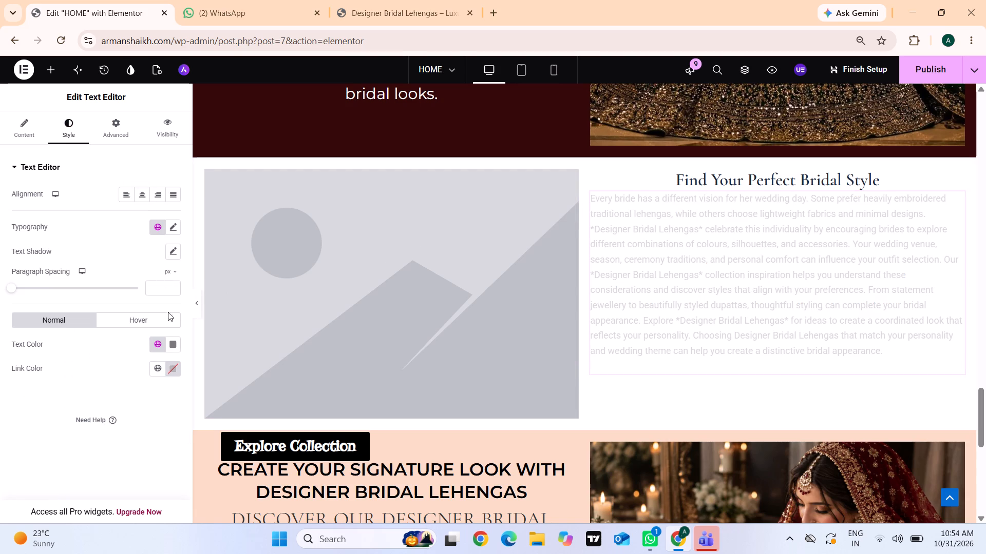
pyautogui.click(177, 226)
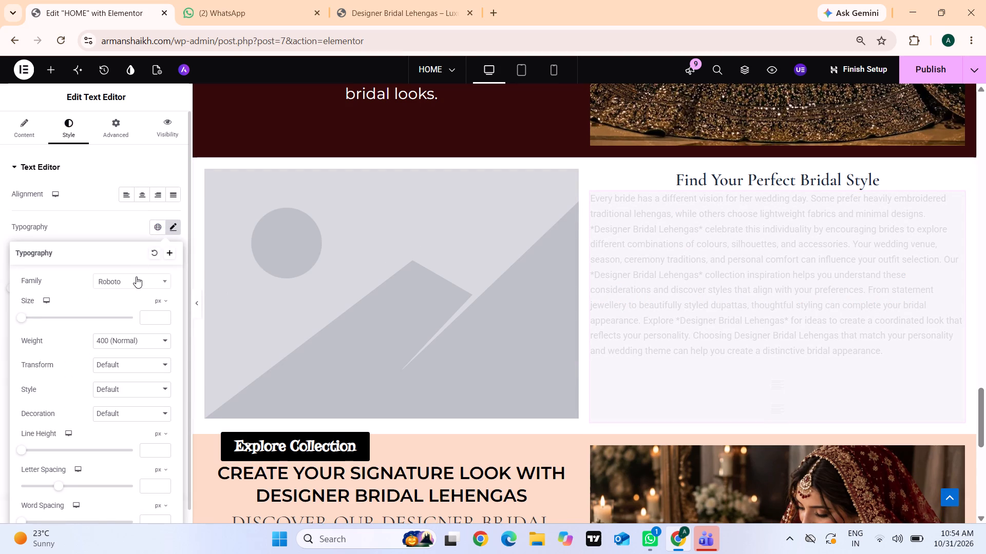
pyautogui.click(136, 276)
pyautogui.write('mont')
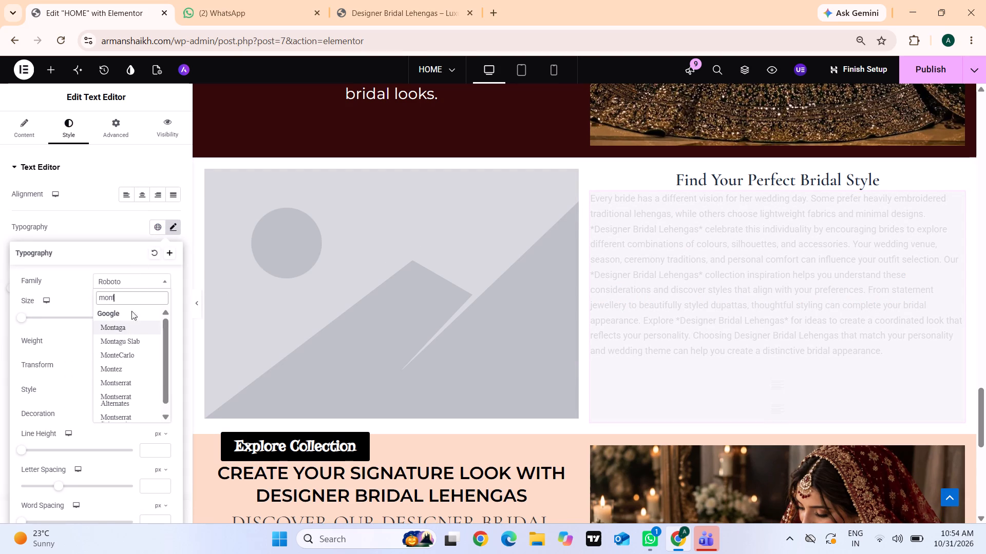
pyautogui.click(134, 385)
pyautogui.click(155, 318)
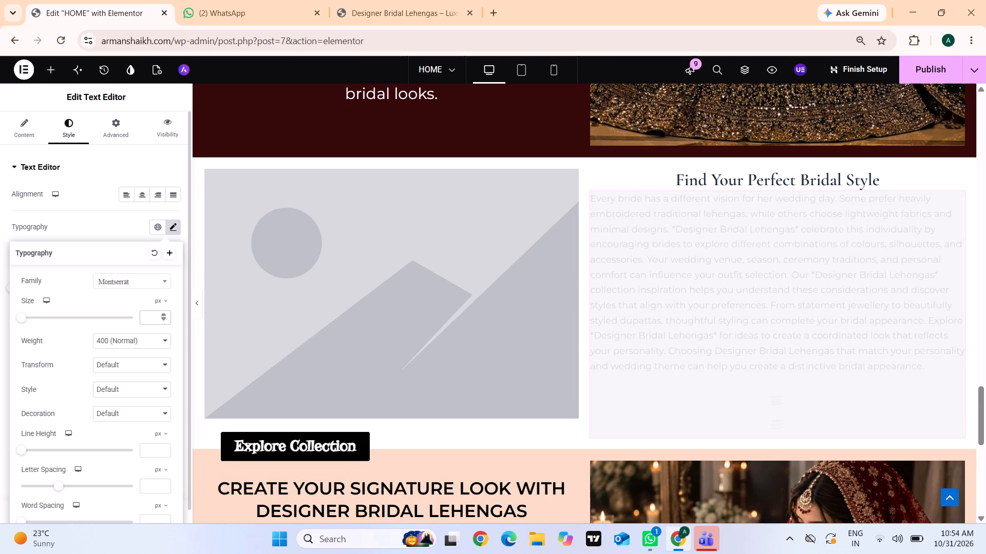
pyautogui.write('25')
# Set the font size of the body text in the dark maroon section above to 25 px.
pyautogui.scroll(1, 499, 264)
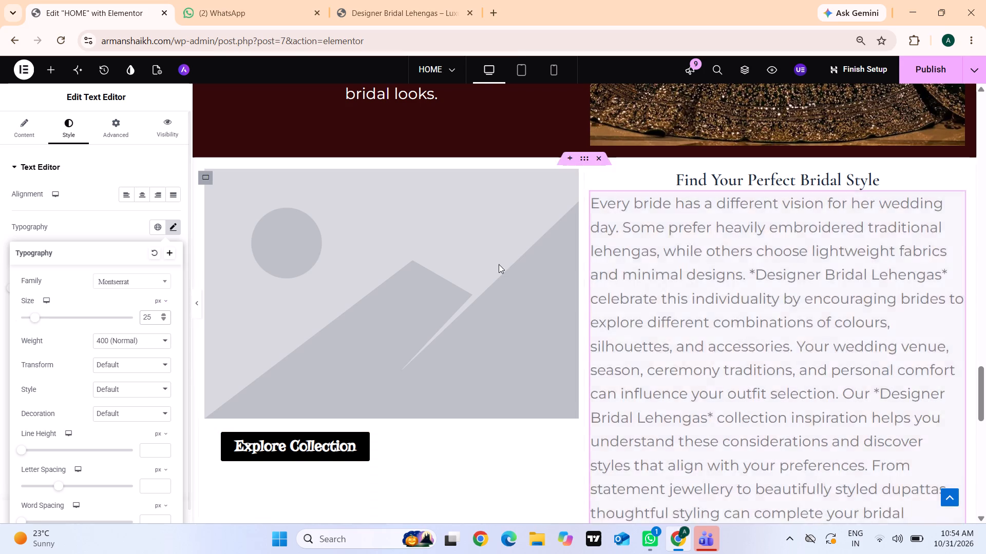
pyautogui.scroll(1, 499, 264)
pyautogui.click(448, 214)
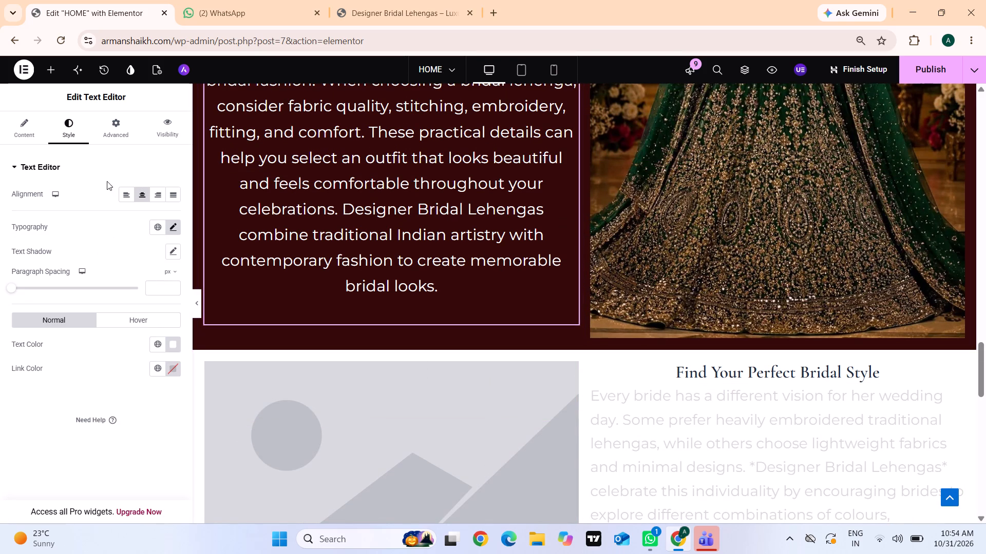
pyautogui.click(170, 225)
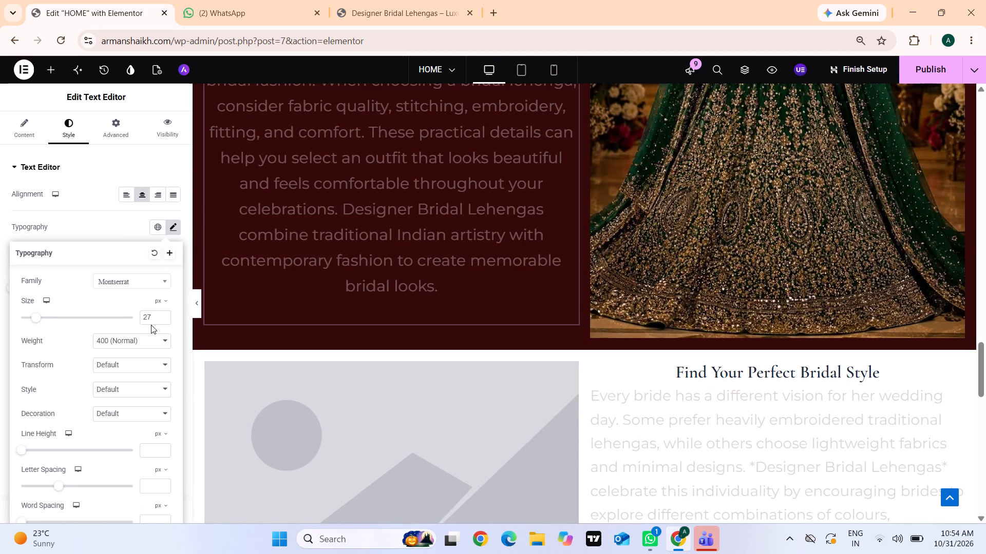
pyautogui.click(156, 316)
pyautogui.press('BackSpace')
pyautogui.hotkey('ctrl', '5')
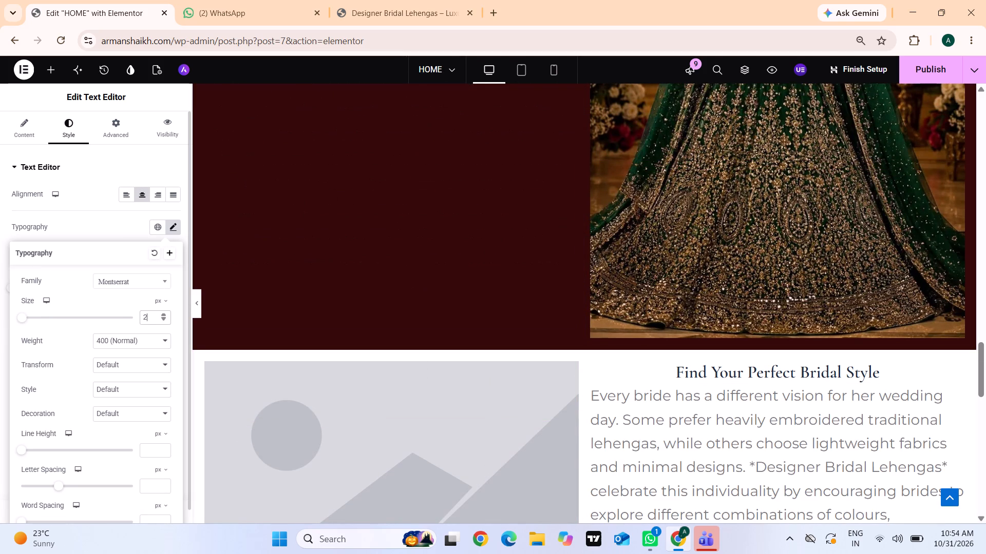
pyautogui.press('5')
# Replace the text color hex code of the body text under "Find Your Perfect Bridal Style".
pyautogui.scroll(-1, 458, 248)
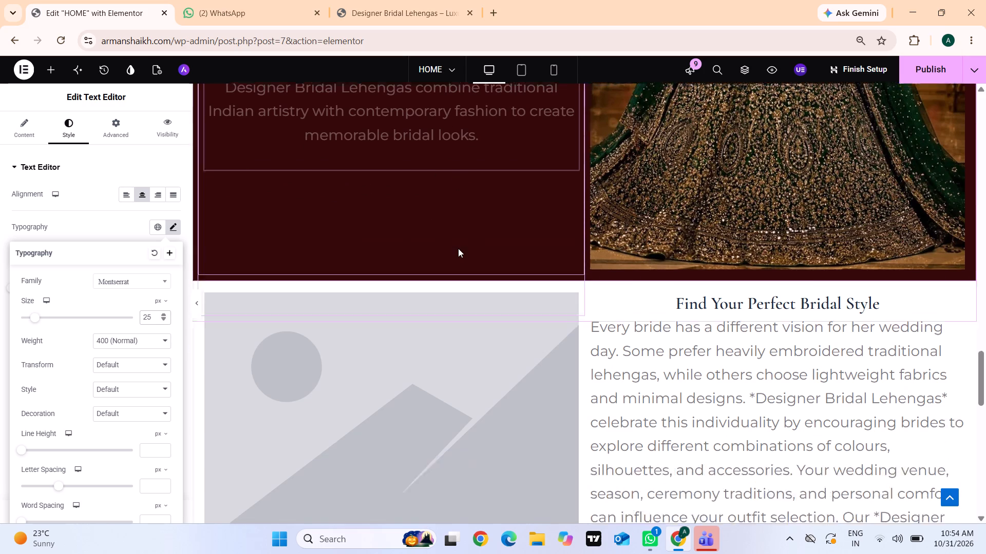
pyautogui.scroll(-3, 458, 248)
pyautogui.click(648, 227)
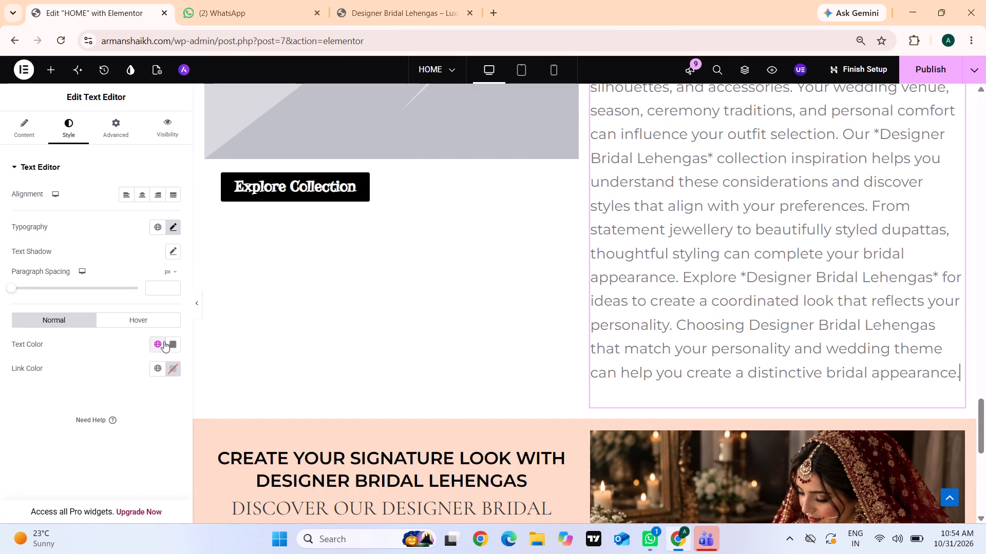
pyautogui.click(174, 343)
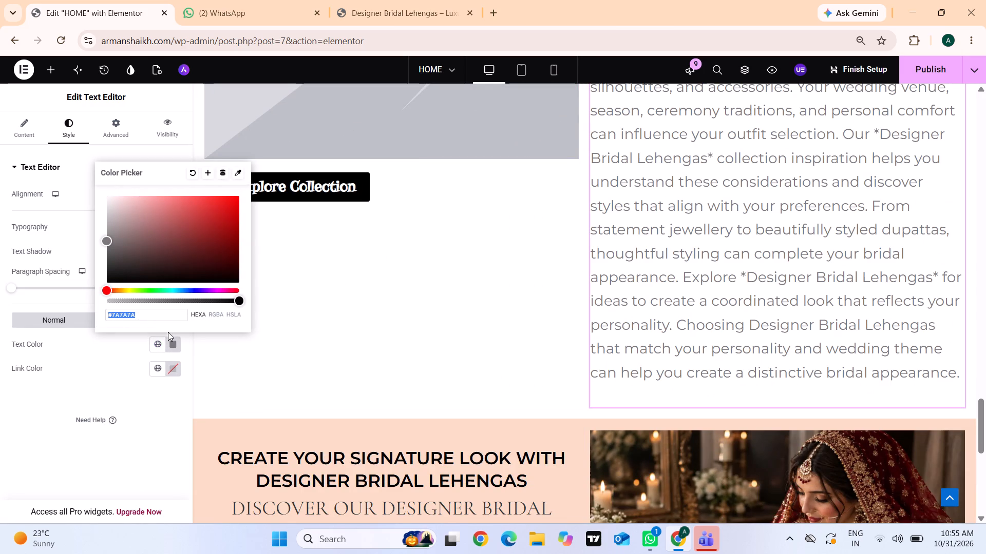
pyautogui.press('BackSpace')
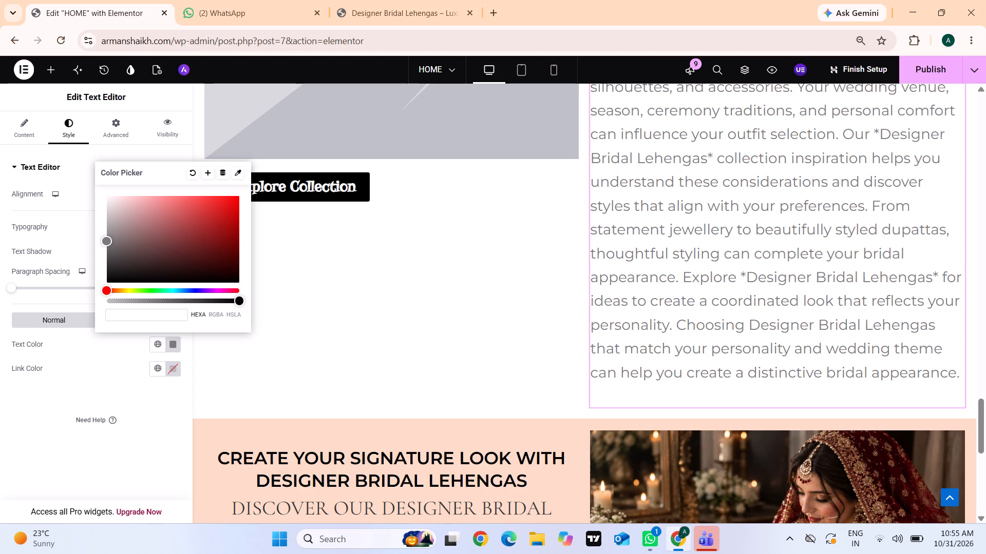
pyautogui.hotkey('shift', '#')
# Set the text color of the body text under "Find Your Perfect Bridal Style" to #363636.
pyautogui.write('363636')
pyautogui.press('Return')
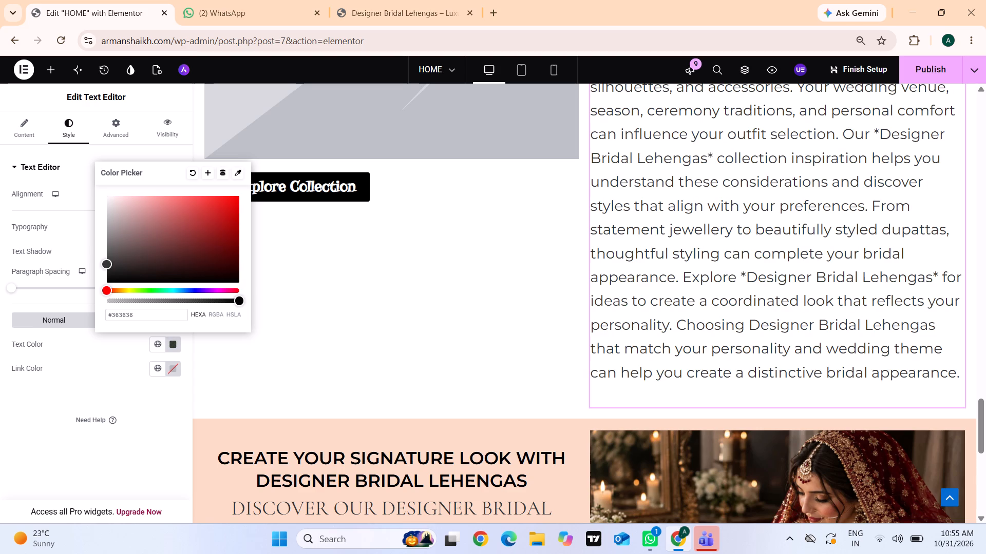
pyautogui.scroll(3, 521, 220)
pyautogui.click(688, 200)
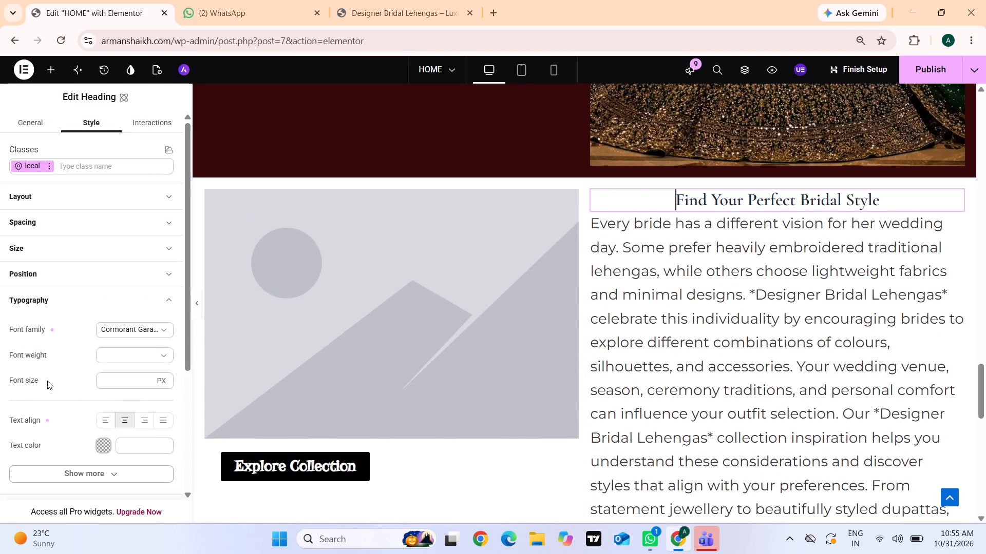
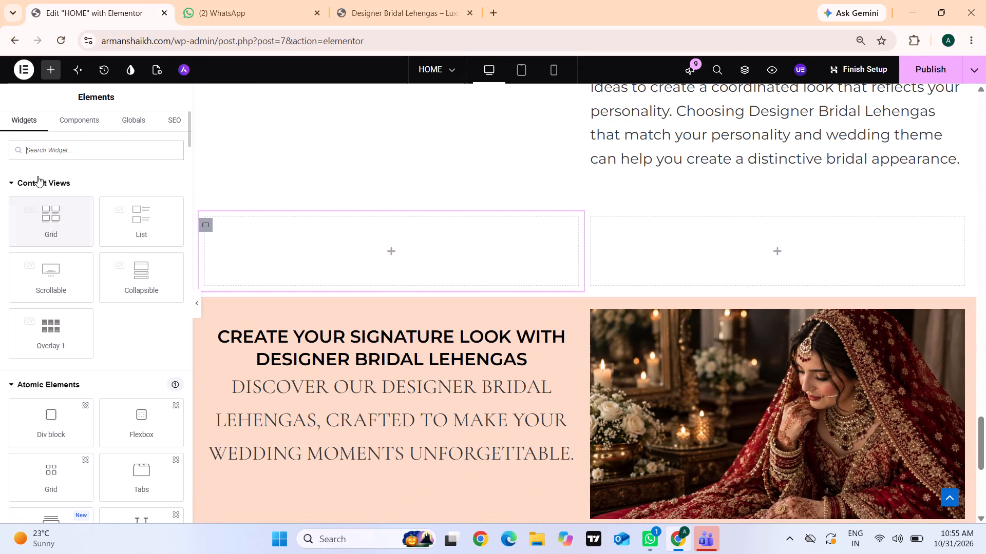
# Add a Heading widget to the first column of the empty two-column section above "Create Your Signature Look with Designer Bridal Lehengas".
pyautogui.click(74, 144)
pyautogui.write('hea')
pyautogui.moveTo(47, 179); pyautogui.dragTo(351, 228)
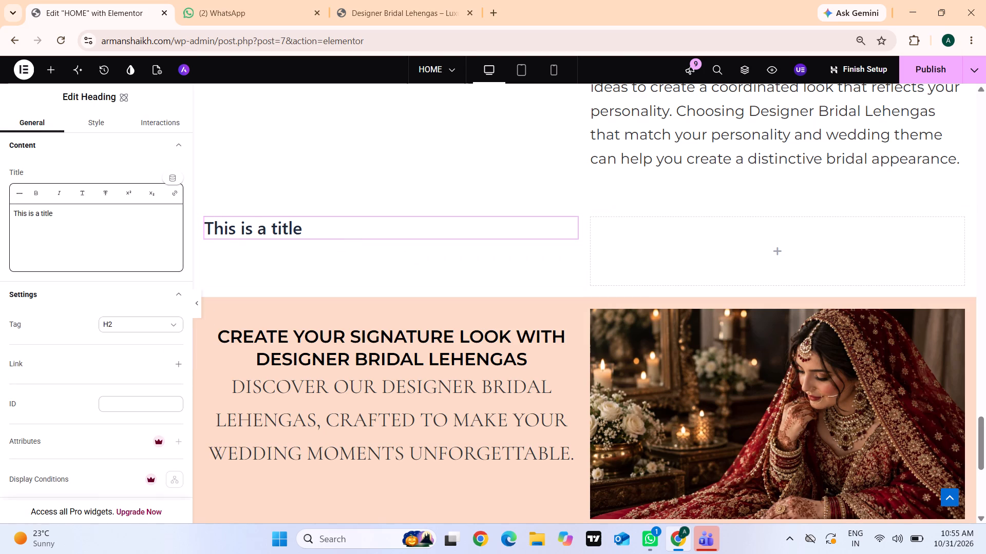
# Replace the placeholder title of the new heading with "Why Choose Shifa Fashion Bridal Couture?".
pyautogui.moveTo(95, 219); pyautogui.dragTo(0, 210)
pyautogui.press('BackSpace')
pyautogui.hotkey('ctrl', 'v')
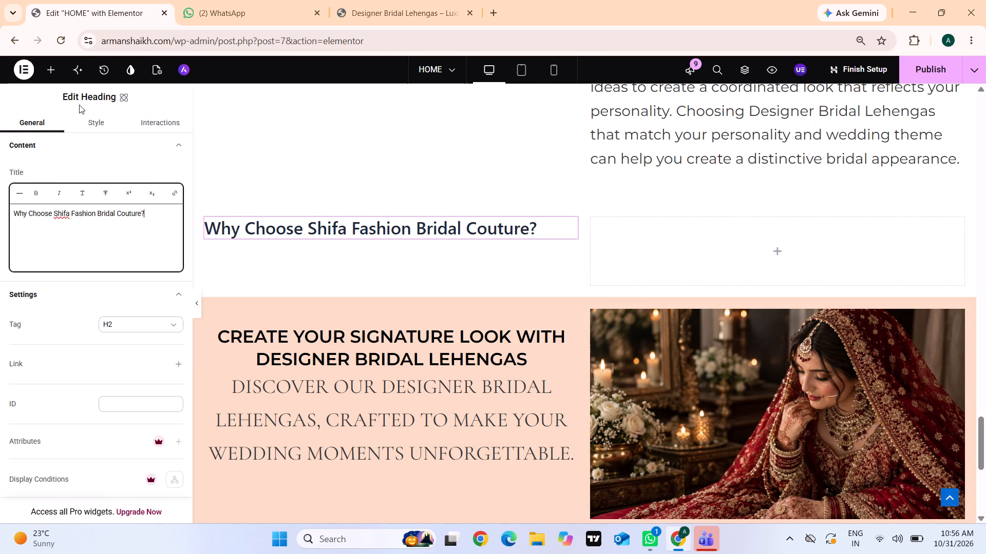
# Center the "Why Choose Shifa Fashion Bridal Couture?" heading and set its font family to Cormorant Garamond.
pyautogui.click(93, 124)
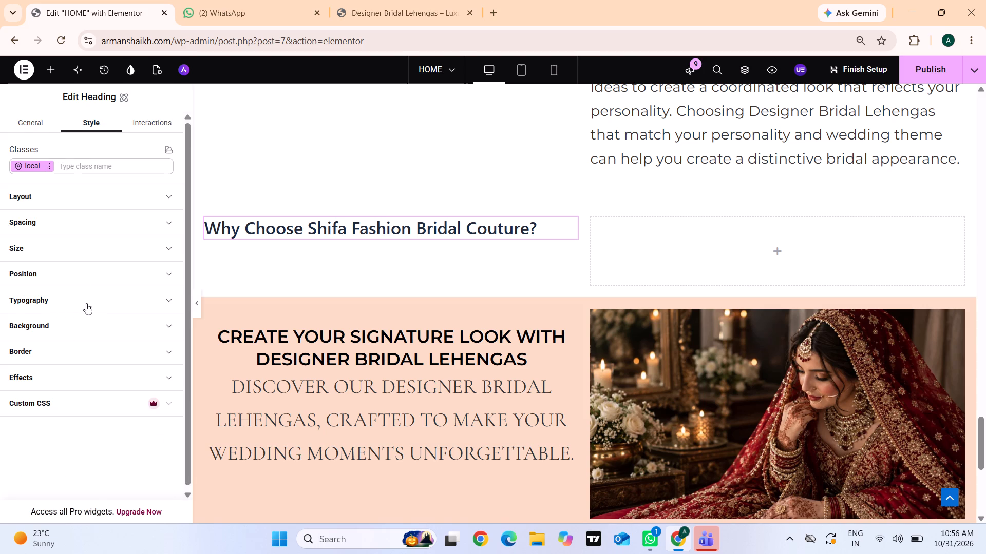
pyautogui.click(86, 303)
pyautogui.click(125, 423)
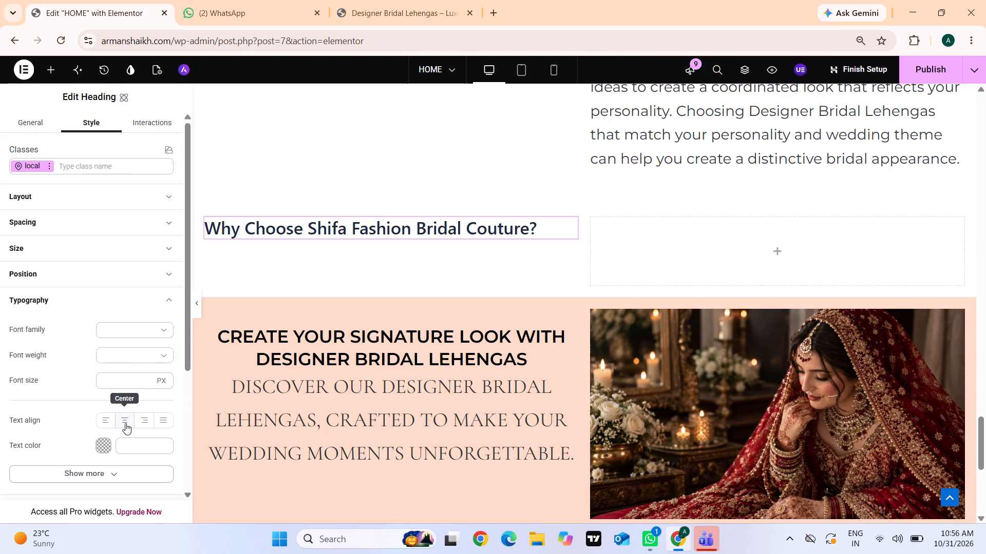
pyautogui.click(150, 325)
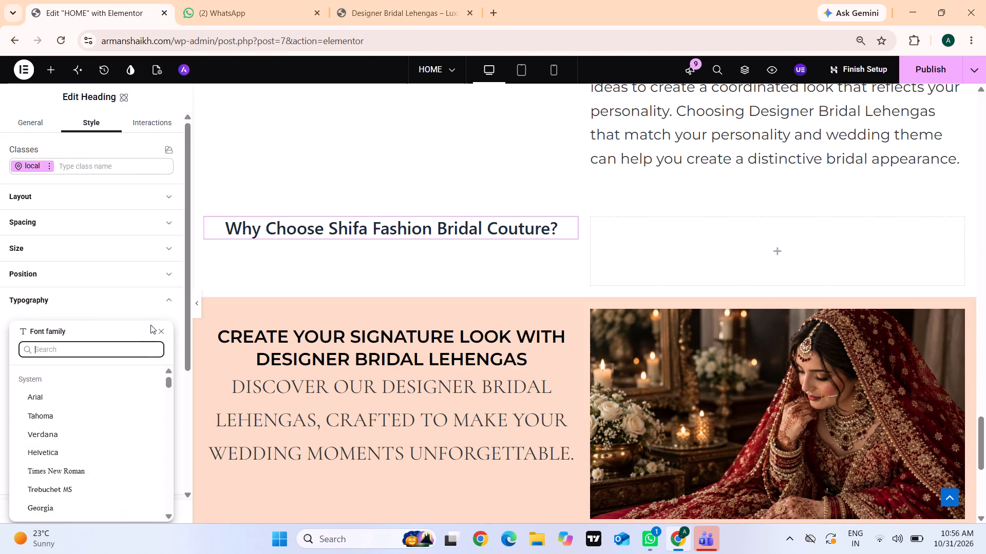
pyautogui.click(115, 351)
pyautogui.write('corm')
pyautogui.click(112, 393)
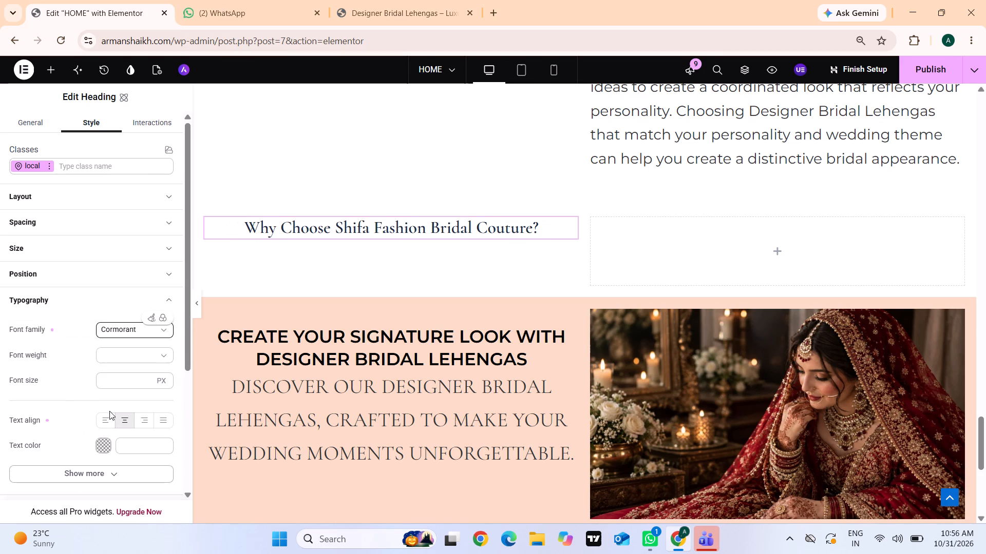
pyautogui.click(137, 329)
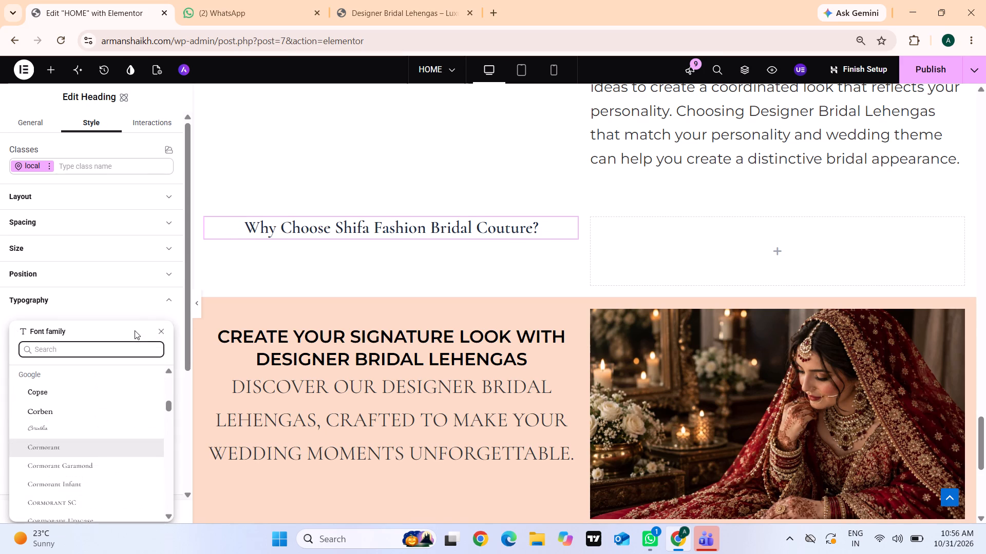
pyautogui.click(88, 467)
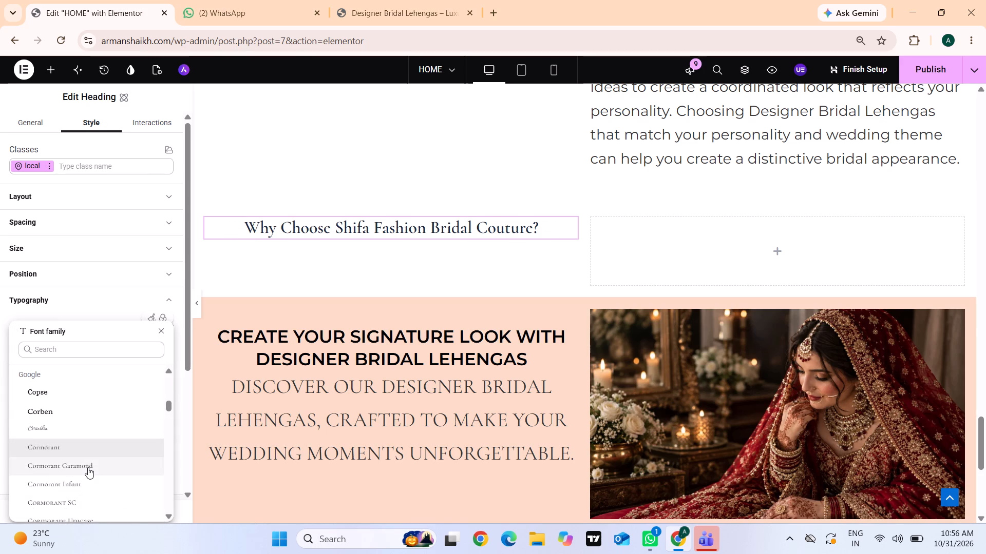
# Set the font size of the "Why Choose Shifa Fashion Bridal Couture?" heading to 40 px.
pyautogui.click(130, 358)
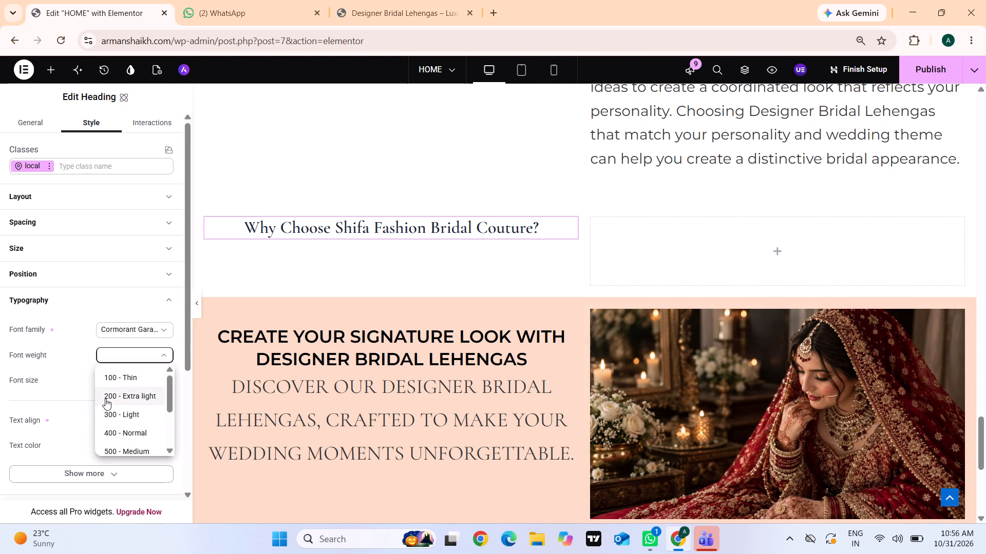
pyautogui.click(65, 392)
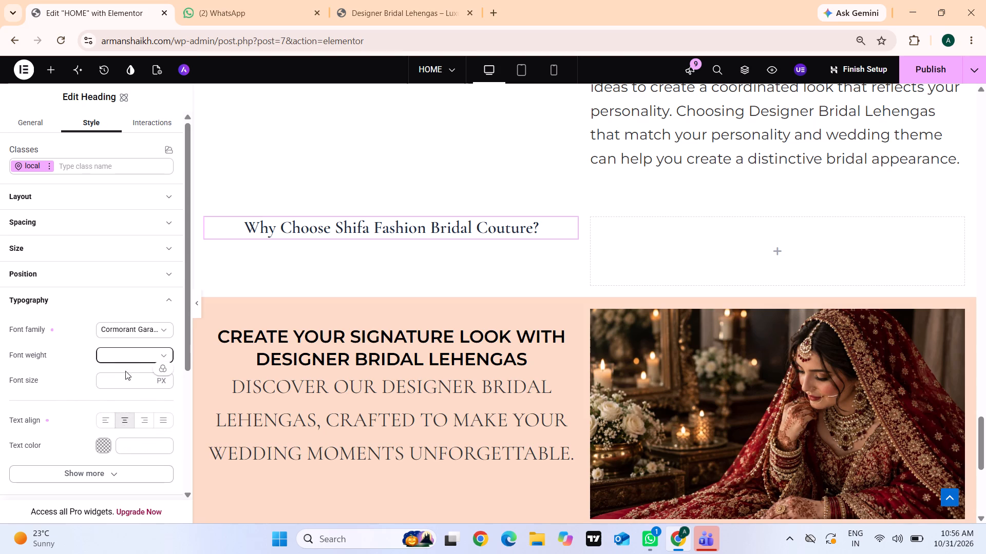
pyautogui.click(128, 384)
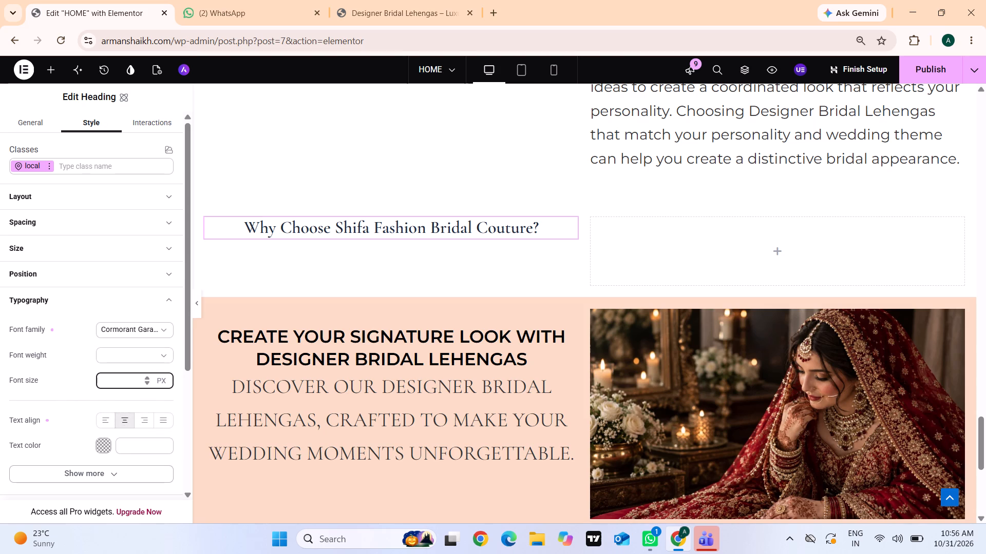
pyautogui.press('2')
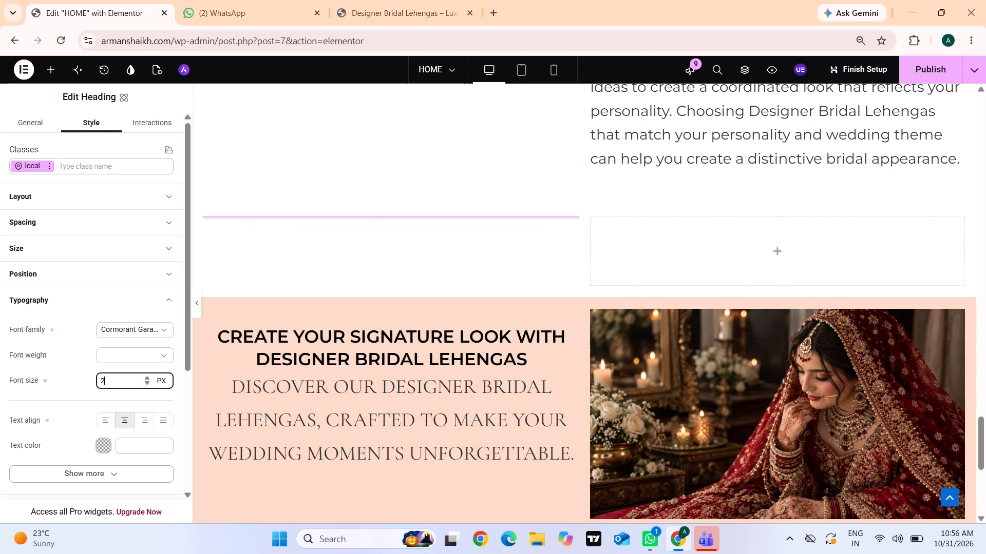
pyautogui.press('BackSpace')
pyautogui.write('30')
pyautogui.press('BackSpace')
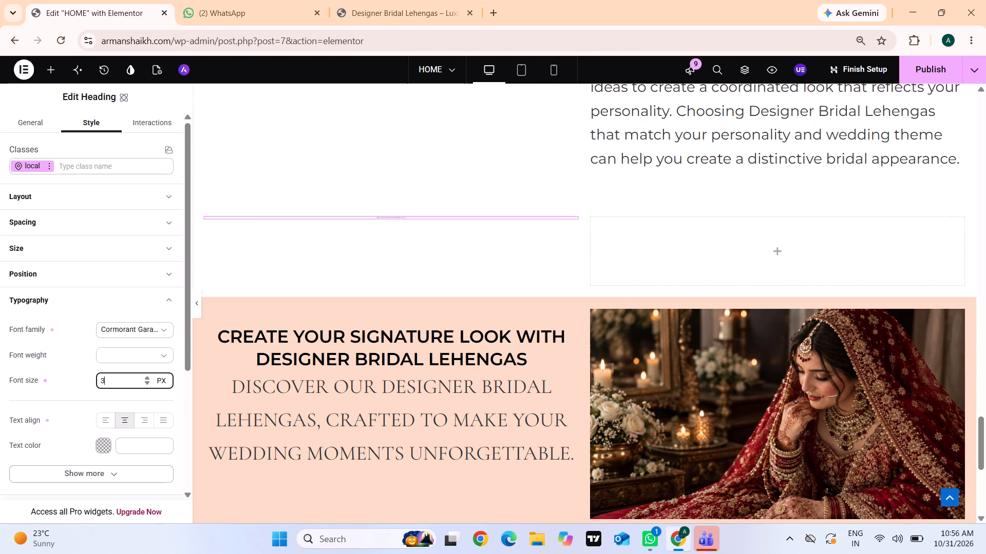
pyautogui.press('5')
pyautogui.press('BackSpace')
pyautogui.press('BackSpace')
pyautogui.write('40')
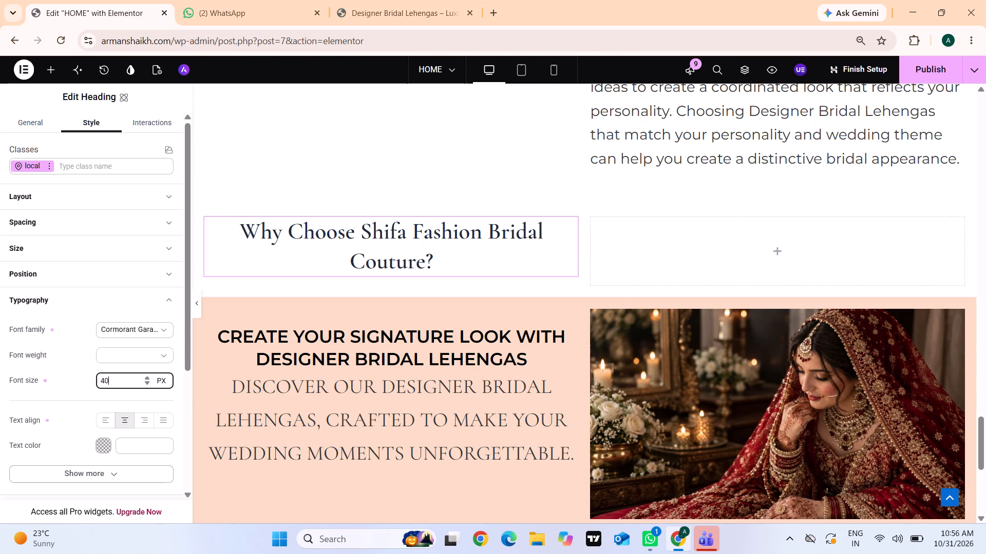
# Set the "Why Choose Shifa Fashion Bridal Couture?" heading's font size to 35 px and its text color to black, #000000.
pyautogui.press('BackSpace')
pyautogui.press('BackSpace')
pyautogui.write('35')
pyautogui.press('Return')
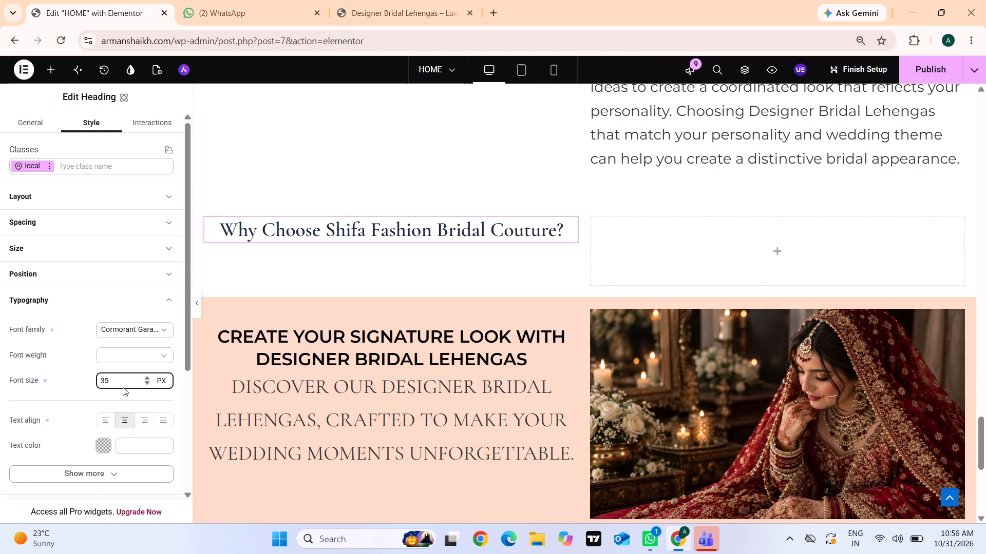
pyautogui.click(96, 447)
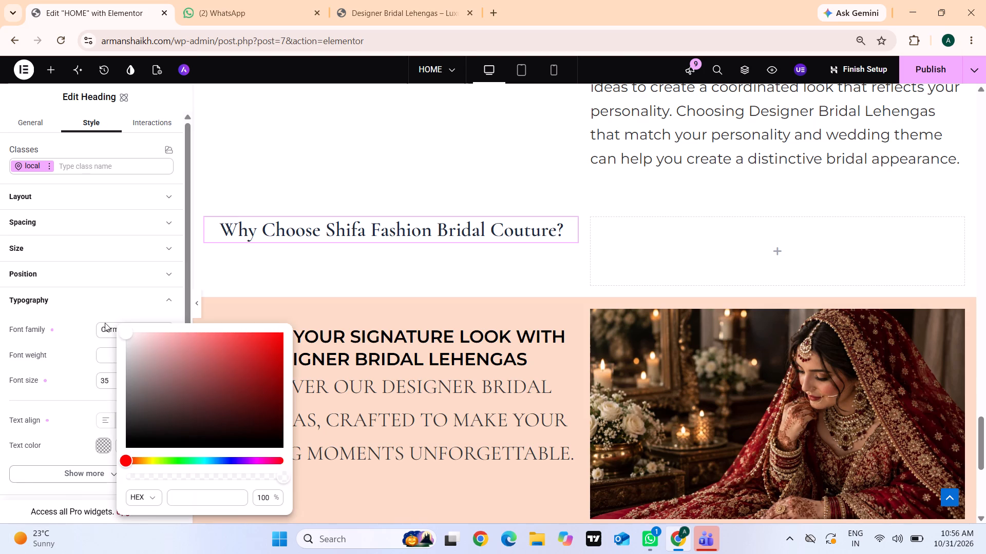
pyautogui.moveTo(121, 331); pyautogui.dragTo(147, 466)
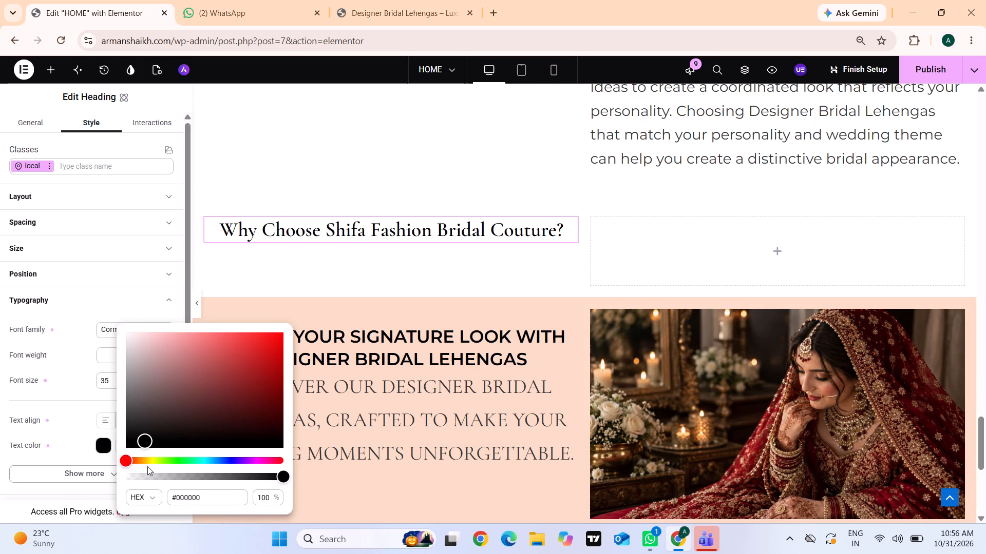
pyautogui.moveTo(147, 466); pyautogui.dragTo(146, 468)
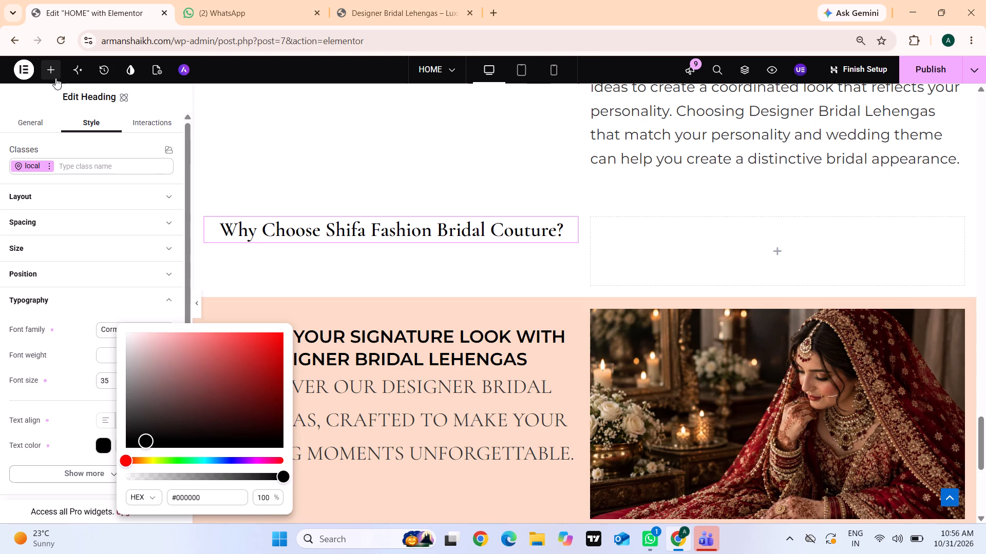
# Add a Text Editor widget directly below the "Why Choose Shifa Fashion Bridal Couture?" heading, in the same column.
pyautogui.click(49, 68)
pyautogui.click(58, 159)
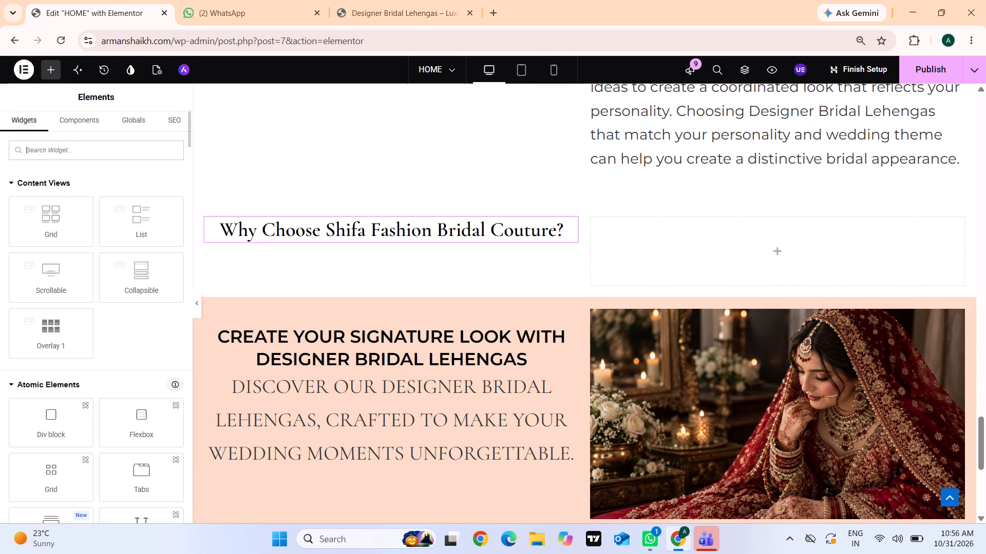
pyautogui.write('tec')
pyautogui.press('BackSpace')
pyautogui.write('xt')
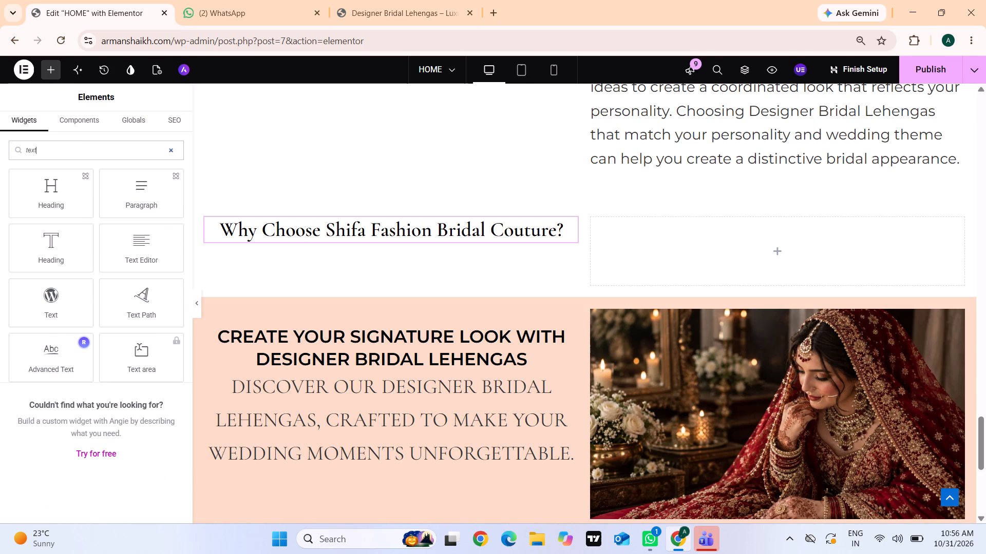
pyautogui.moveTo(127, 250); pyautogui.dragTo(315, 258)
pyautogui.moveTo(444, 239); pyautogui.dragTo(401, 232)
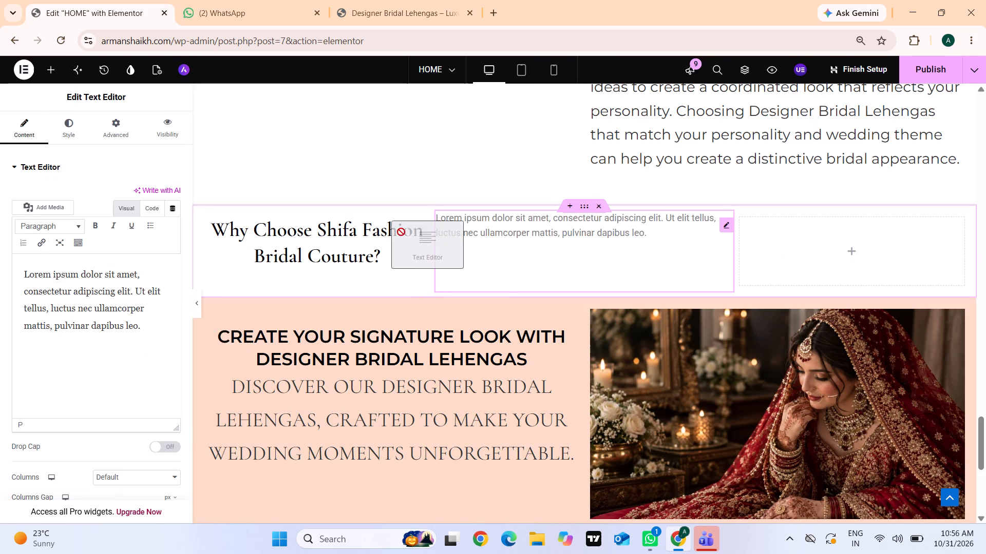
pyautogui.moveTo(401, 232); pyautogui.dragTo(322, 252)
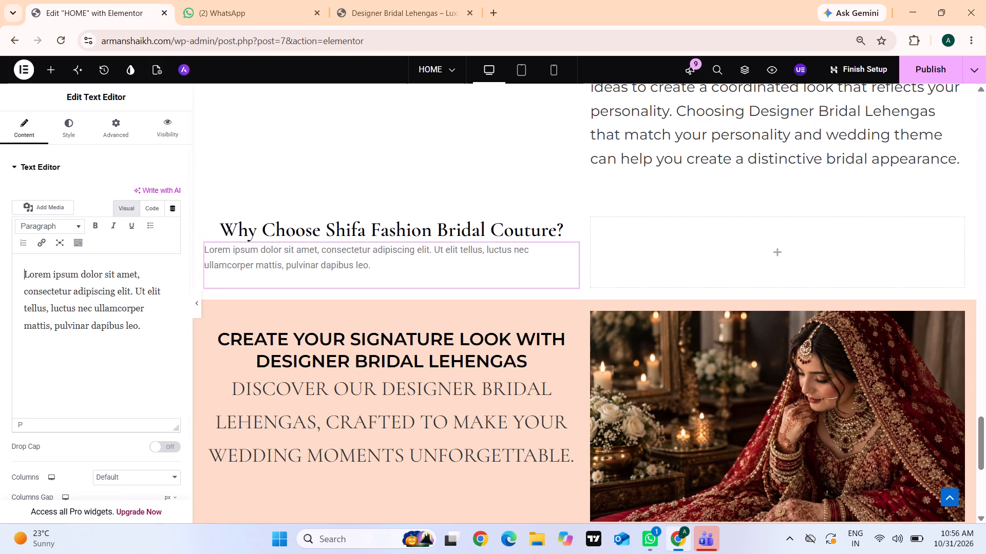
# Clear the placeholder Lorem ipsum text from the new text block under "Why Choose Shifa Fashion Bridal Couture?".
pyautogui.moveTo(139, 325); pyautogui.dragTo(18, 261)
pyautogui.press('BackSpace')
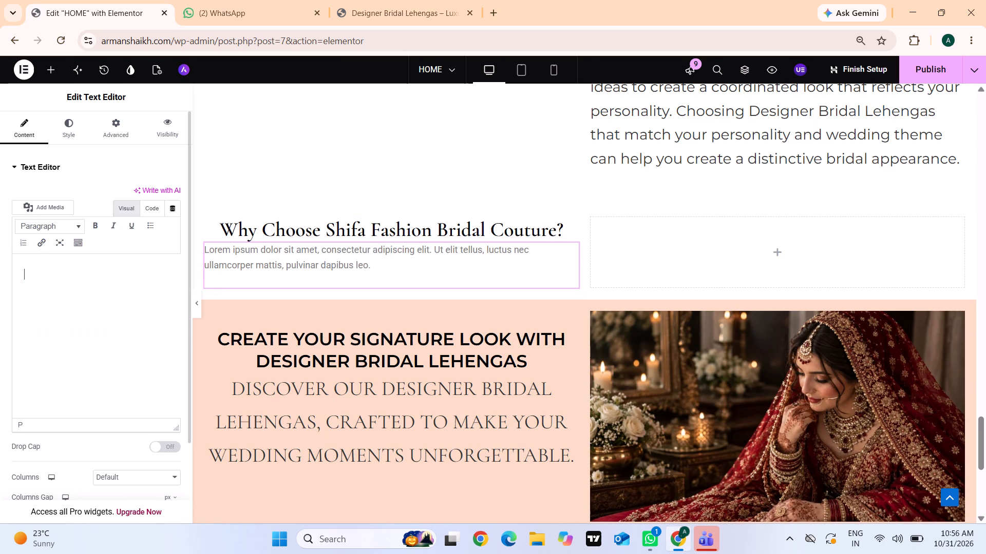
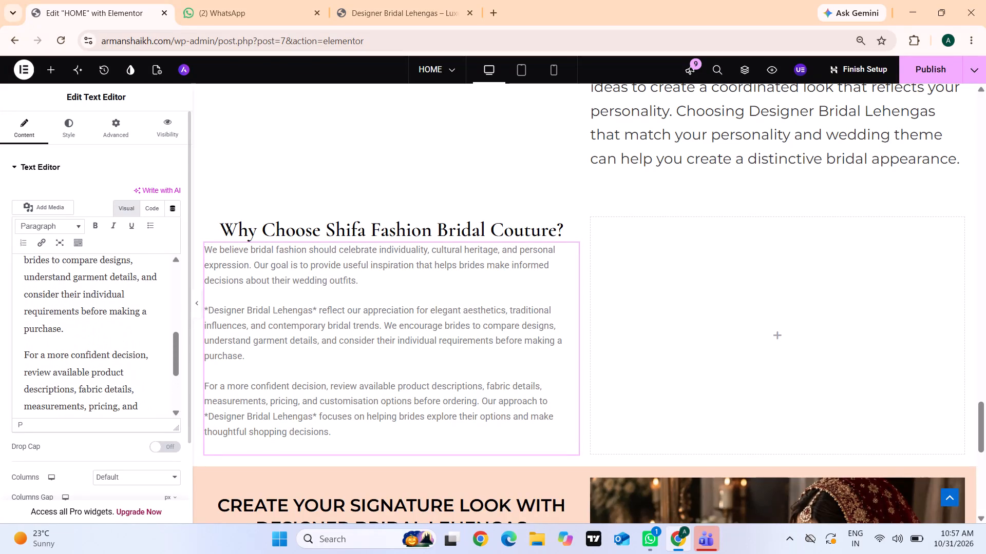
# Merge the three paragraphs under "Why Choose Shifa Fashion Bridal Couture?" into one continuous paragraph, with spaces between the joined sentences.
pyautogui.click(26, 357)
pyautogui.press('BackSpace')
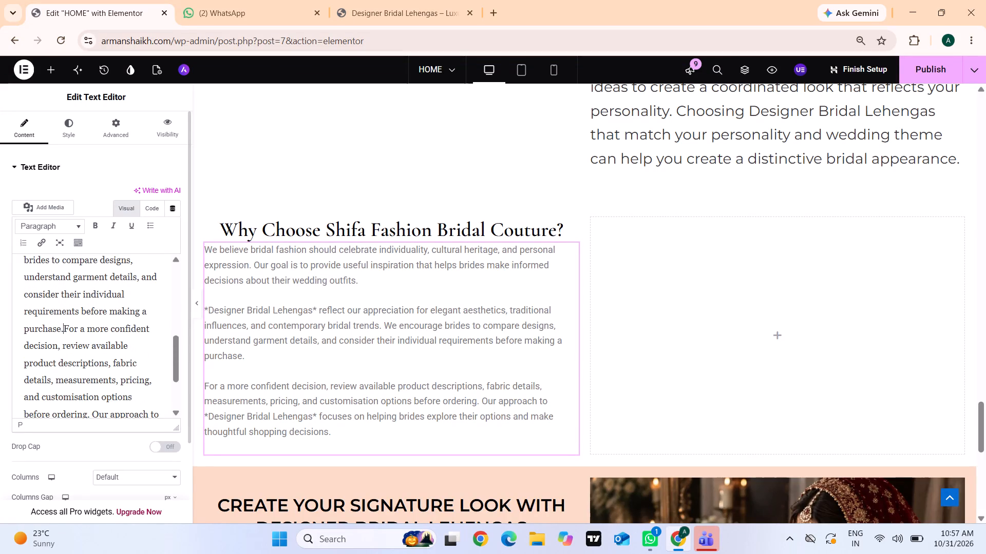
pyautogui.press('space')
pyautogui.scroll(2, 26, 357)
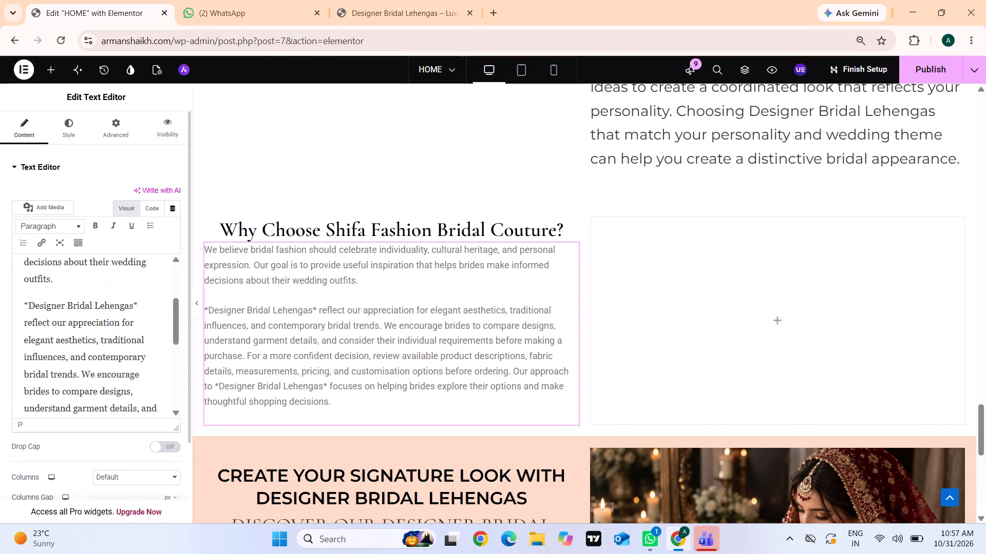
pyautogui.scroll(2, 25, 357)
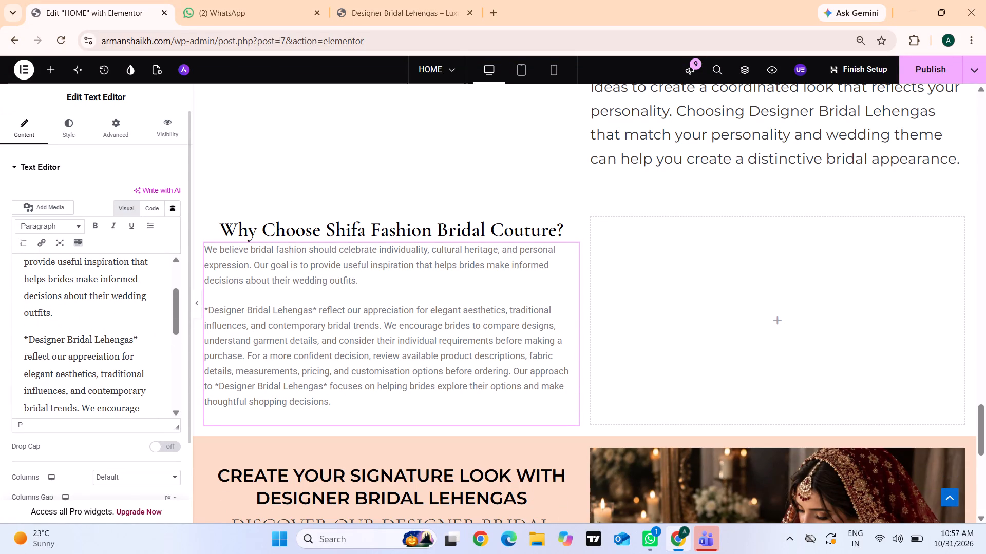
pyautogui.click(29, 338)
pyautogui.click(23, 338)
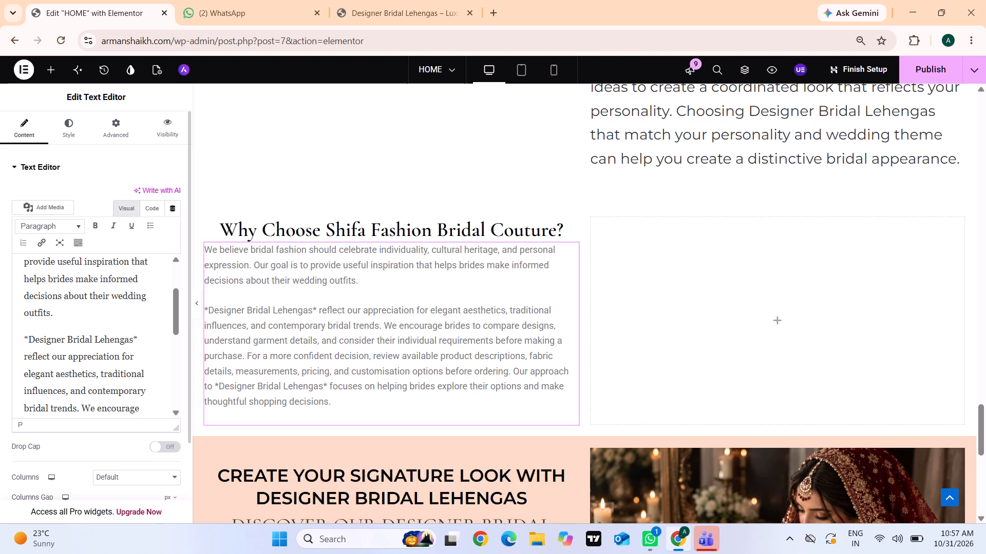
pyautogui.press('BackSpace')
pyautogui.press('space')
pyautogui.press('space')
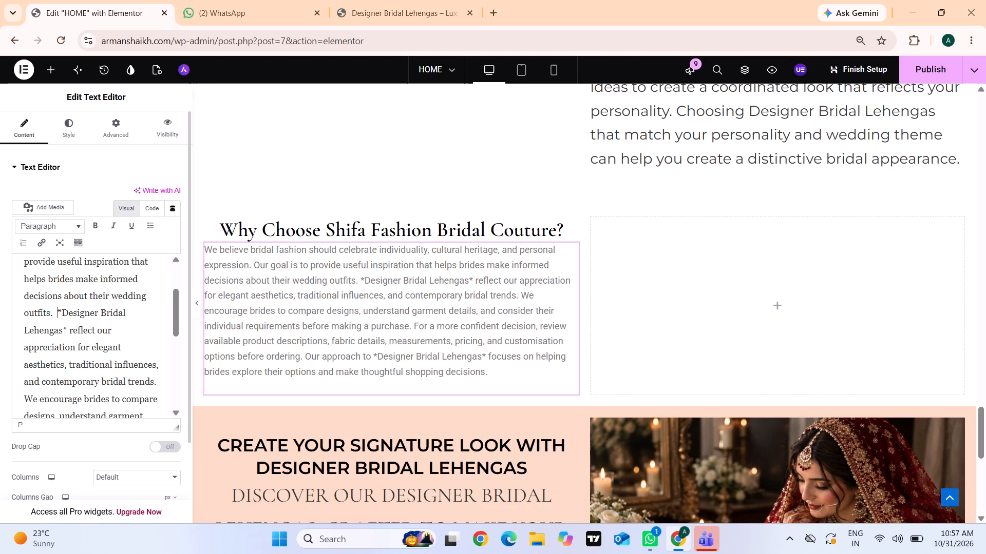
# Delete the extra space before the first "*Designer Bridal Lehengas*" in the "Why Choose Shifa Fashion Bridal Couture?" paragraph.
pyautogui.press('BackSpace')
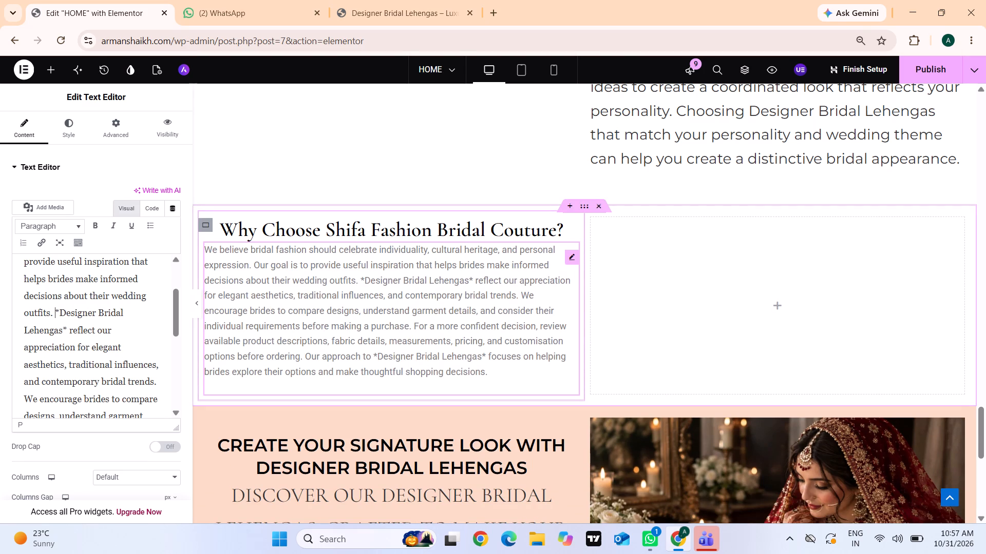
# Set the paragraph under "Why Choose Shifa Fashion Bridal Couture?" to the Montserrat font family at 25 px.
pyautogui.scroll(-1, 456, 326)
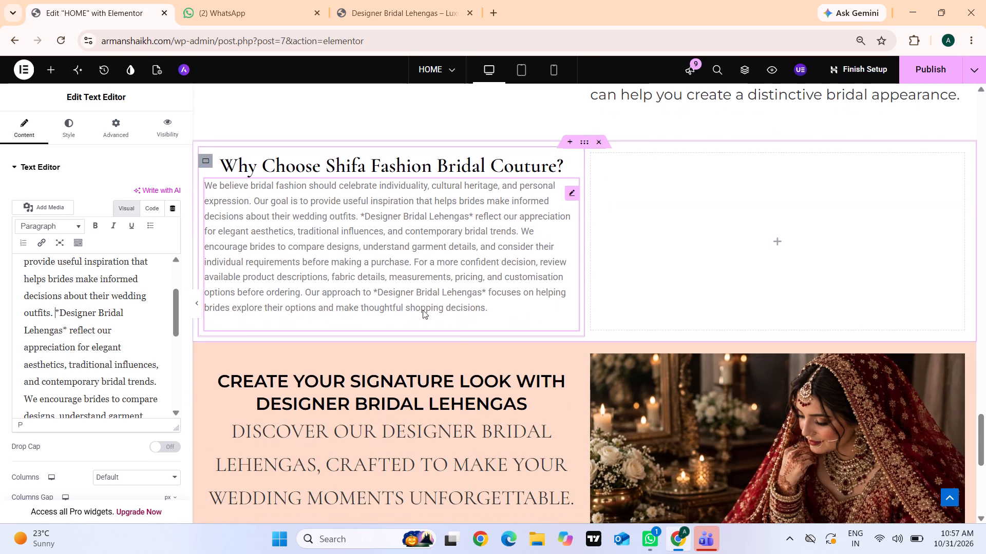
pyautogui.click(71, 127)
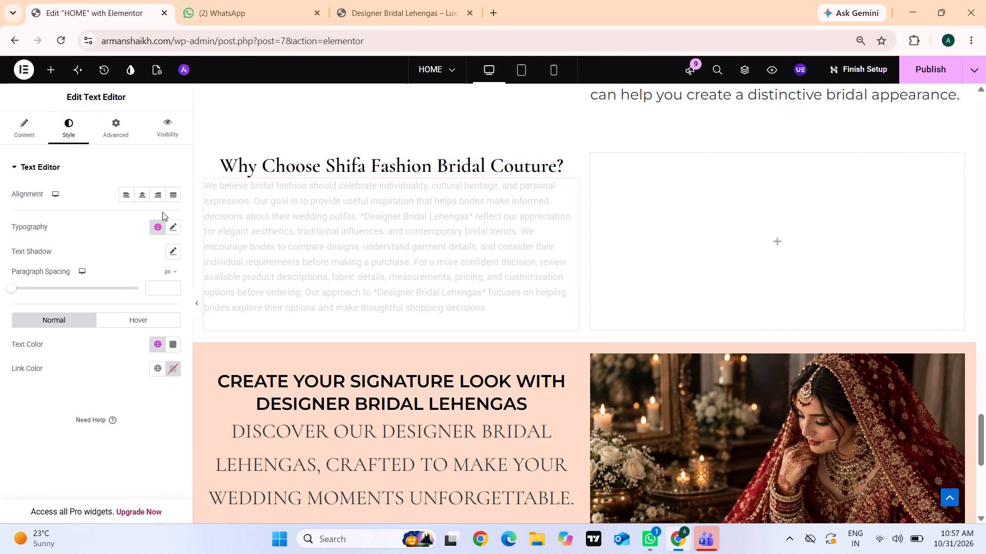
pyautogui.click(171, 221)
pyautogui.click(151, 283)
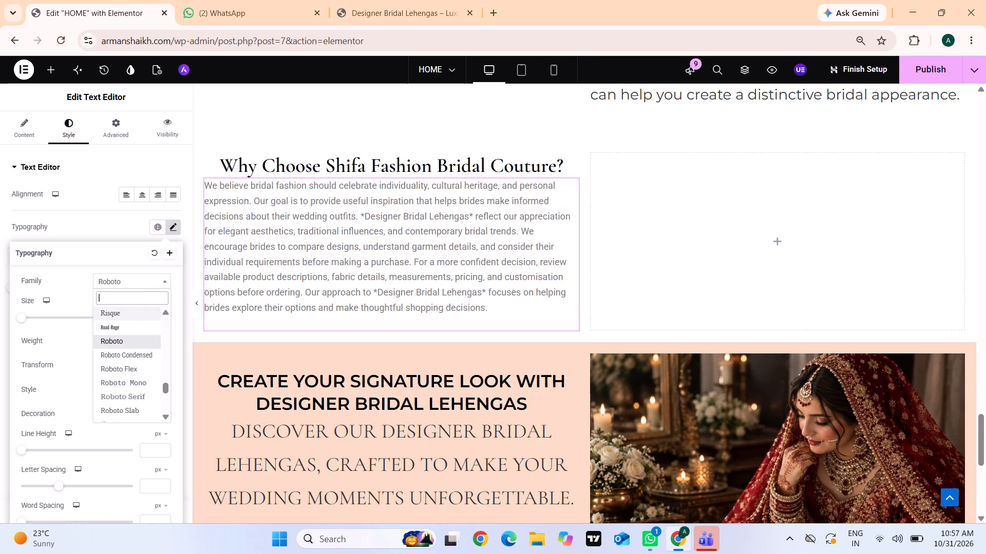
pyautogui.write('mont')
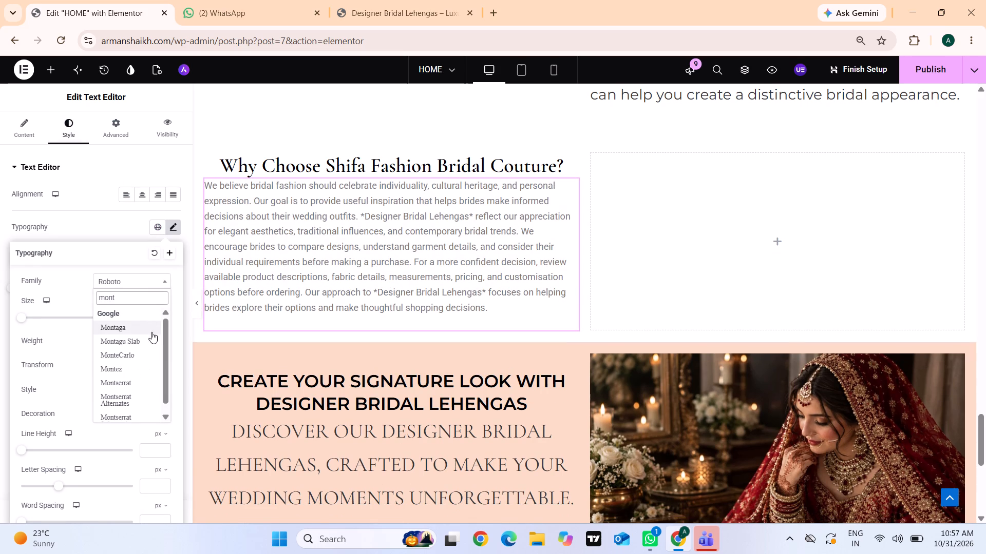
pyautogui.click(139, 377)
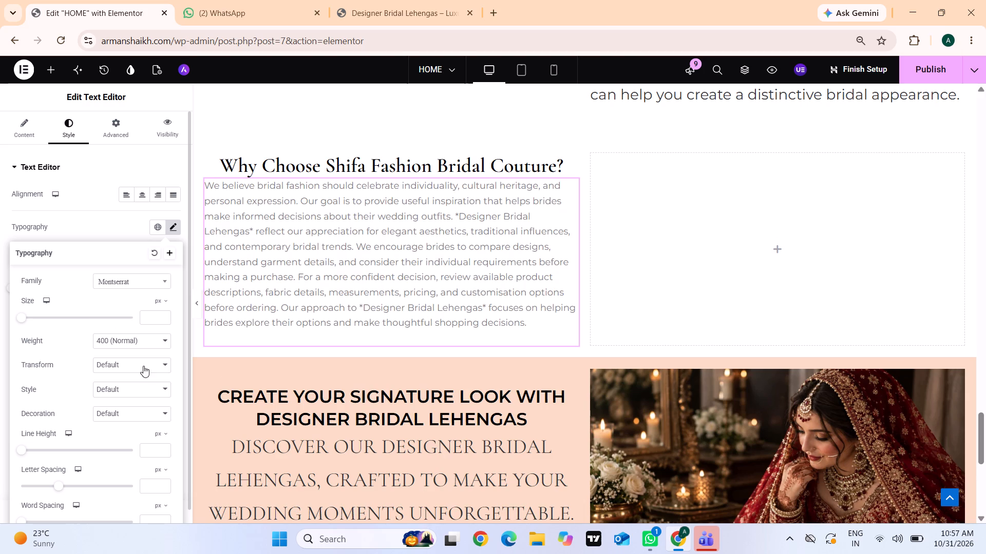
pyautogui.doubleClick(152, 310)
pyautogui.write('25')
pyautogui.press('Return')
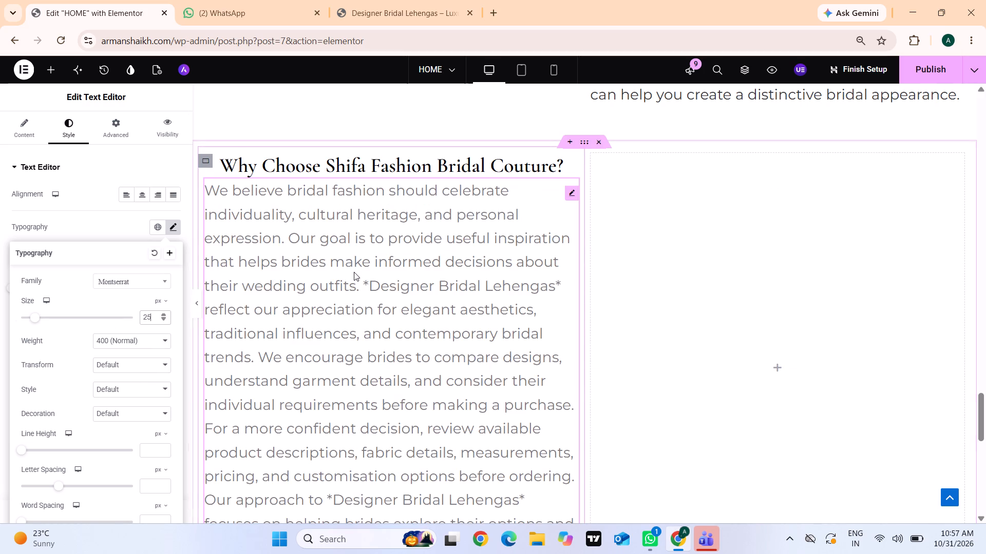
# Set the text color of the "Why Choose Shifa Fashion Bridal Couture?" paragraph to #363636.
pyautogui.hscroll(1, 378, 325)
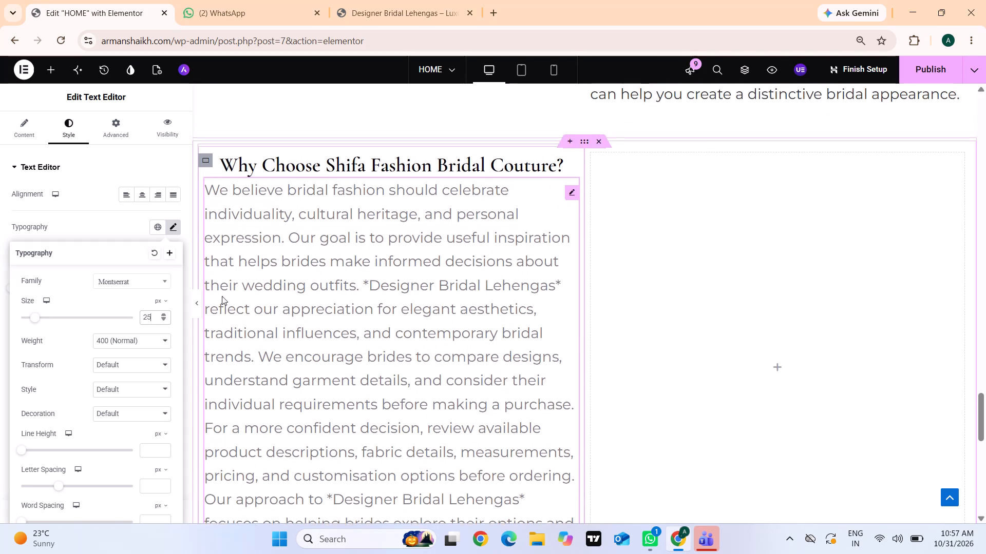
pyautogui.scroll(-1, 243, 301)
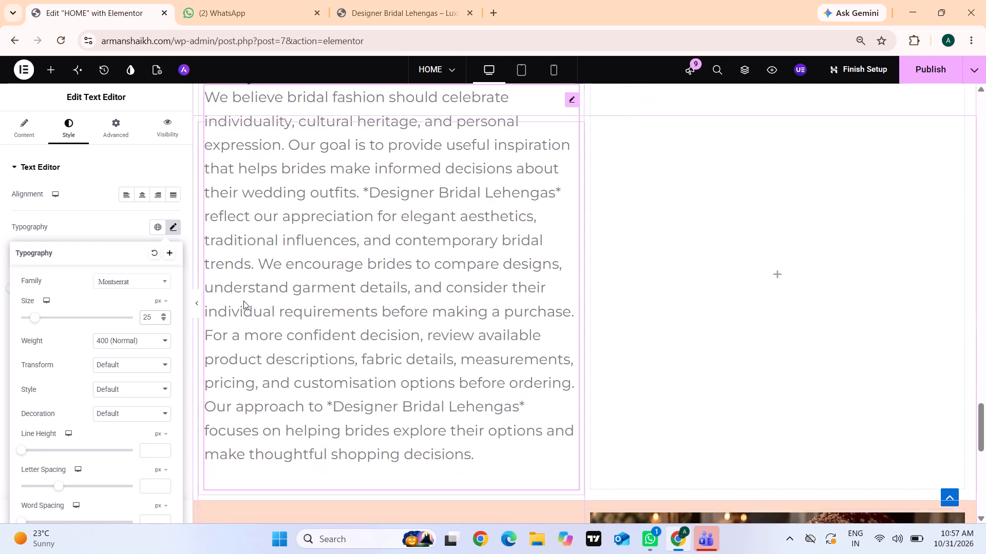
pyautogui.scroll(-1, 167, 366)
pyautogui.click(110, 172)
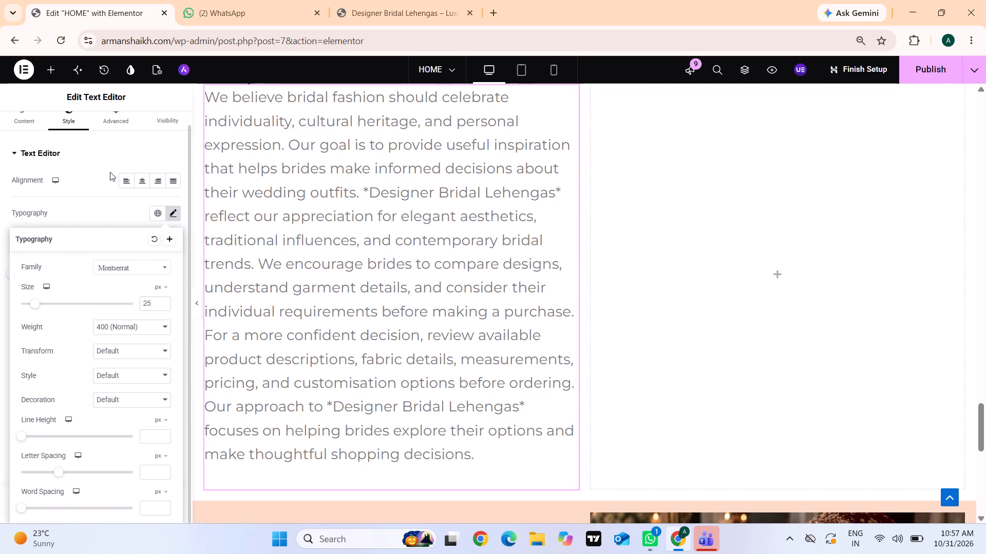
pyautogui.click(39, 123)
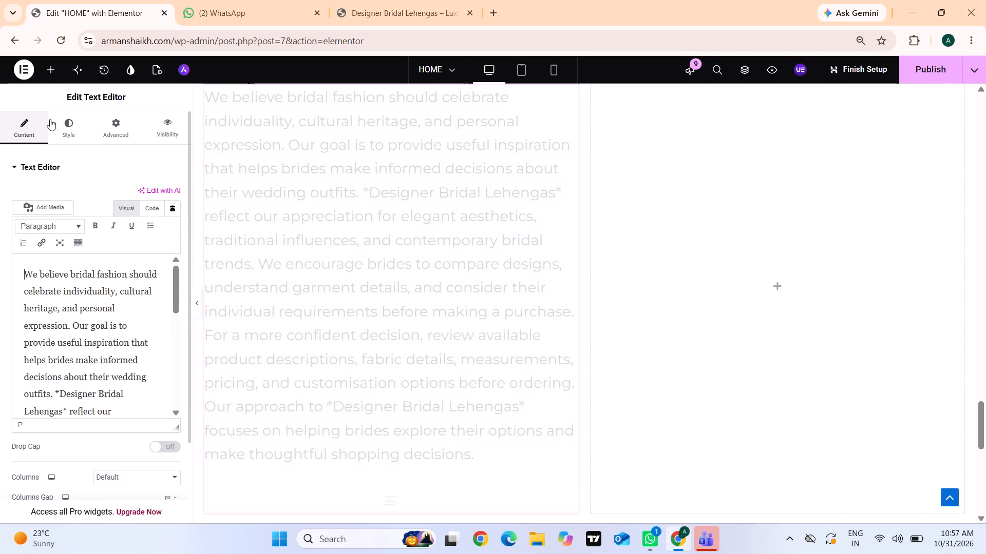
pyautogui.click(64, 120)
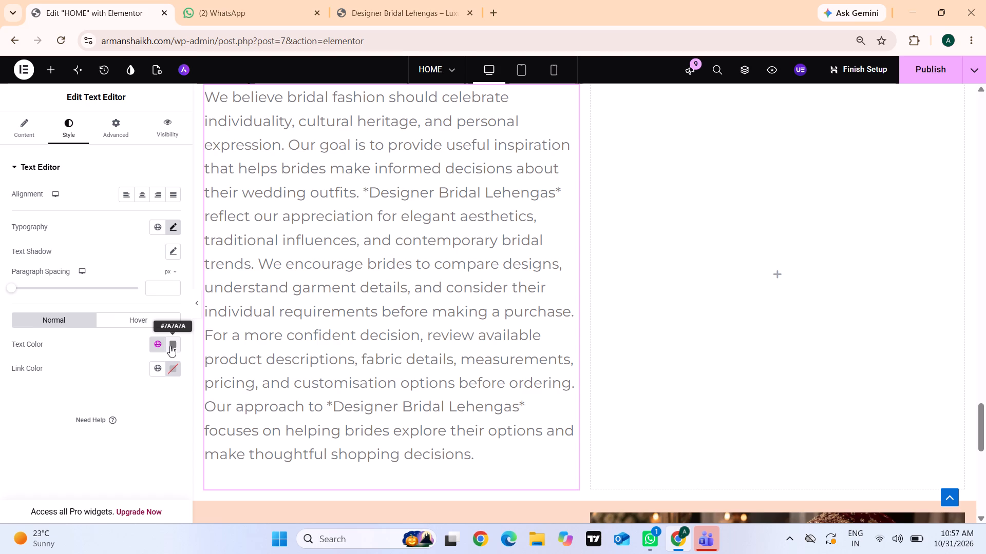
pyautogui.click(170, 346)
pyautogui.press('BackSpace')
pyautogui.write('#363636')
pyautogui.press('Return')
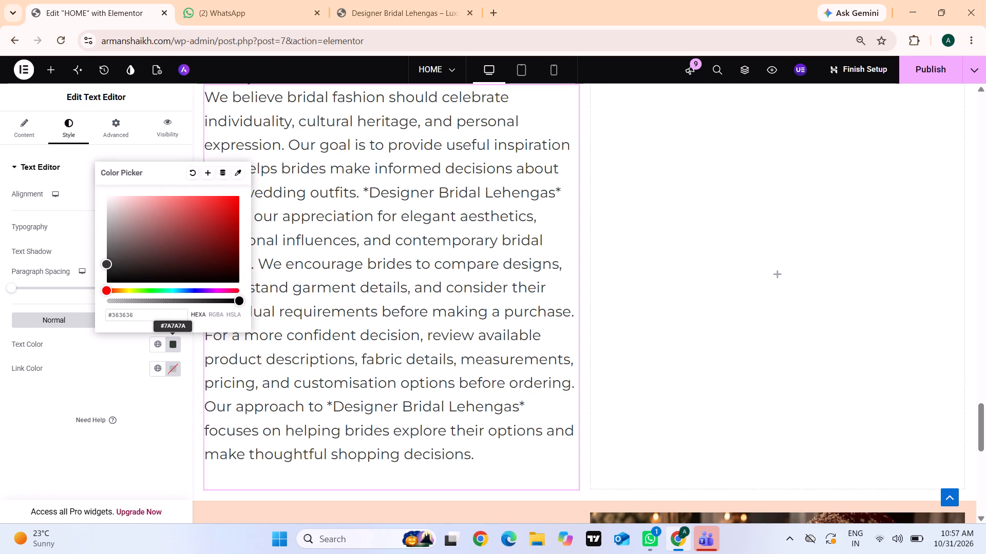
# Add an Image widget to the empty column beside the "Why Choose Shifa Fashion Bridal Couture?" text.
pyautogui.click(777, 276)
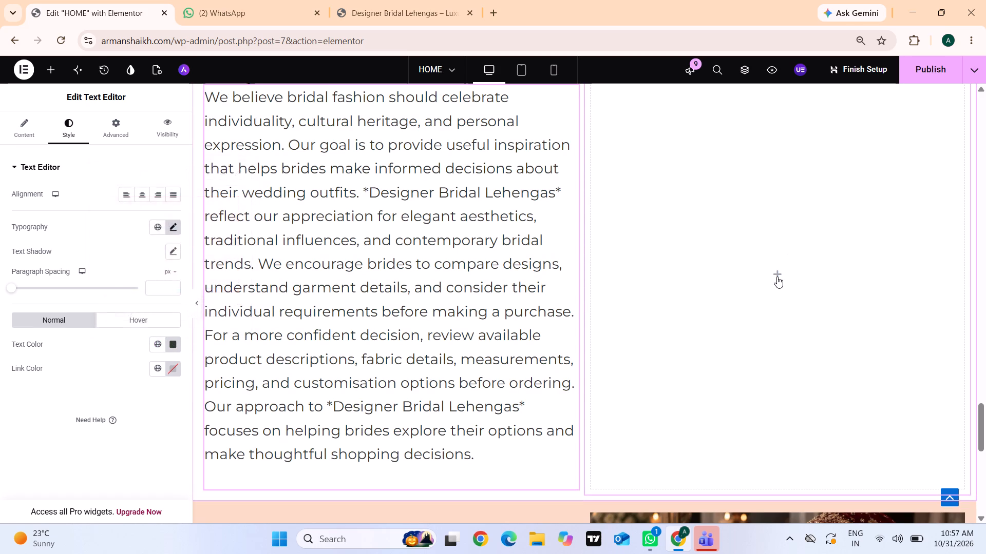
pyautogui.click(88, 146)
pyautogui.write('image')
pyautogui.moveTo(41, 178); pyautogui.dragTo(626, 241)
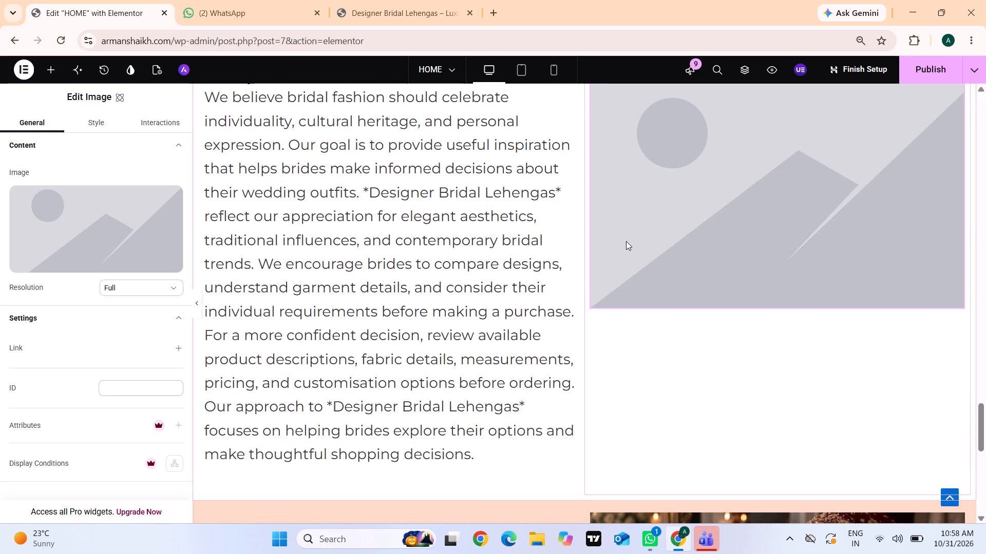
# Review the layout, backgrounds and images of the HOME page's other sections against the new "Why Choose Shifa Fashion Bridal Couture?" section.
pyautogui.scroll(6, 705, 247)
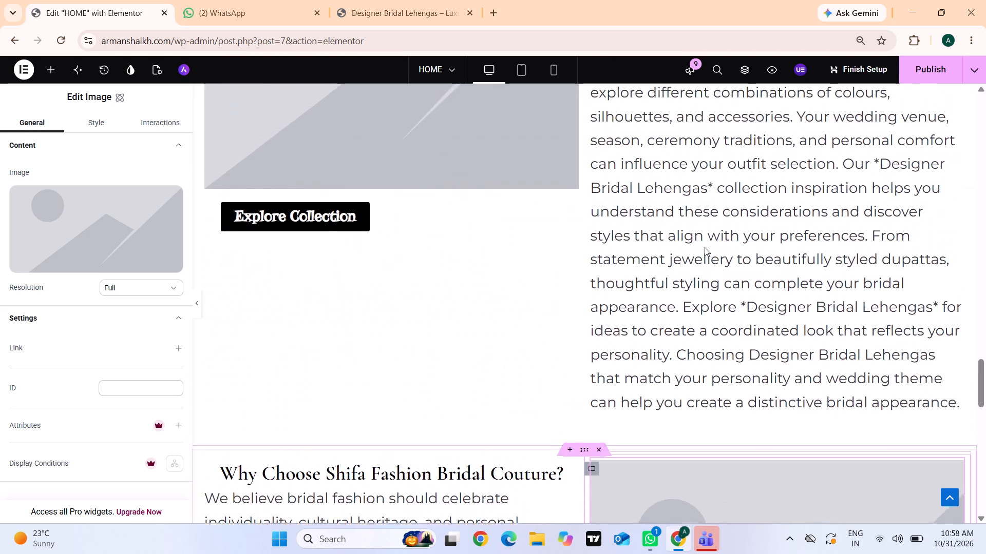
pyautogui.scroll(6, 705, 247)
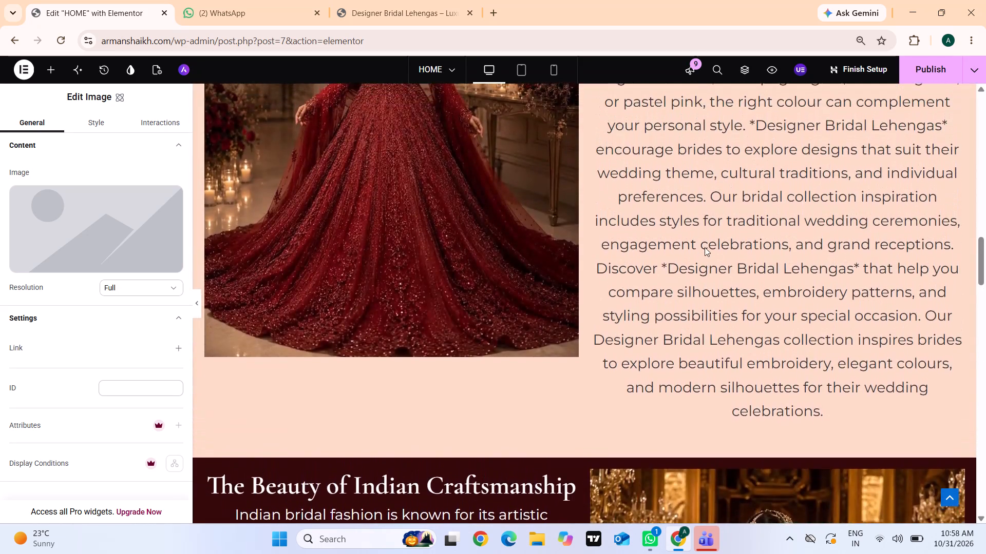
pyautogui.scroll(6, 705, 247)
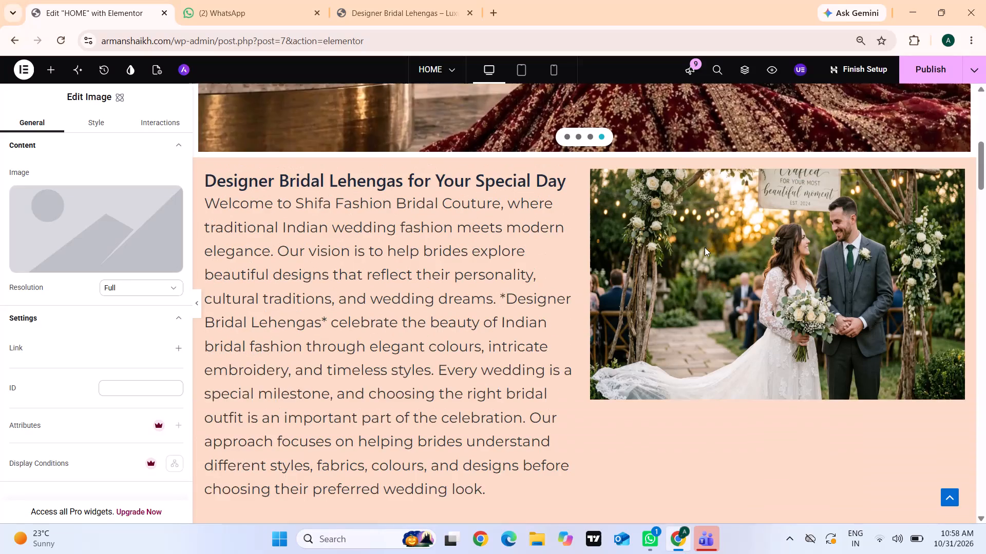
pyautogui.scroll(-3, 705, 247)
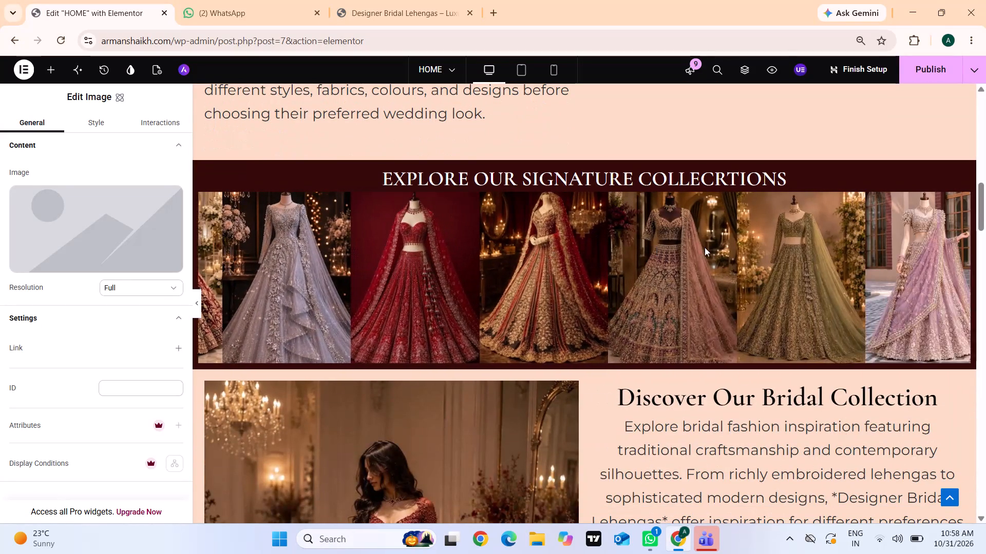
pyautogui.scroll(-1, 705, 247)
pyautogui.scroll(4, 705, 247)
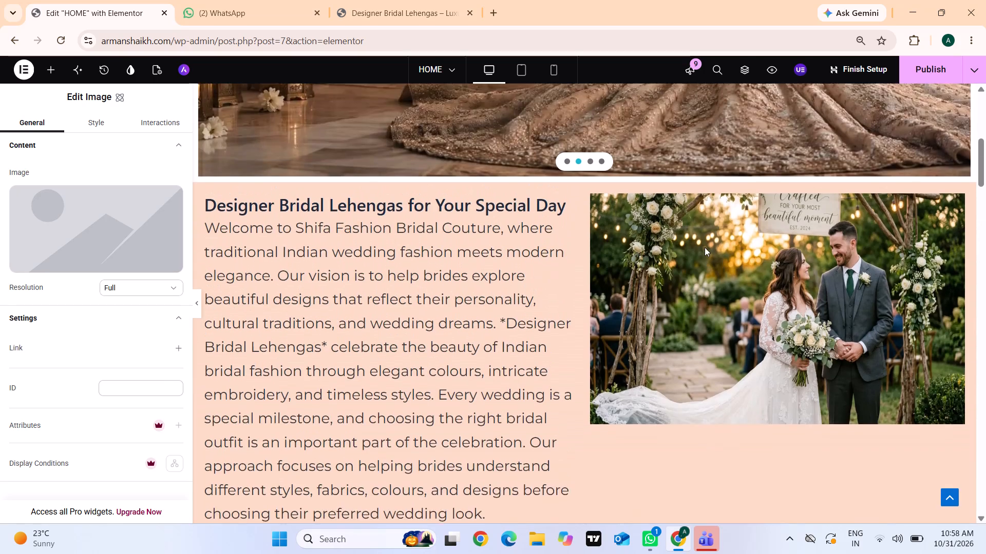
pyautogui.scroll(-9, 705, 247)
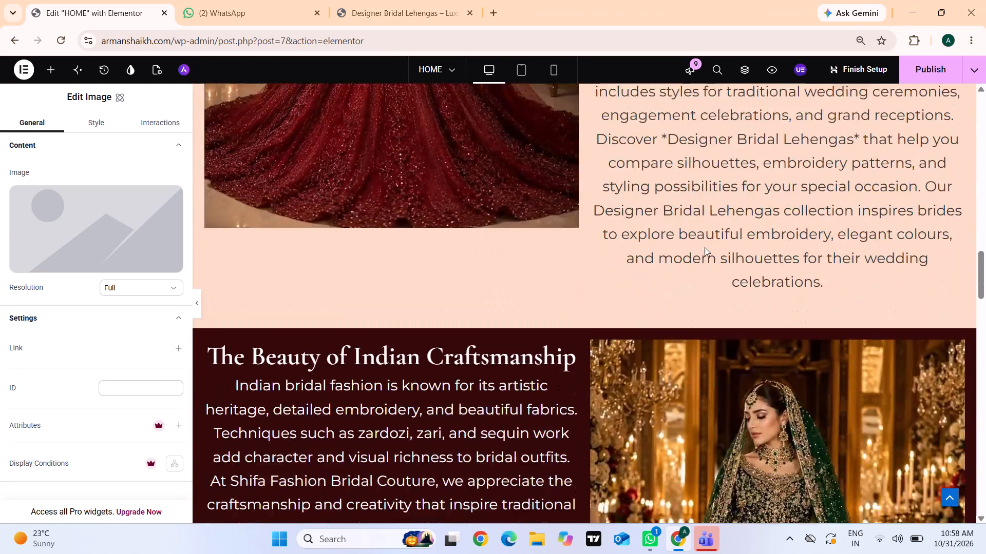
pyautogui.scroll(-8, 705, 247)
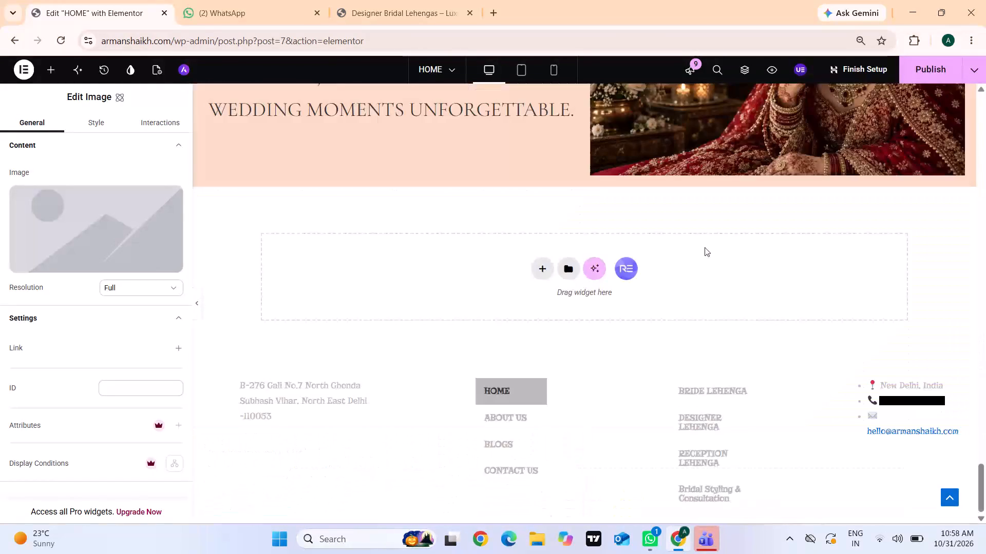
pyautogui.scroll(4, 705, 247)
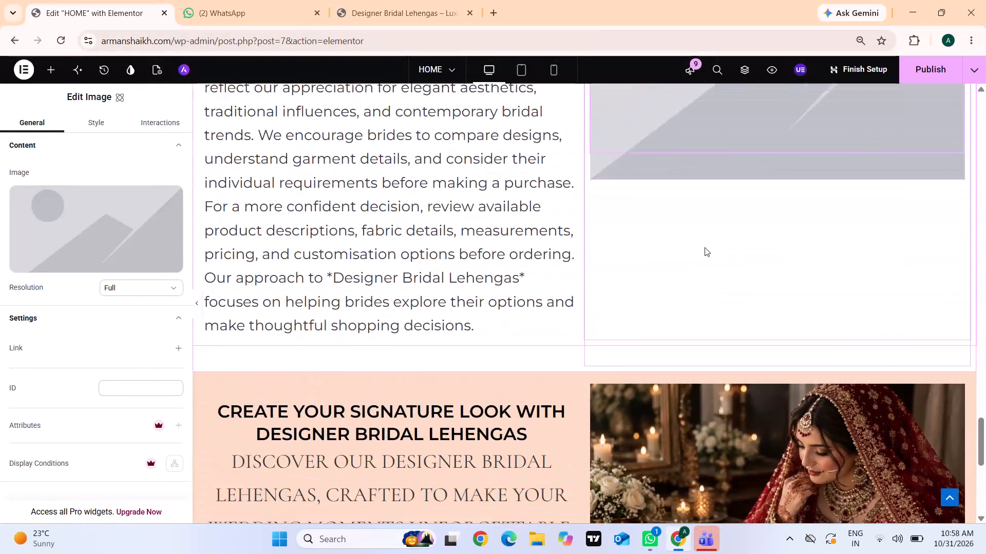
pyautogui.scroll(2, 705, 247)
pyautogui.scroll(-6, 705, 247)
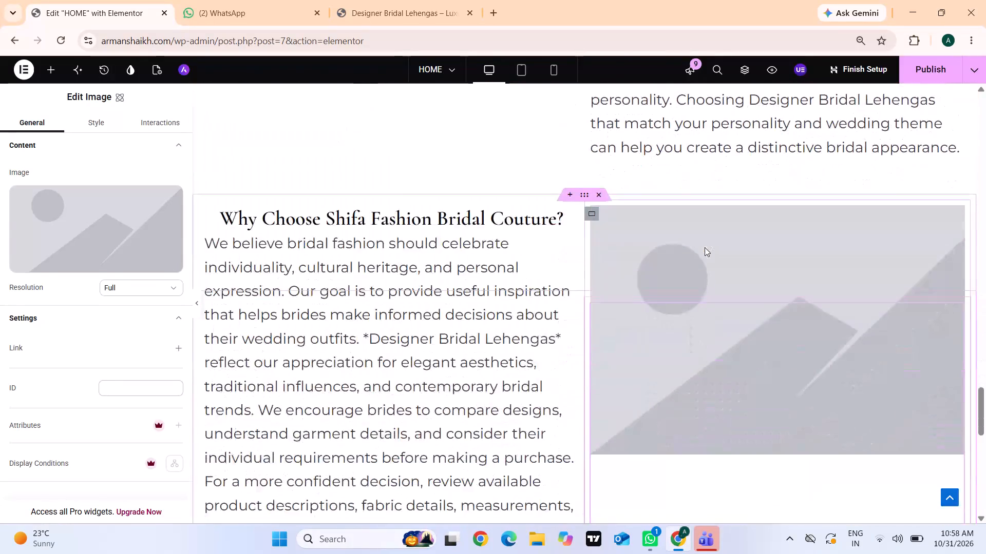
pyautogui.scroll(-2, 705, 247)
pyautogui.scroll(4, 705, 247)
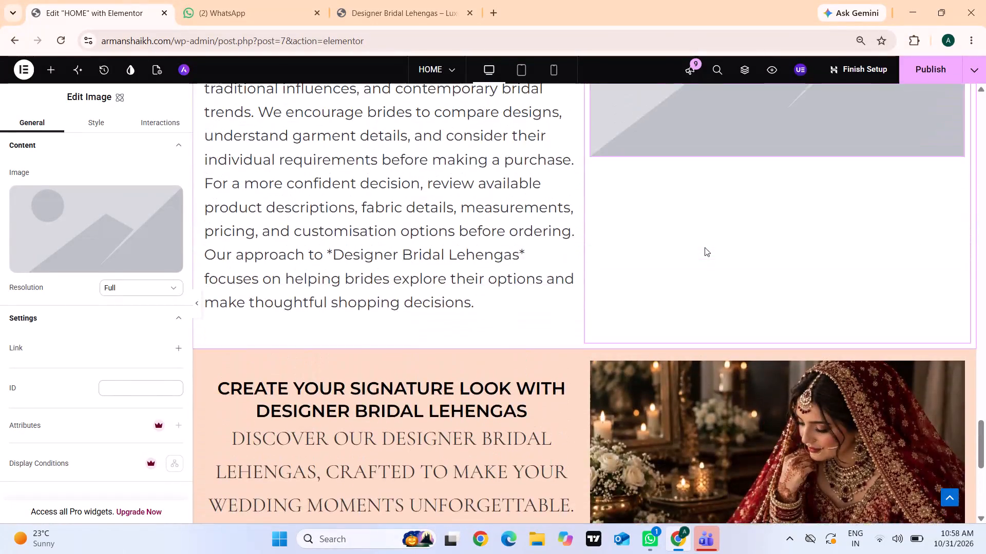
# Check the typography settings of the paragraph under "Why Choose Shifa Fashion Bridal Couture?".
pyautogui.scroll(2, 705, 247)
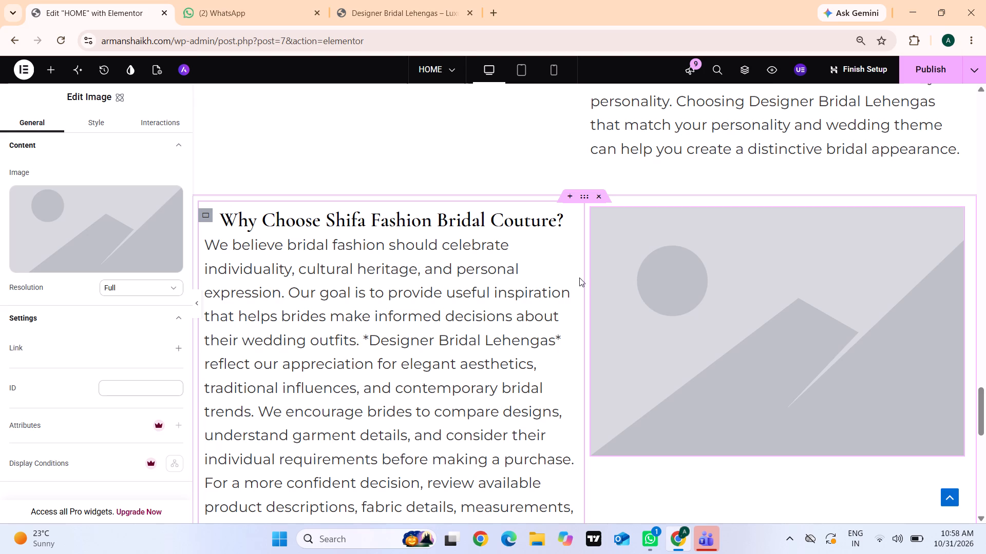
pyautogui.click(397, 325)
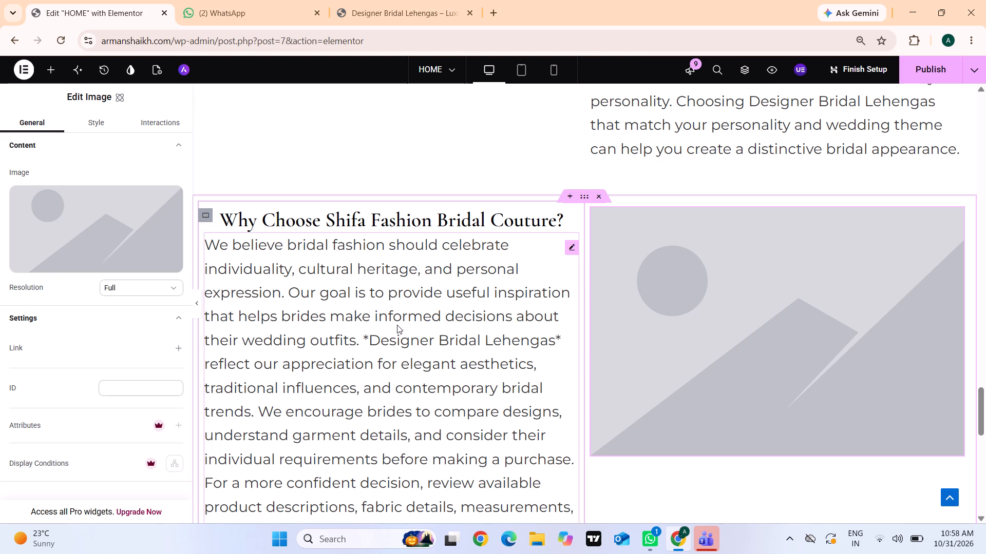
pyautogui.click(40, 117)
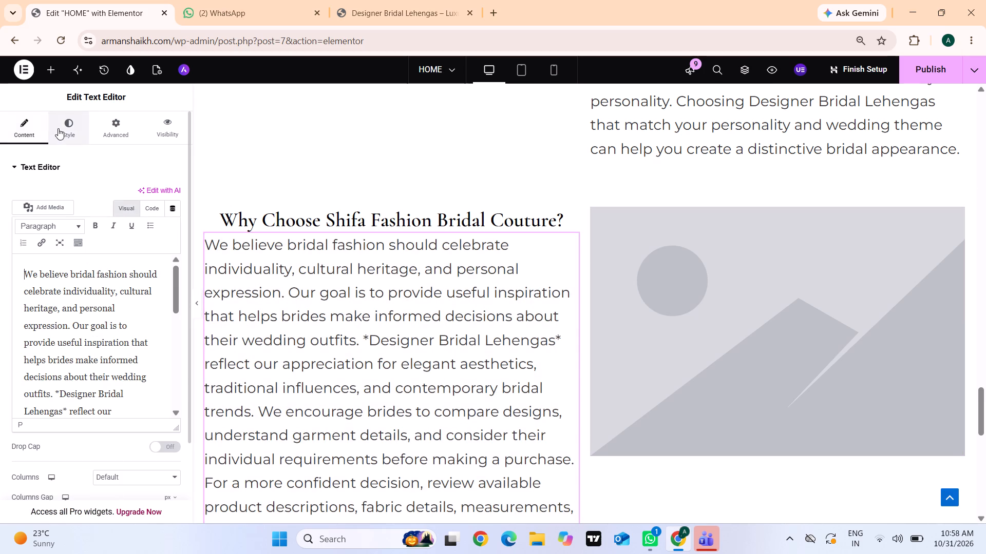
pyautogui.click(58, 121)
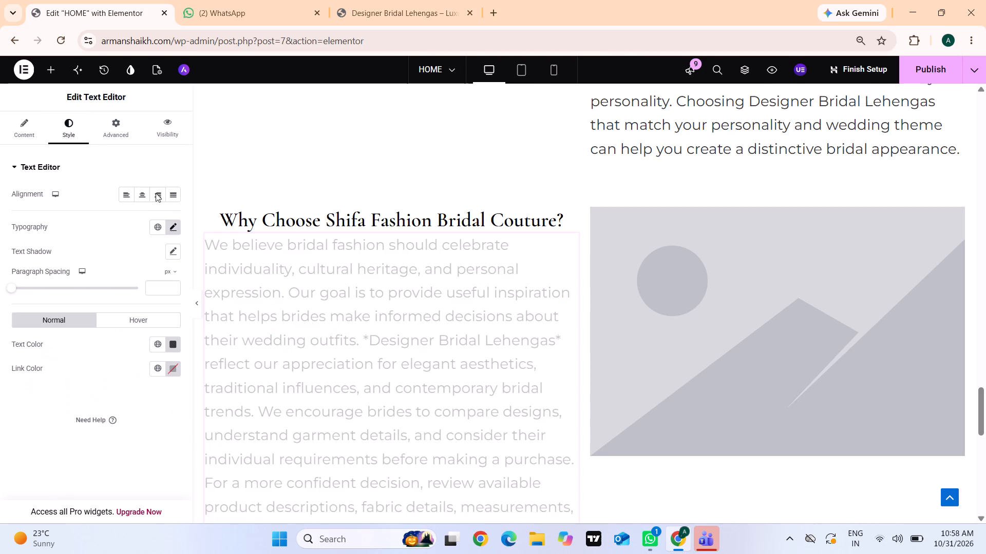
pyautogui.click(169, 222)
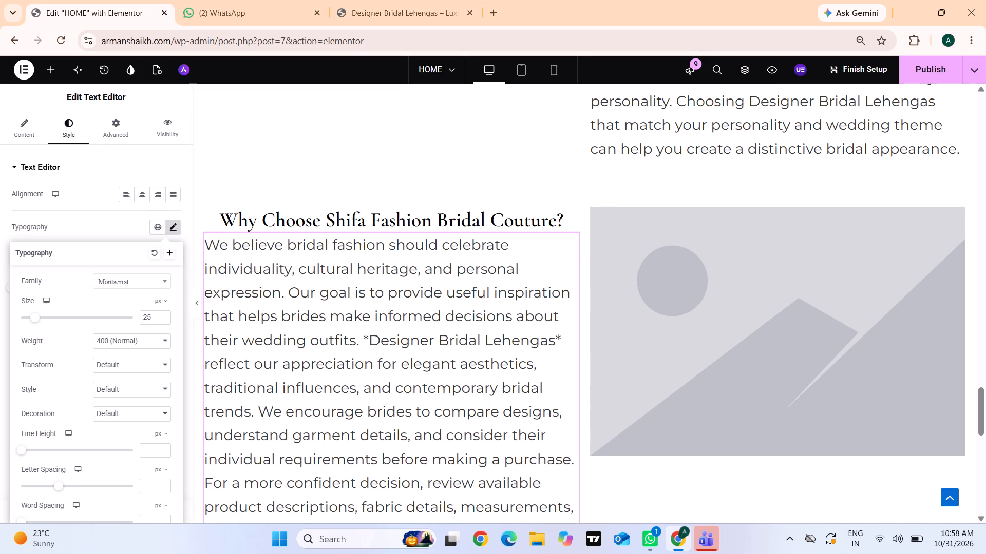
# Add a new section between the "Why Choose Shifa Fashion Bridal Couture?" section and the "Create Your Signature Look with Designer Bridal Lehengas" banner.
pyautogui.scroll(-4, 322, 306)
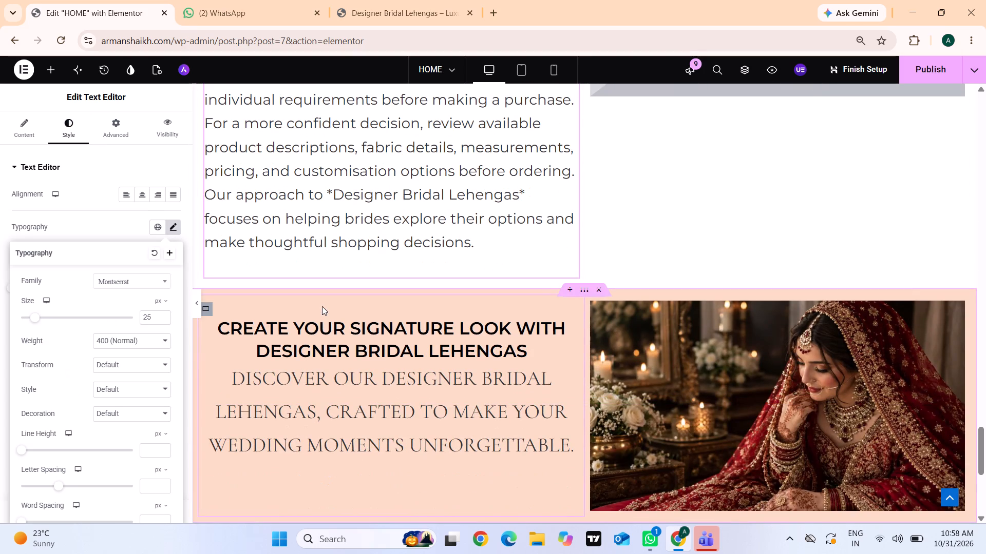
pyautogui.scroll(-1, 322, 306)
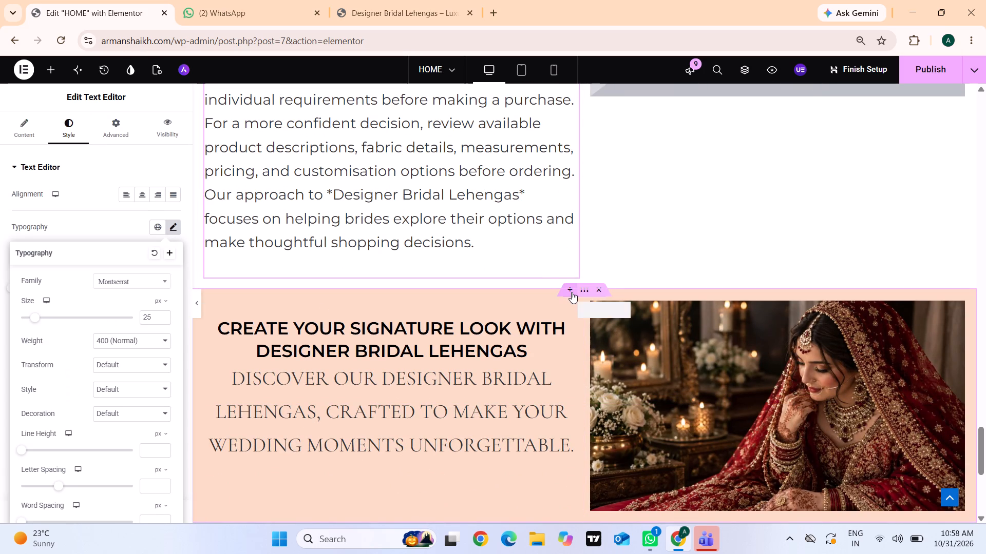
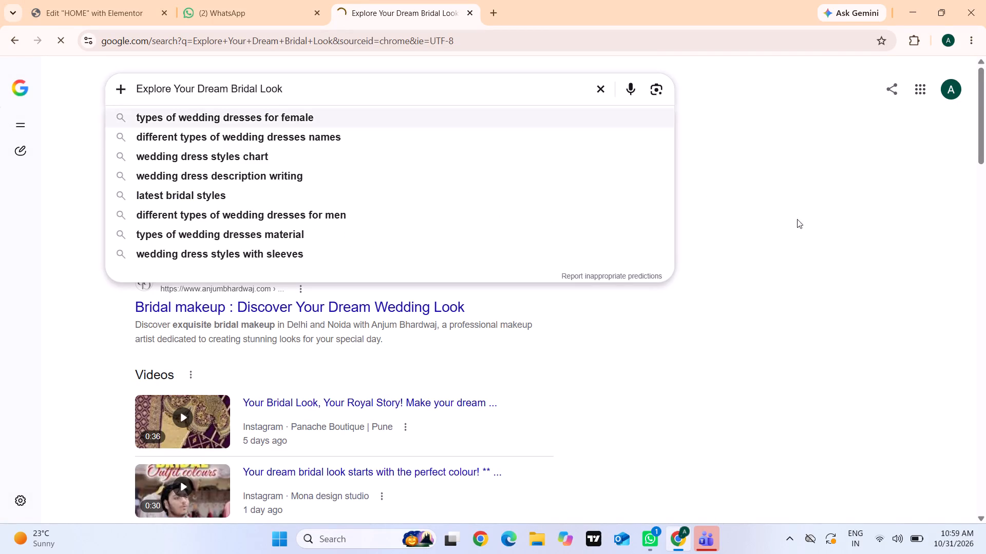
# Clear the "Explore Your Dream Bridal Look" query from the Google search box to start a new search.
pyautogui.click(852, 242)
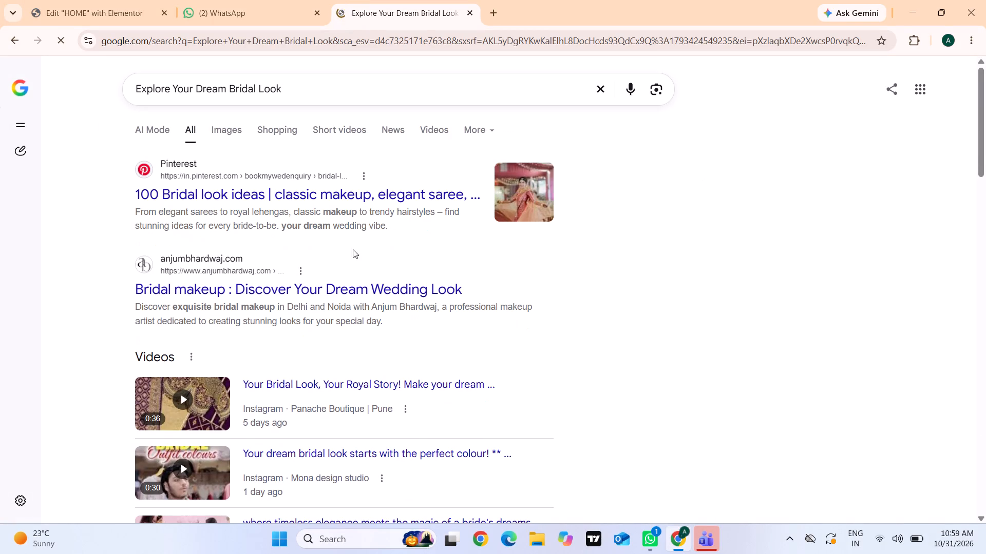
pyautogui.moveTo(326, 87); pyautogui.dragTo(129, 98)
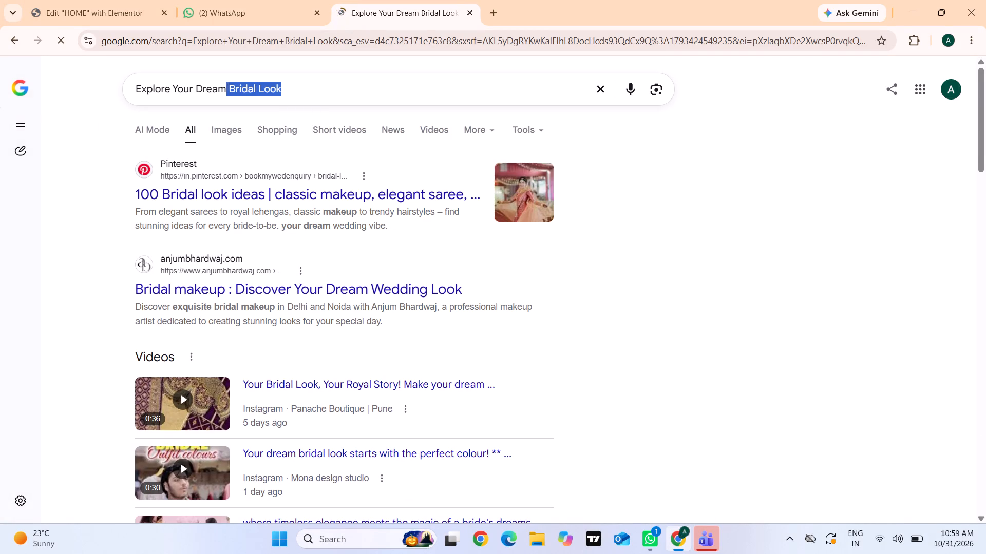
pyautogui.moveTo(129, 98); pyautogui.dragTo(27, 96)
pyautogui.press('BackSpace')
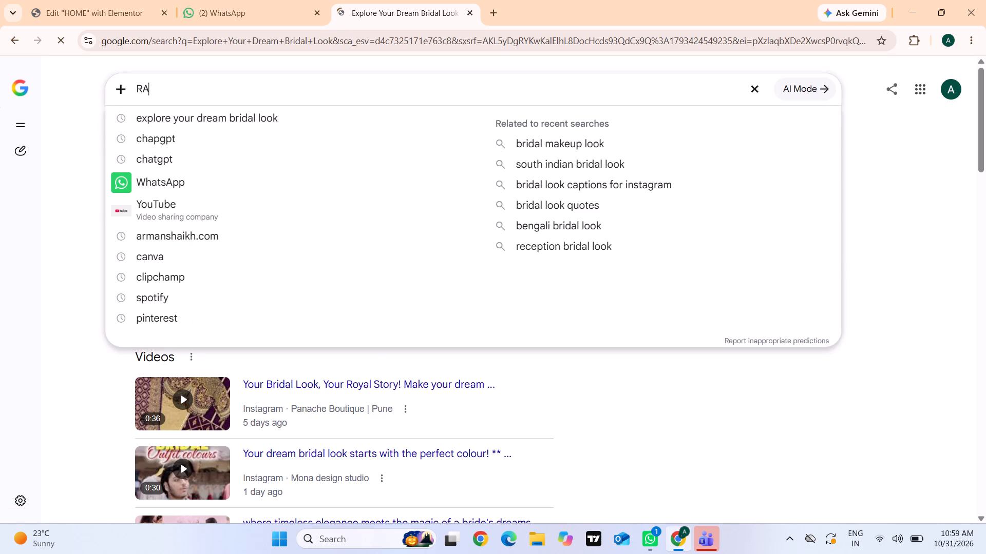
# Look up the live Shifa Fashion Bridal Couture website and review its home page down to the signature collections section.
pyautogui.press('BackSpace')
pyautogui.press('BackSpace')
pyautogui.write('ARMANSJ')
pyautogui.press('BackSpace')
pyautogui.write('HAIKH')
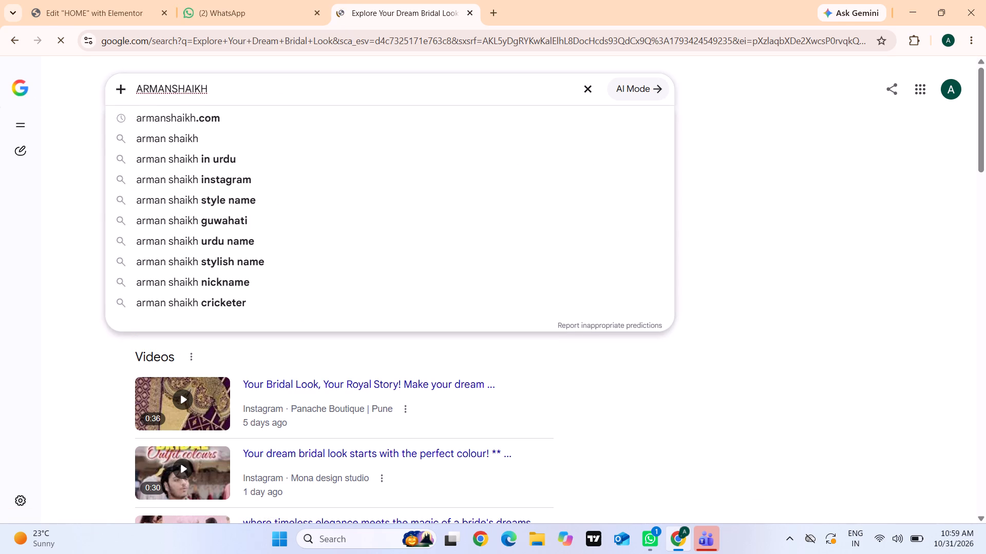
pyautogui.click(258, 117)
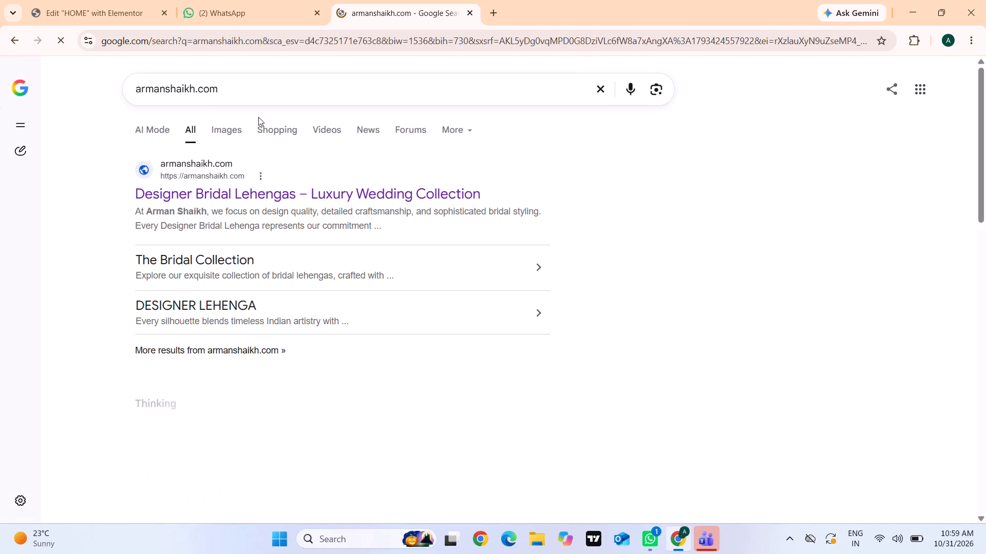
pyautogui.click(335, 200)
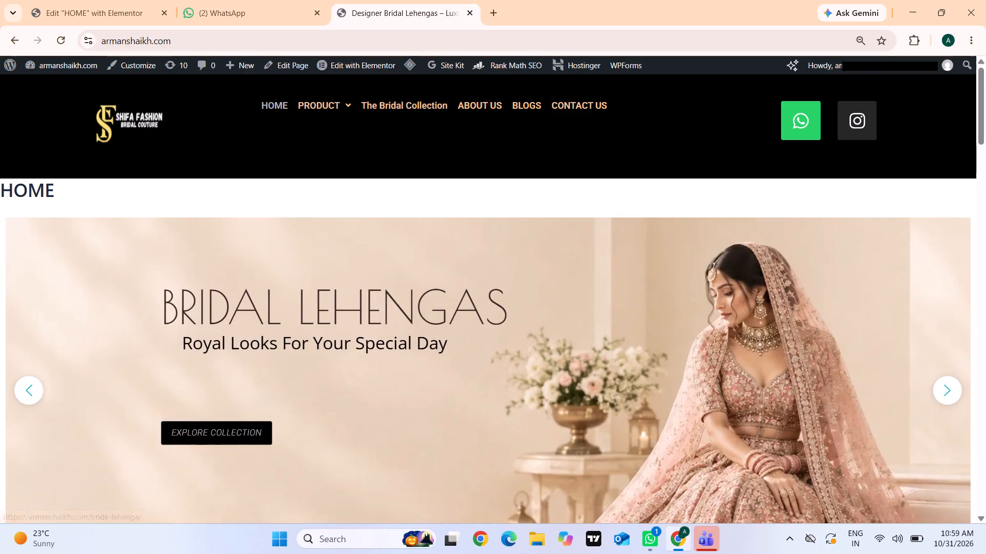
pyautogui.scroll(-3, 264, 355)
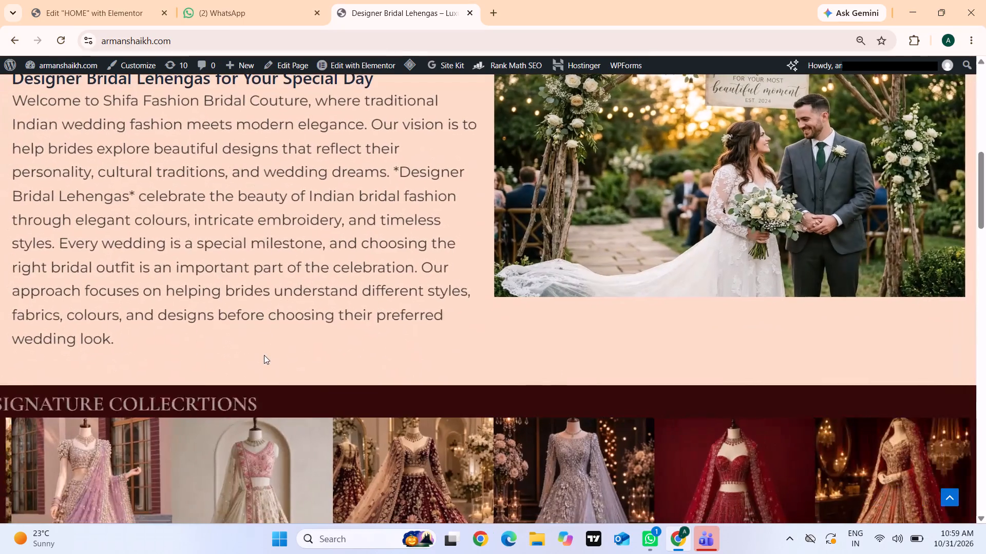
pyautogui.scroll(-3, 264, 355)
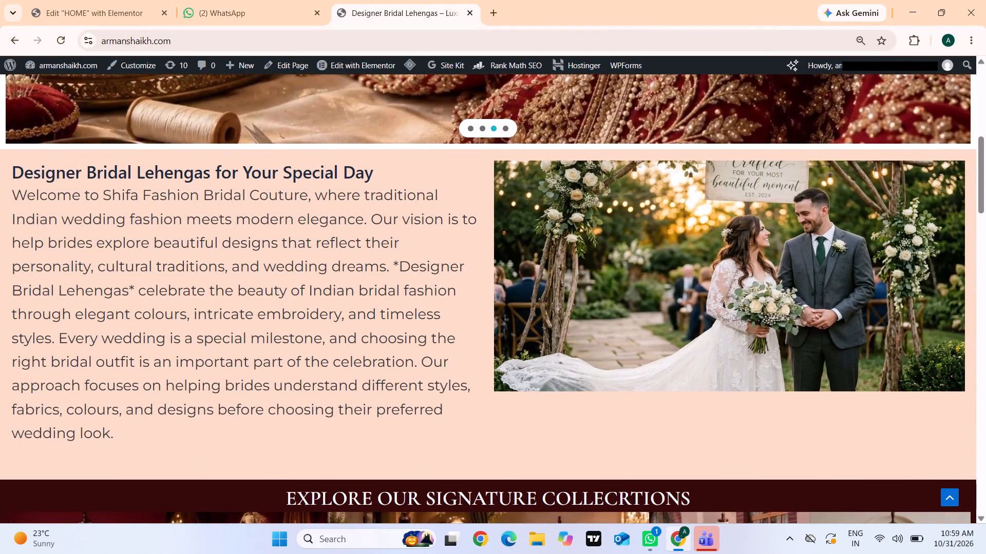
pyautogui.scroll(-1, 264, 355)
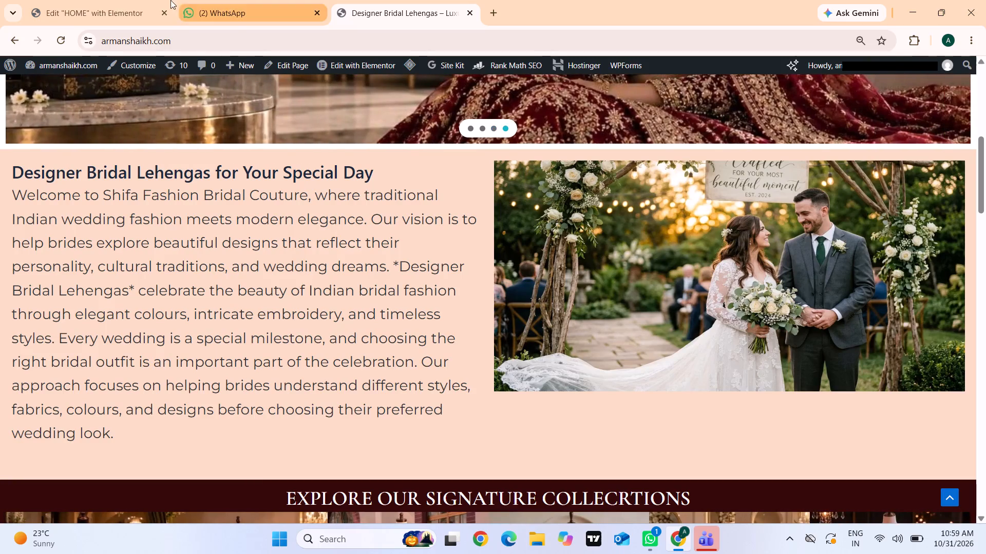
# Back in the HOME page editor, add a flexbox with two equal columns above the "Create Your Signature Look with Designer Bridal Lehengas" section.
pyautogui.click(132, 0)
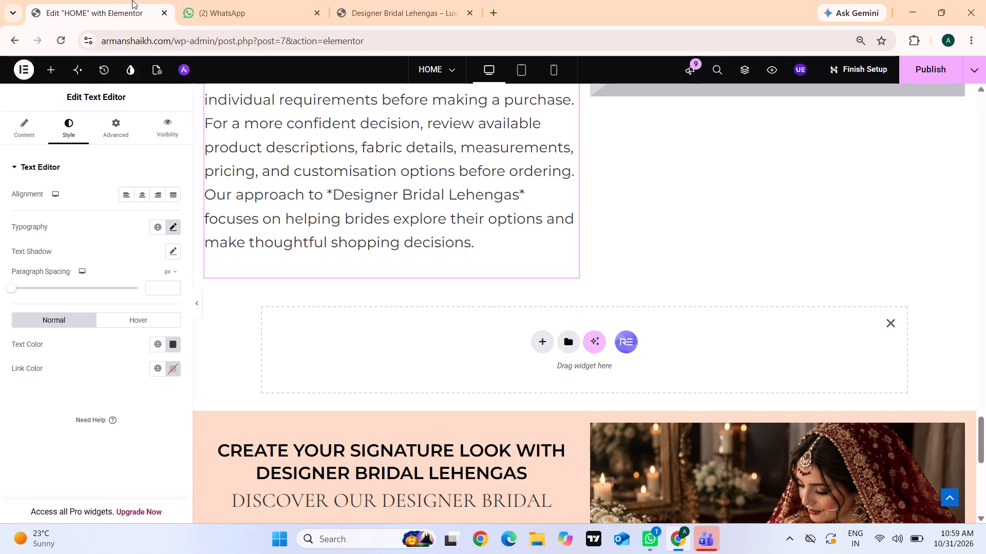
pyautogui.click(539, 354)
pyautogui.click(540, 348)
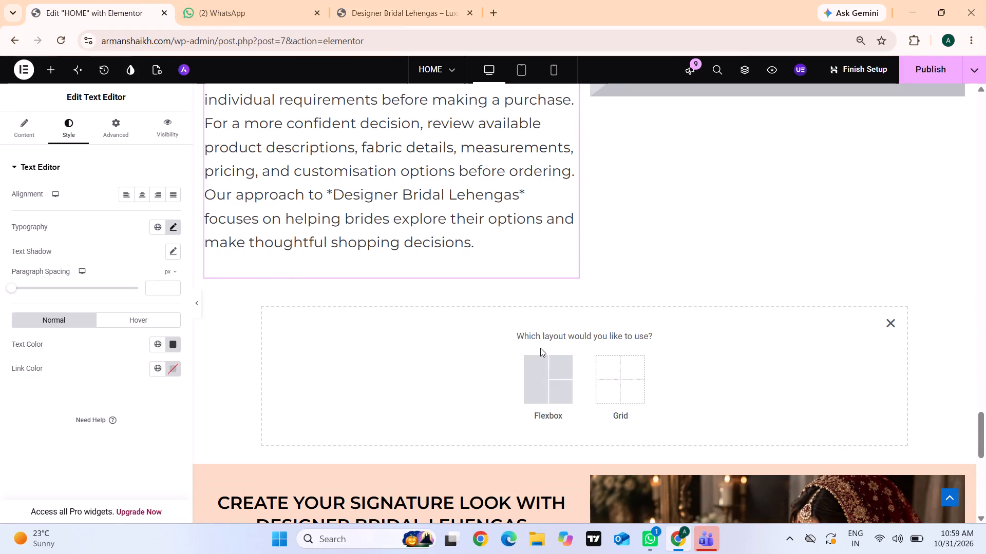
pyautogui.click(544, 363)
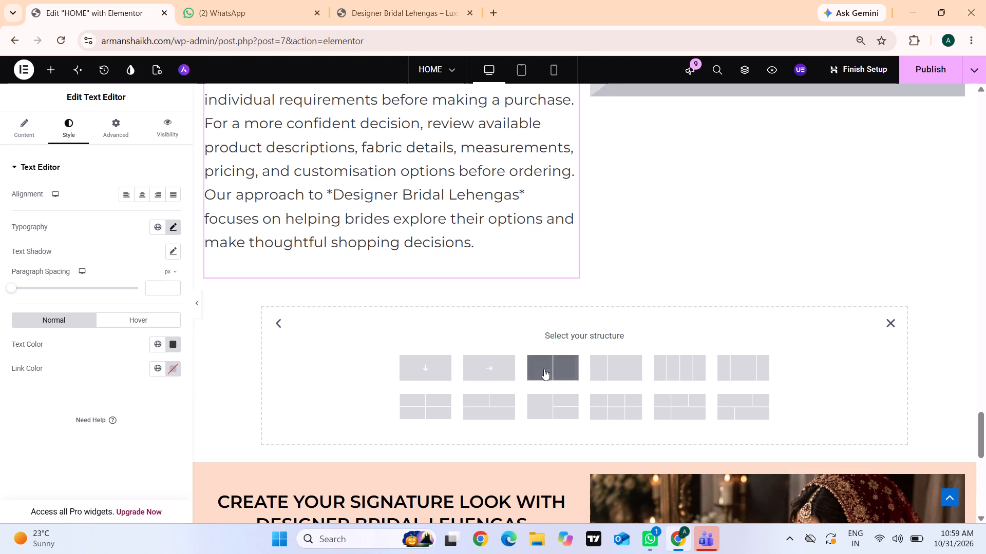
pyautogui.click(544, 369)
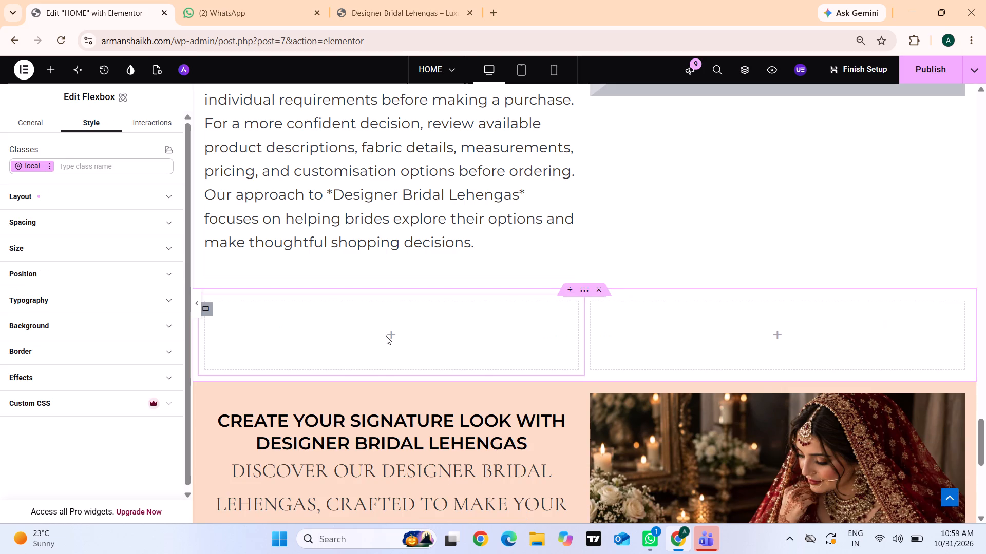
# Add an Image widget to the left column of the new two-column flexbox.
pyautogui.click(386, 335)
pyautogui.click(71, 153)
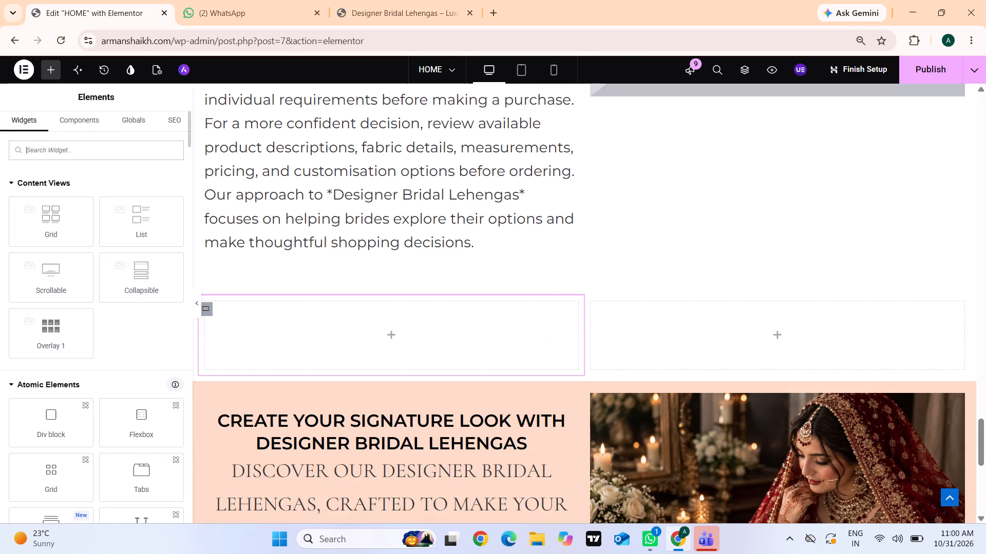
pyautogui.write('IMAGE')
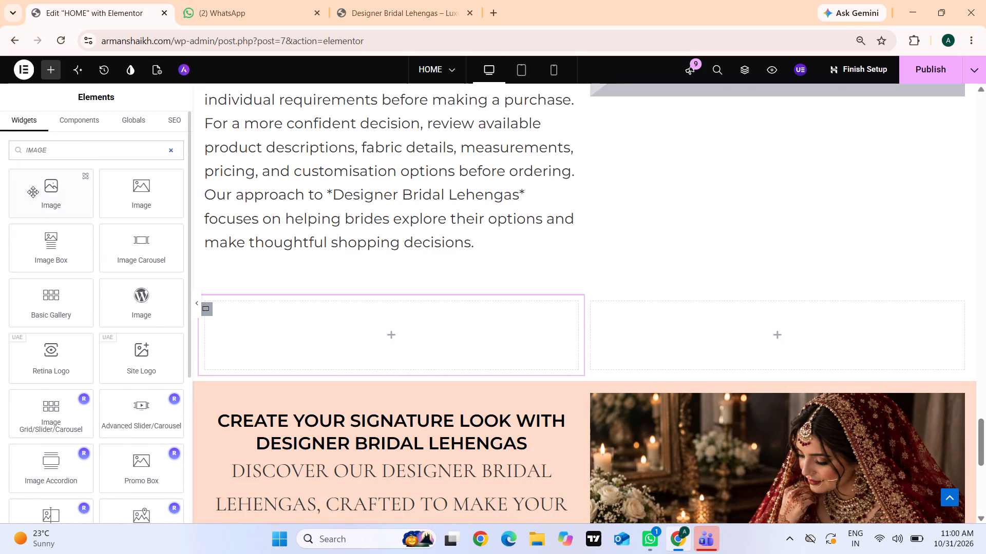
pyautogui.moveTo(33, 192); pyautogui.dragTo(344, 331)
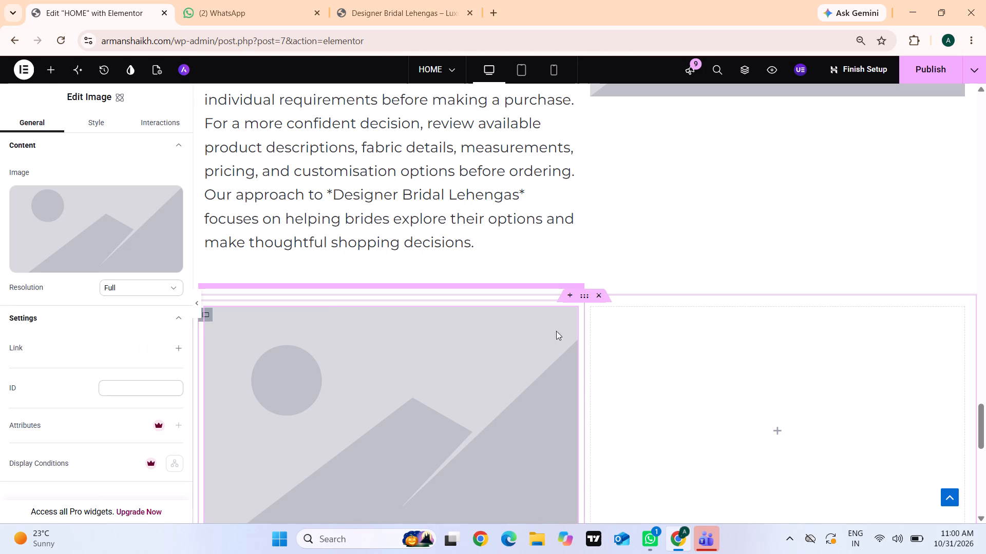
# Add a Heading widget to the empty column beside the image placeholder, with the title "Explore Your Dream Bridal Look".
pyautogui.click(679, 370)
pyautogui.click(776, 427)
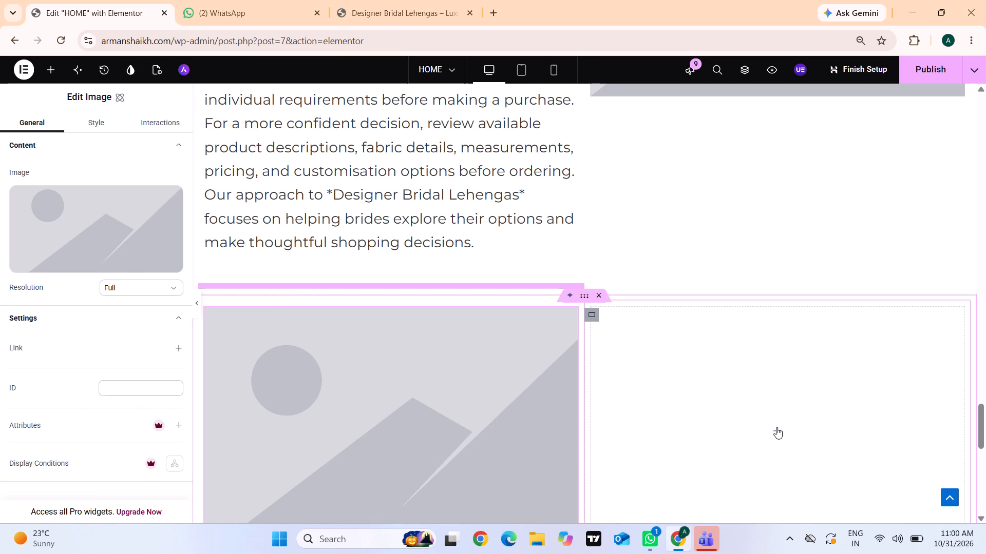
pyautogui.click(113, 150)
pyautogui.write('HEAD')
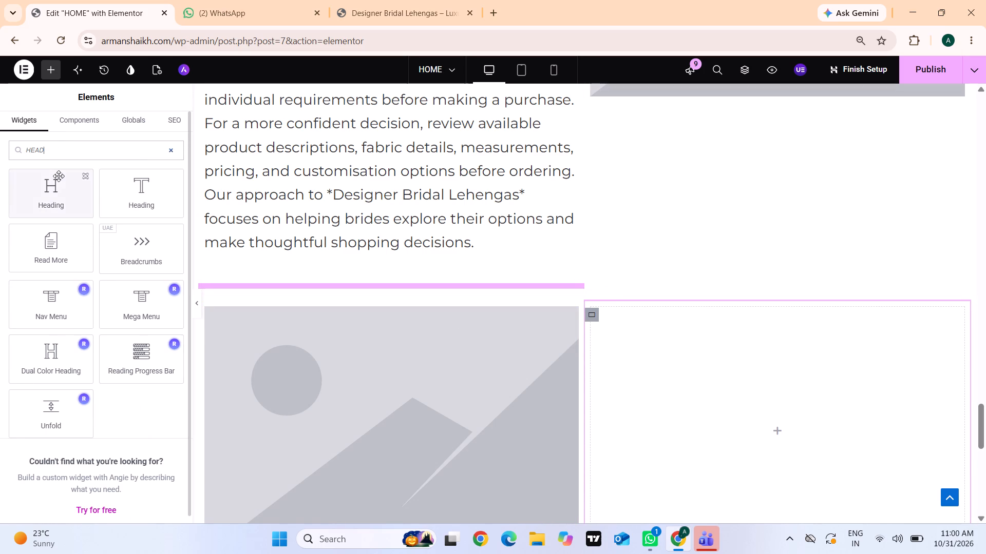
pyautogui.moveTo(59, 176); pyautogui.dragTo(716, 352)
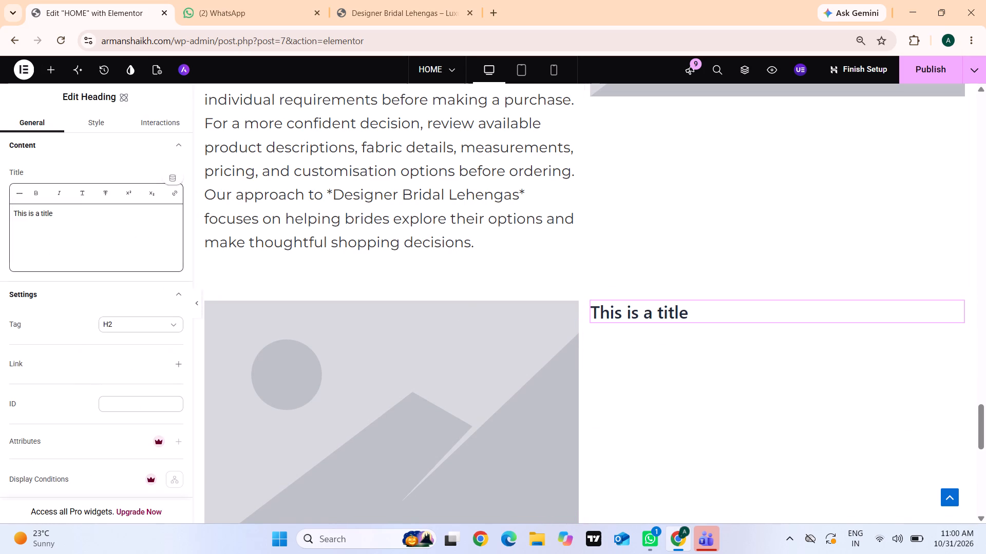
pyautogui.moveTo(105, 220); pyautogui.dragTo(5, 204)
pyautogui.press('BackSpace')
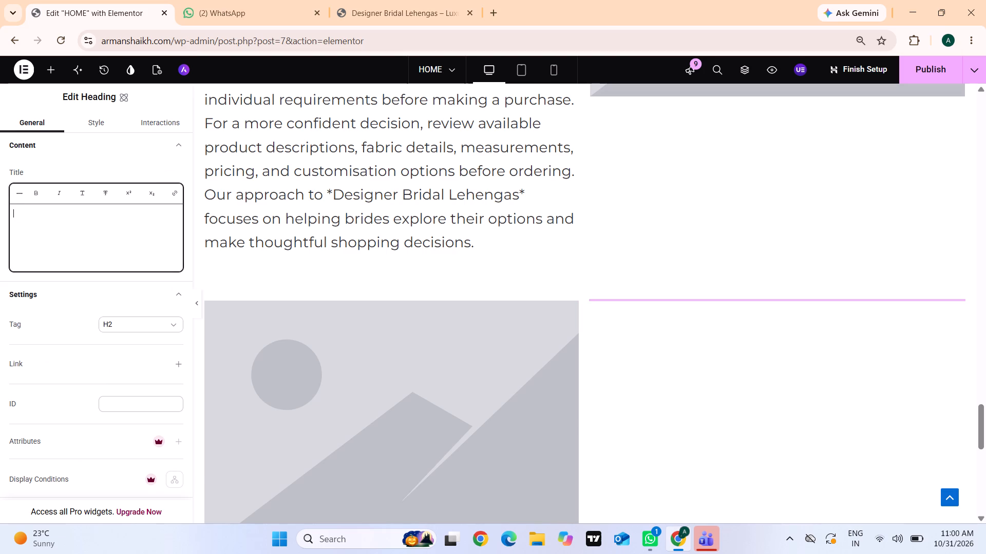
pyautogui.hotkey('ctrl', 'v')
# Open the typography style settings of the "Explore Your Dream Bridal Look" heading.
pyautogui.click(96, 123)
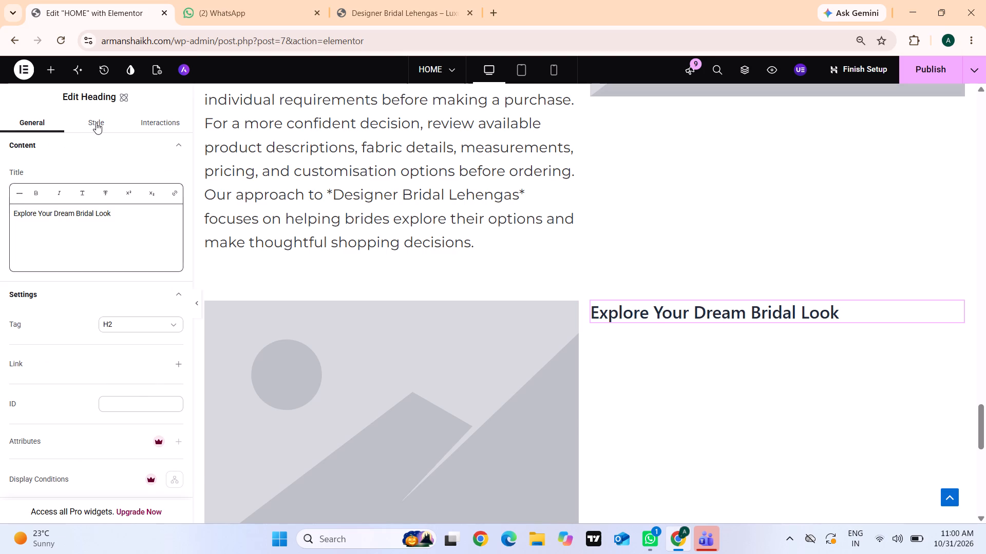
pyautogui.click(91, 298)
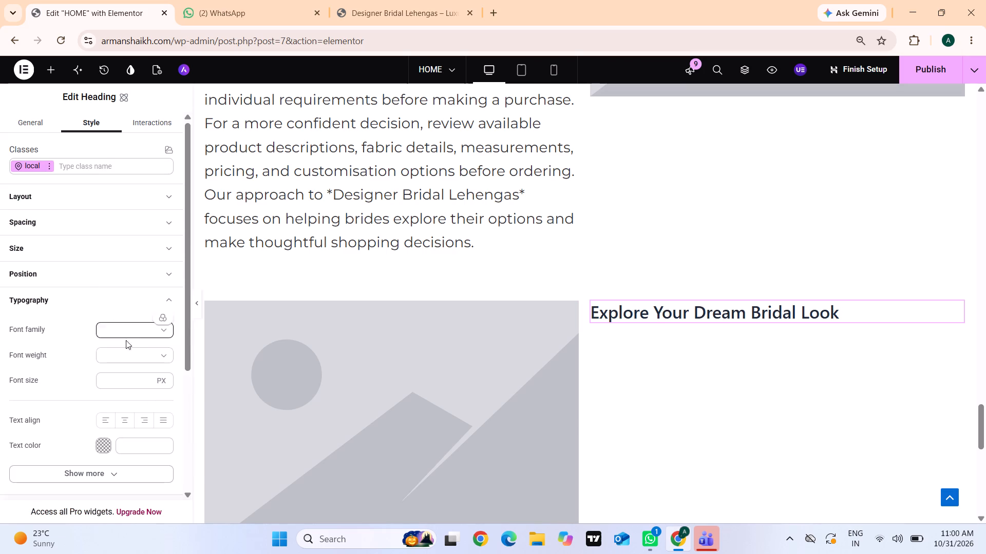
# Centre-align the "Explore Your Dream Bridal Look" heading and set its font size to 40 px.
pyautogui.click(127, 420)
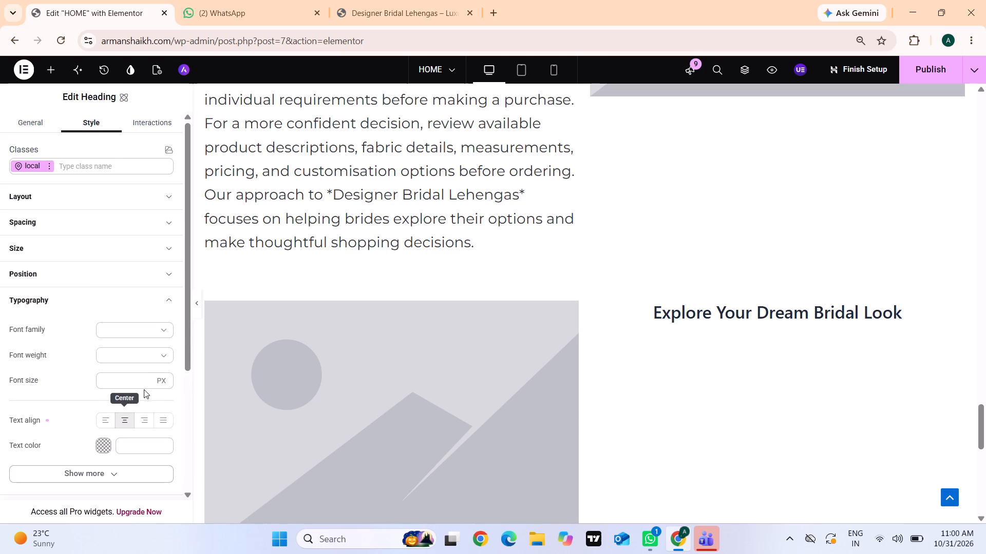
pyautogui.click(144, 383)
pyautogui.click(138, 382)
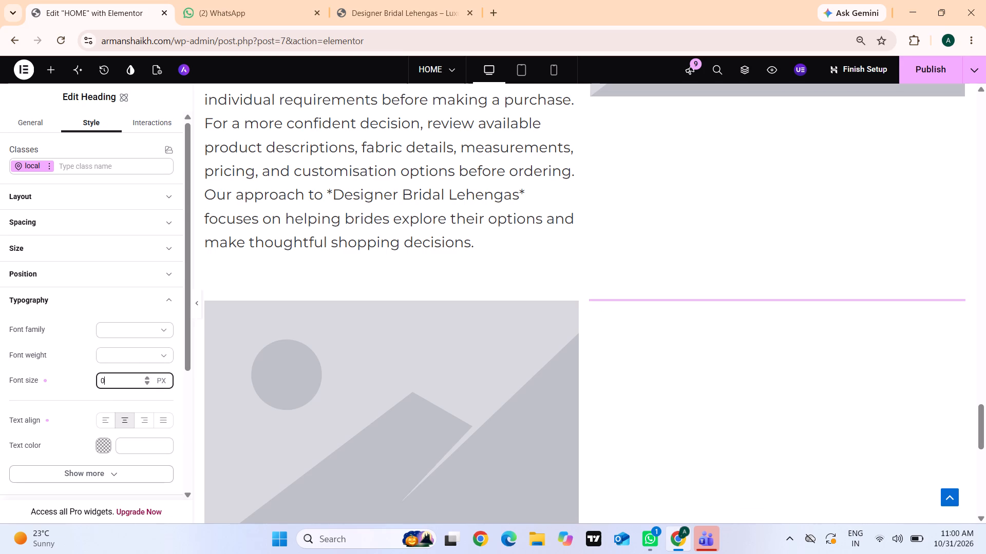
pyautogui.press('BackSpace')
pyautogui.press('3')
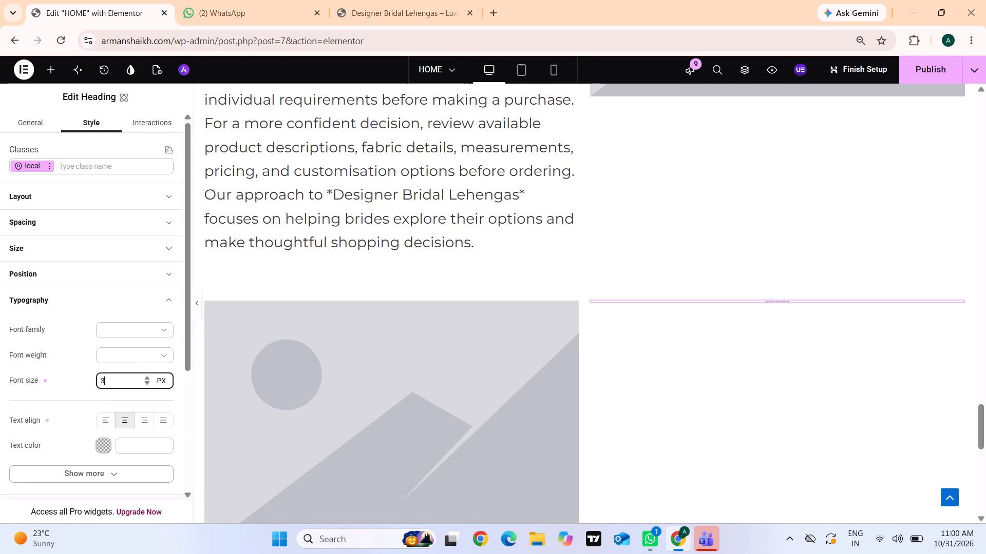
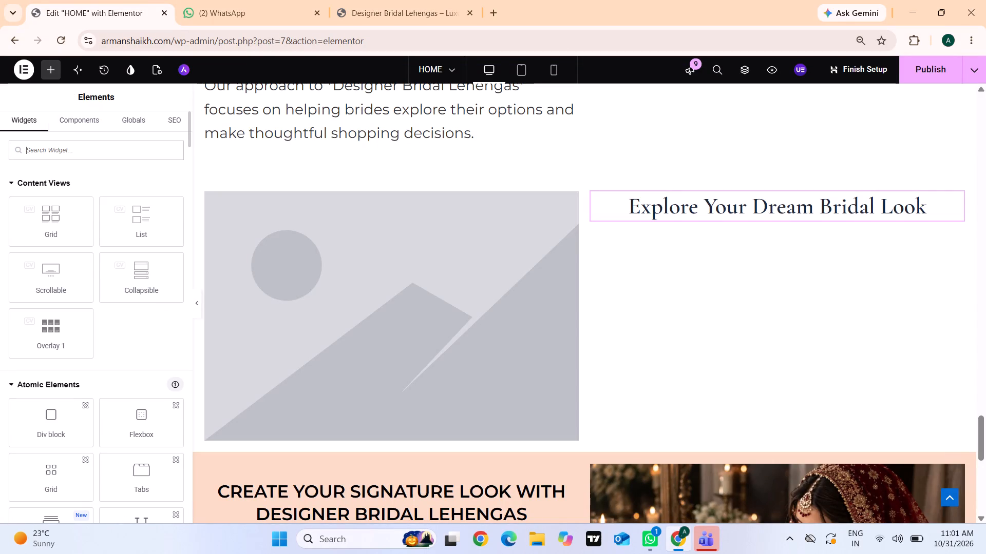
# Find the Text Editor widget by searching for "TEXT" and add it to the column containing the "Explore Your Dream Bridal Look" heading.
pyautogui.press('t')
pyautogui.press('BackSpace')
pyautogui.press('BackSpace')
pyautogui.press('BackSpace')
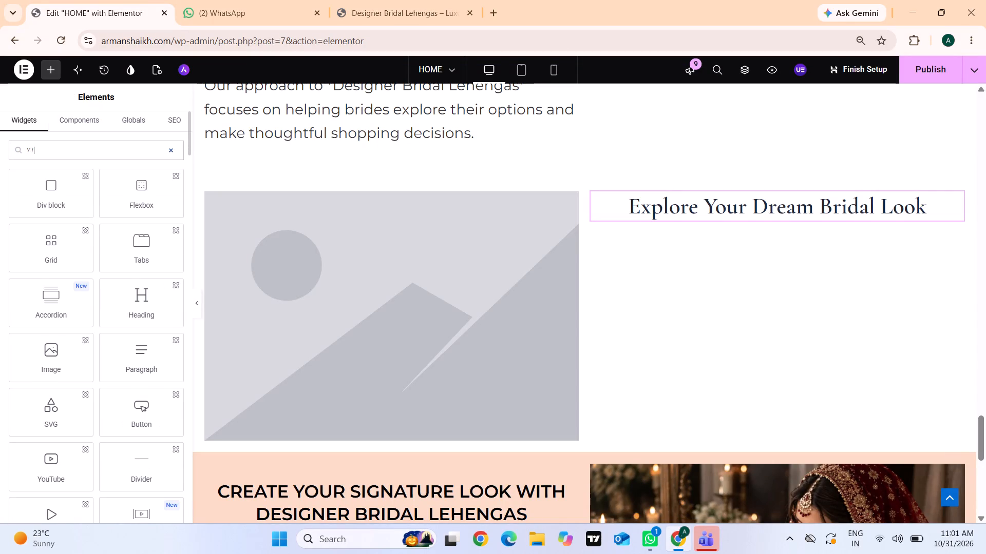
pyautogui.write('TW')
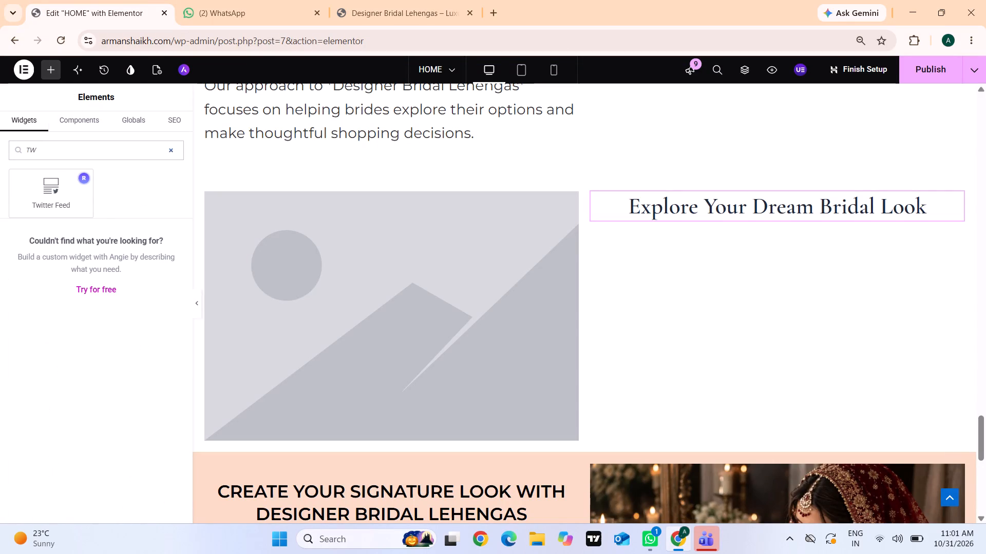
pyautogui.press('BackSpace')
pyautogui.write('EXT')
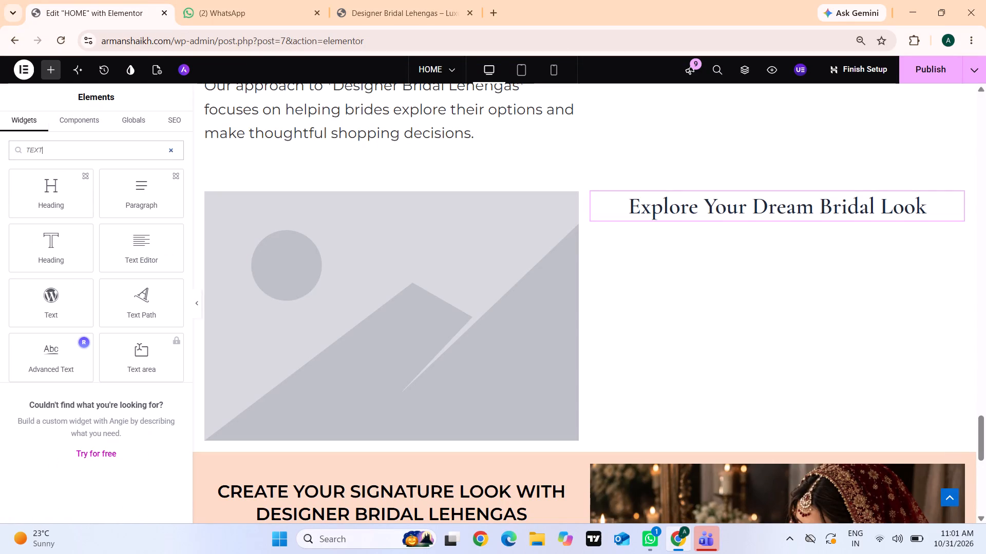
pyautogui.moveTo(162, 246); pyautogui.dragTo(729, 276)
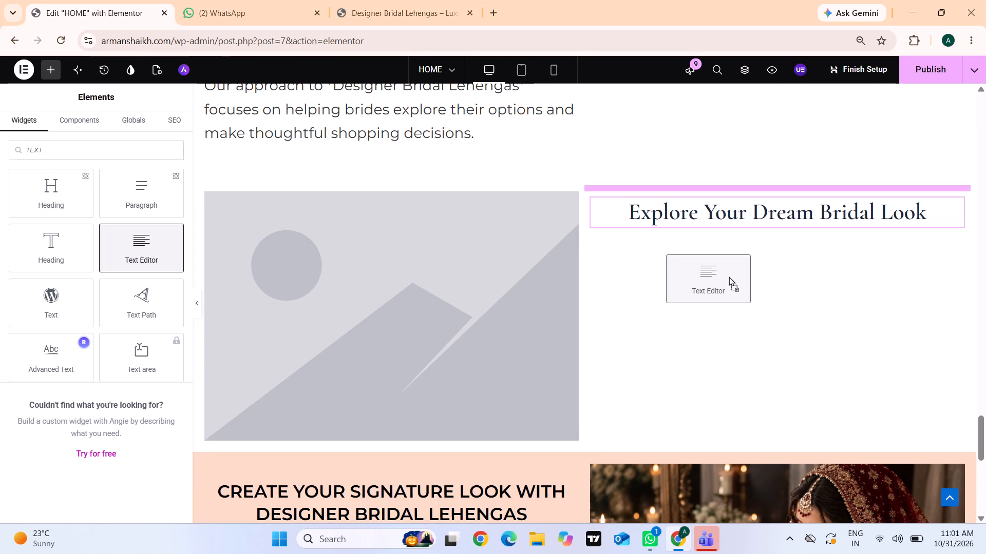
# Add a Text Editor widget below the "Explore Your Dream Bridal Look" heading and replace its placeholder text with the copied section copy.
pyautogui.moveTo(729, 276); pyautogui.dragTo(773, 217)
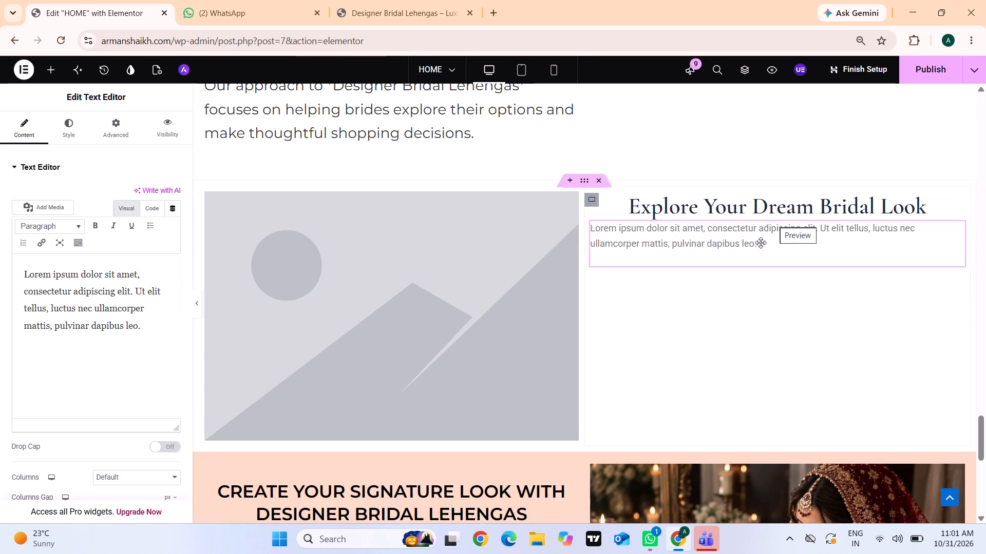
pyautogui.moveTo(23, 278); pyautogui.dragTo(139, 351)
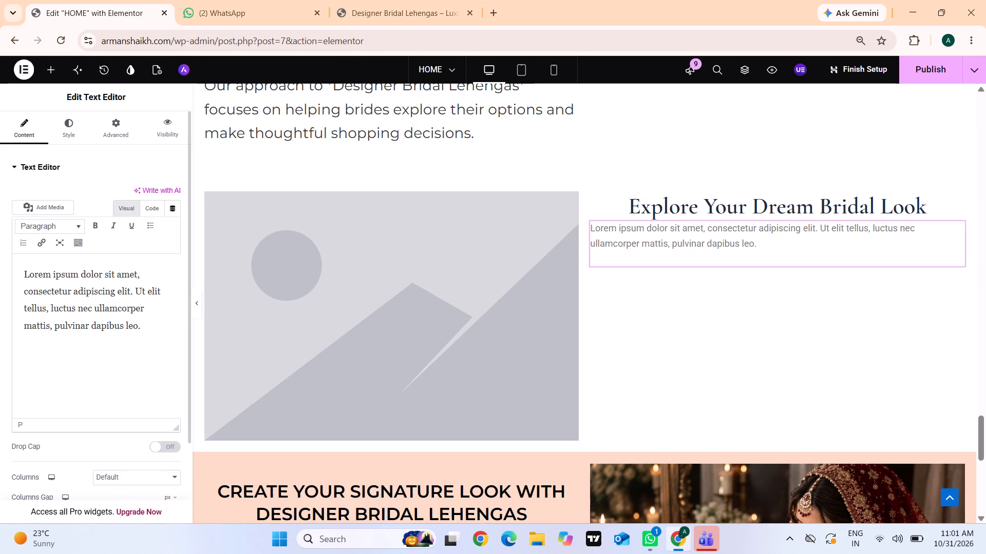
pyautogui.moveTo(139, 351); pyautogui.dragTo(145, 326)
pyautogui.moveTo(145, 326); pyautogui.dragTo(26, 216)
pyautogui.press('BackSpace')
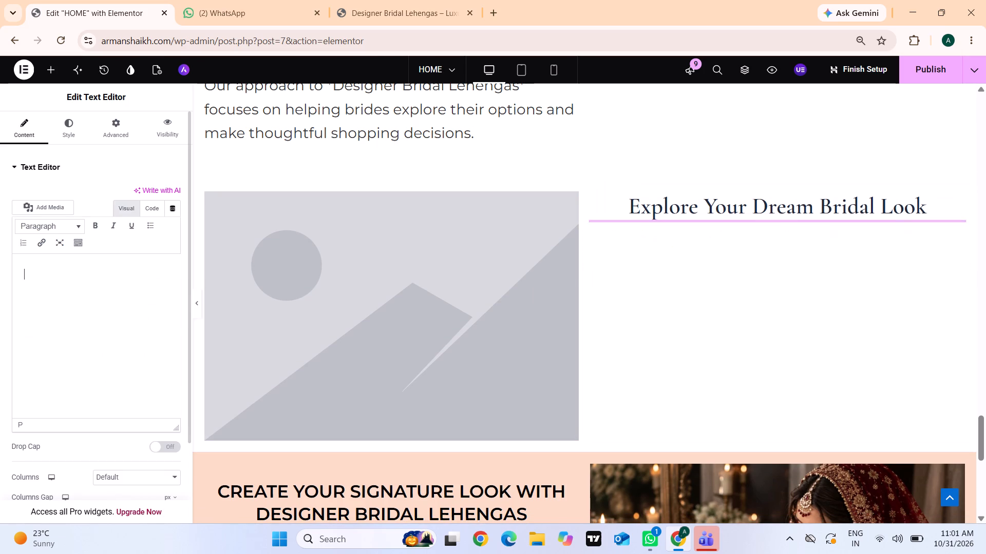
pyautogui.hotkey('ctrl', 'v')
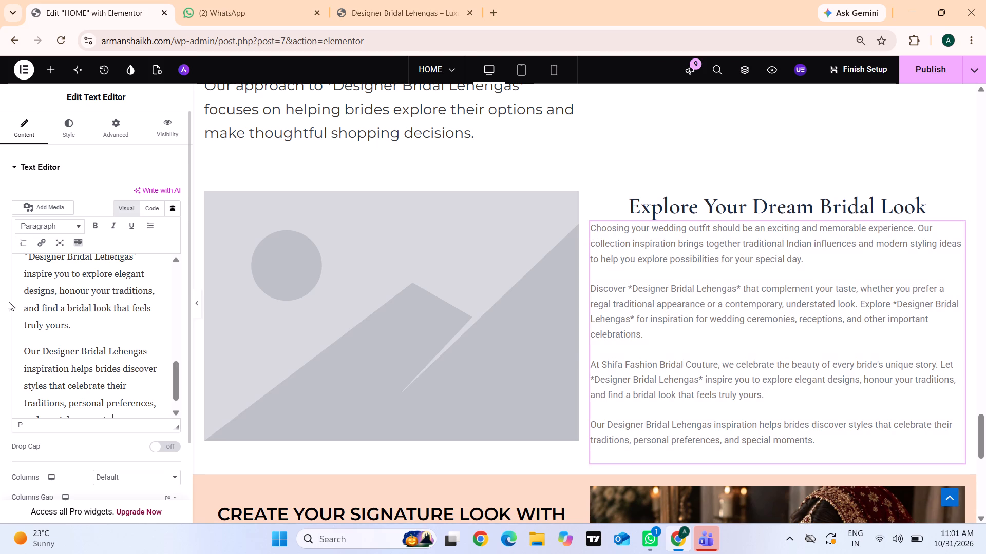
# Merge the four pasted paragraphs under "Explore Your Dream Bridal Look" into one continuous paragraph, with a space between the joined sentences.
pyautogui.click(23, 350)
pyautogui.press('BackSpace')
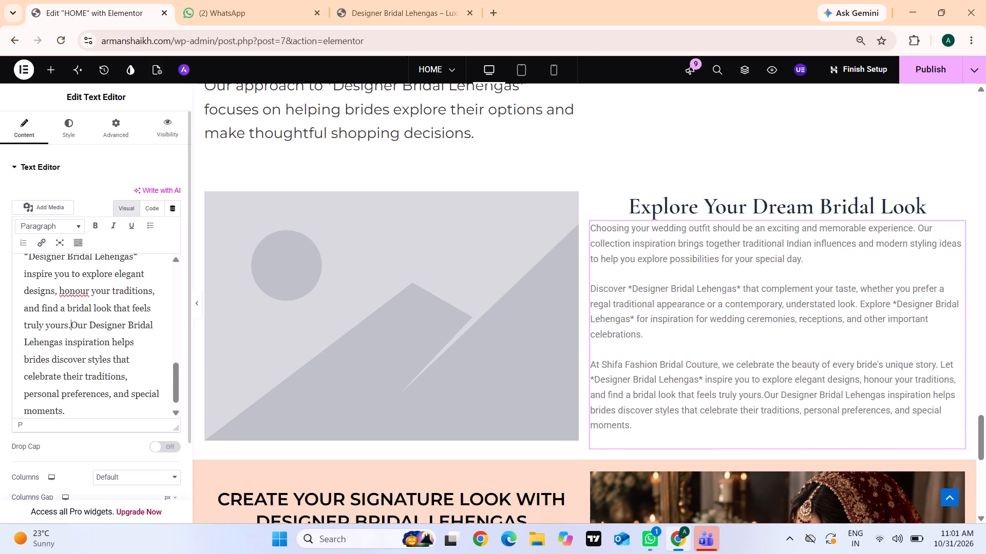
pyautogui.press('space')
pyautogui.scroll(1, 55, 354)
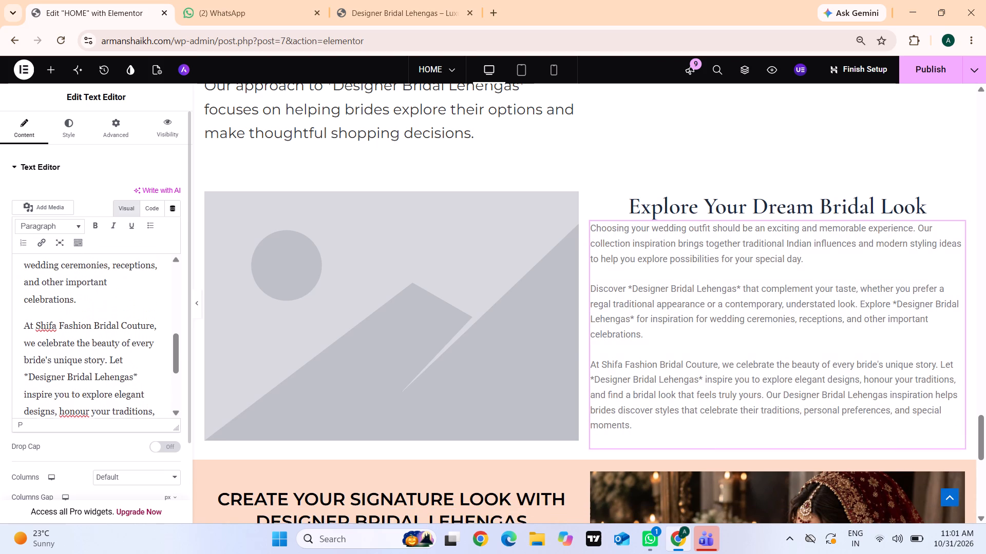
pyautogui.scroll(1, 55, 354)
pyautogui.click(22, 326)
pyautogui.press('BackSpace')
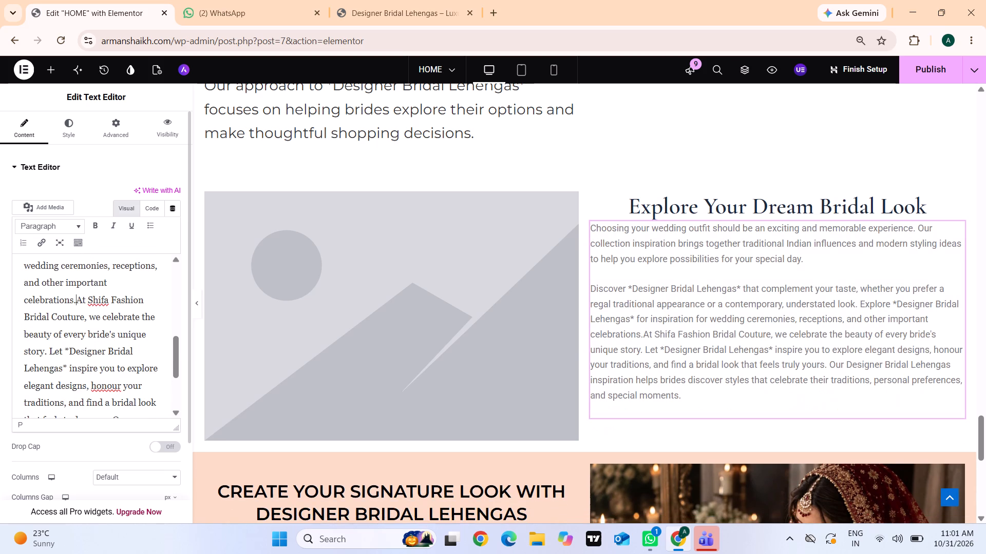
pyautogui.press('space')
pyautogui.scroll(2, 50, 323)
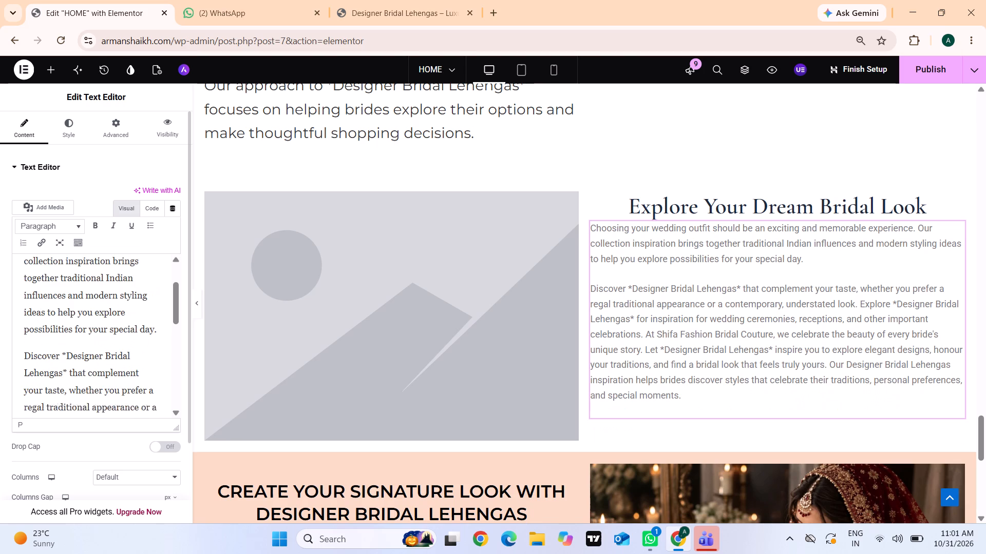
pyautogui.scroll(1, 50, 323)
pyautogui.moveTo(50, 323); pyautogui.dragTo(29, 369)
pyautogui.click(24, 369)
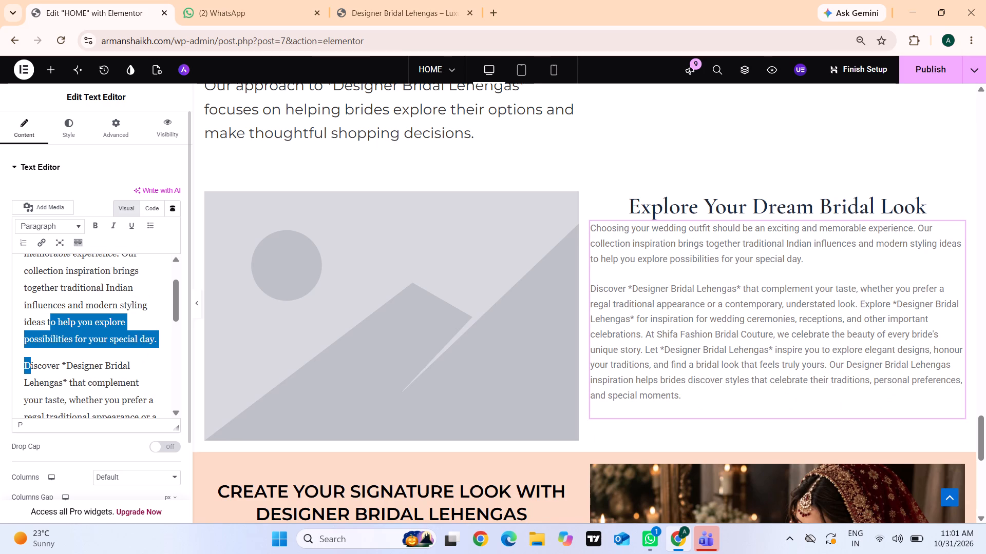
pyautogui.press('BackSpace')
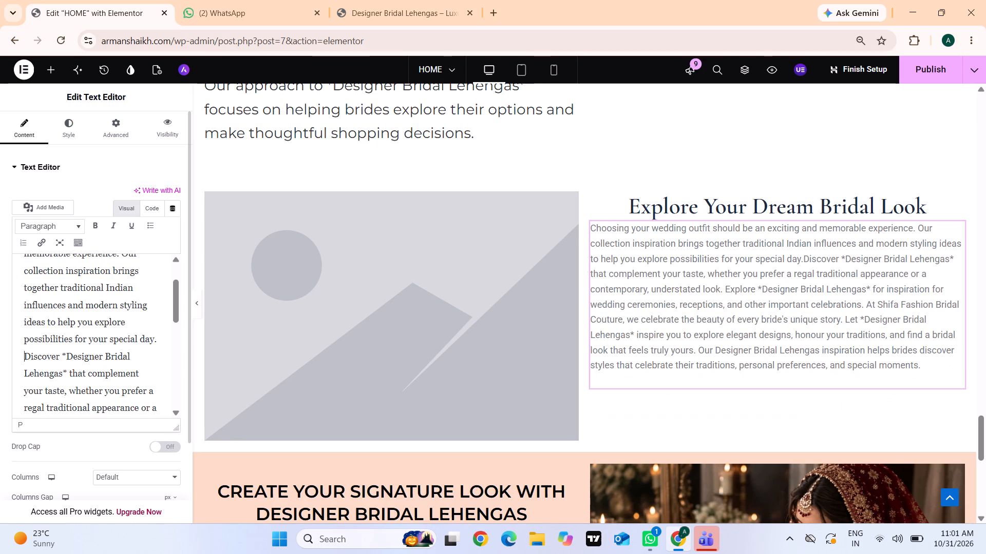
pyautogui.press('space')
pyautogui.scroll(-3, 38, 368)
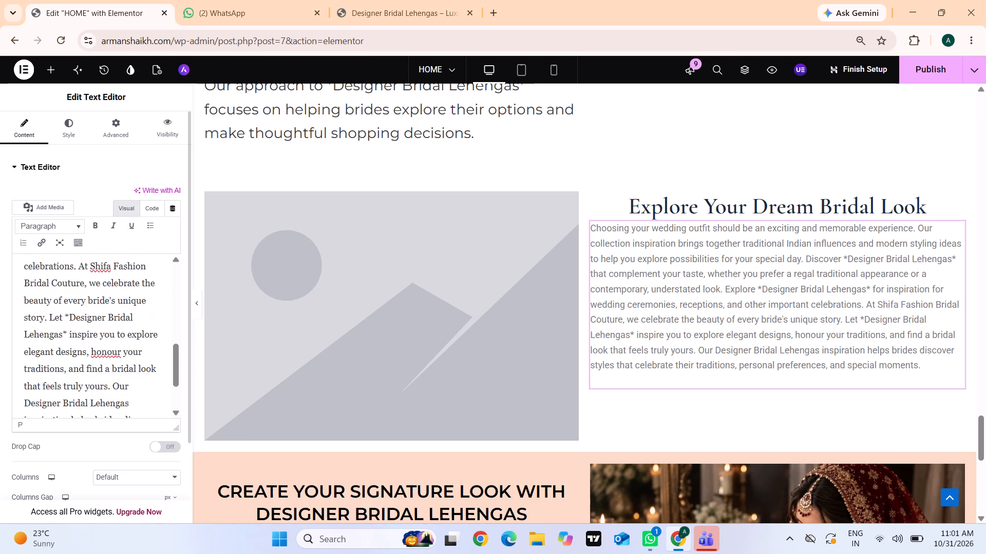
pyautogui.scroll(-1, 38, 368)
# Center-align the body text under the "Explore Your Dream Bridal Look" heading.
pyautogui.click(64, 119)
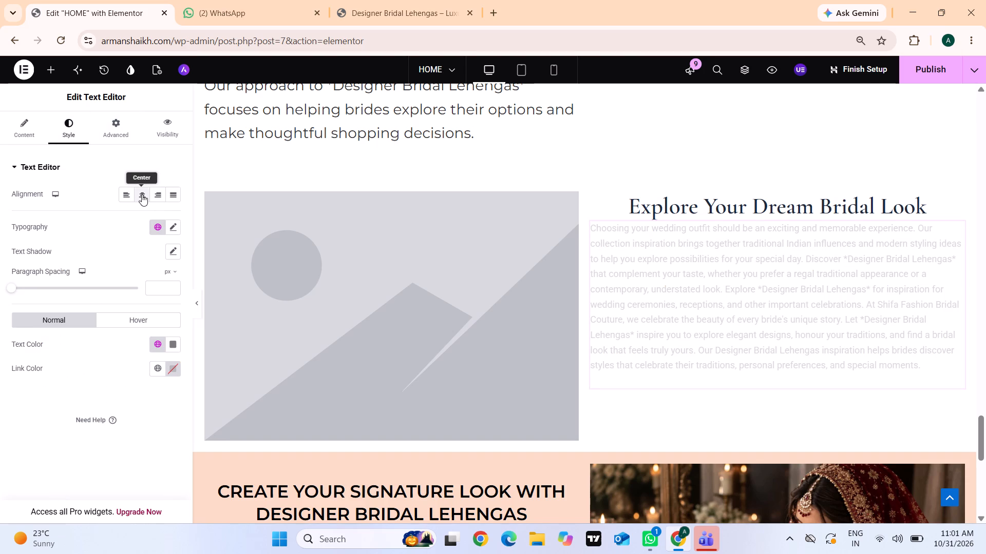
pyautogui.click(142, 194)
# Center-align the body text of the "Why Choose Shifa Fashion Bridal Couture?" section and of the section directly above it.
pyautogui.scroll(4, 290, 147)
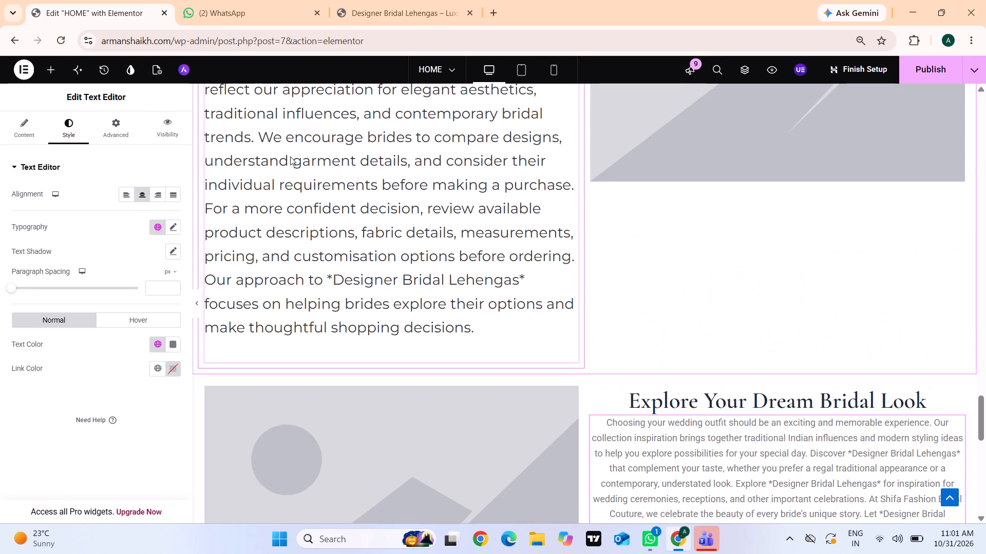
pyautogui.click(291, 172)
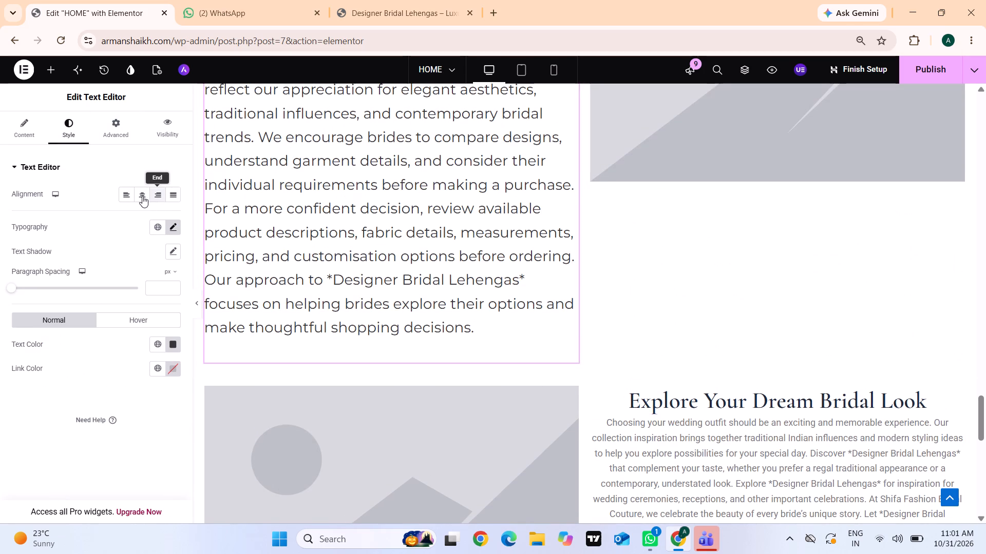
pyautogui.click(140, 195)
pyautogui.scroll(4, 315, 176)
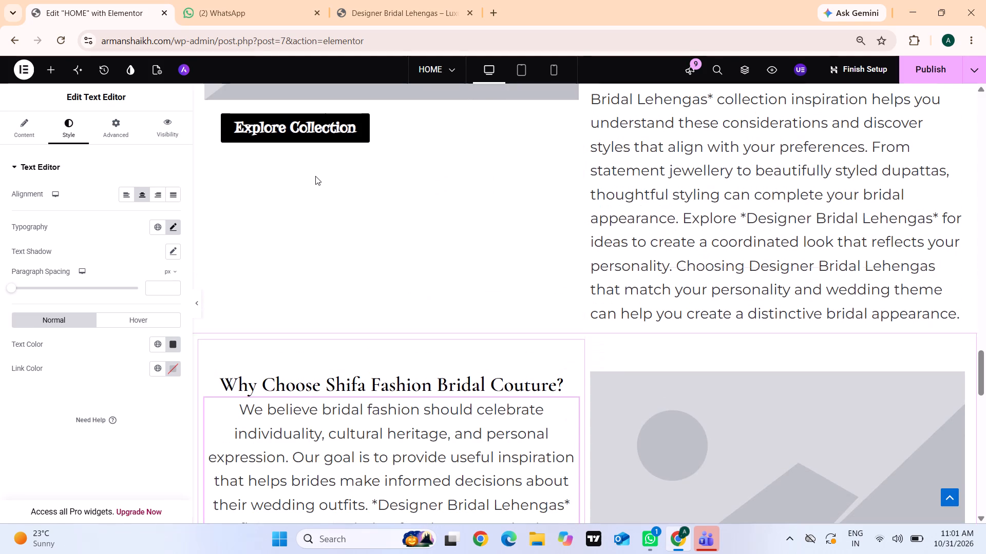
pyautogui.scroll(1, 315, 176)
pyautogui.click(638, 195)
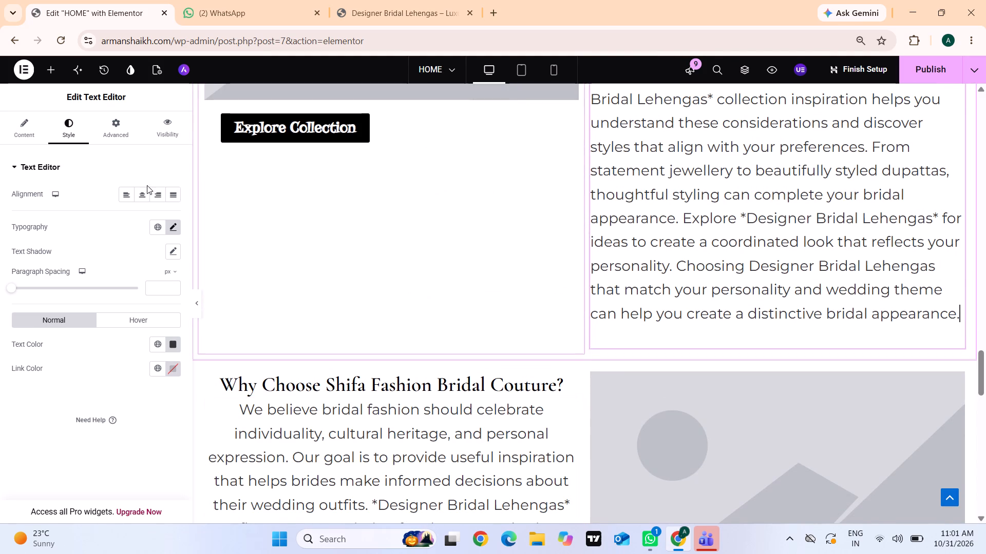
pyautogui.click(142, 191)
# Move the "Explore Collection" button down the page to just below the text of the "Create Your Signature Look with Designer Bridal Lehengas" section.
pyautogui.scroll(3, 409, 184)
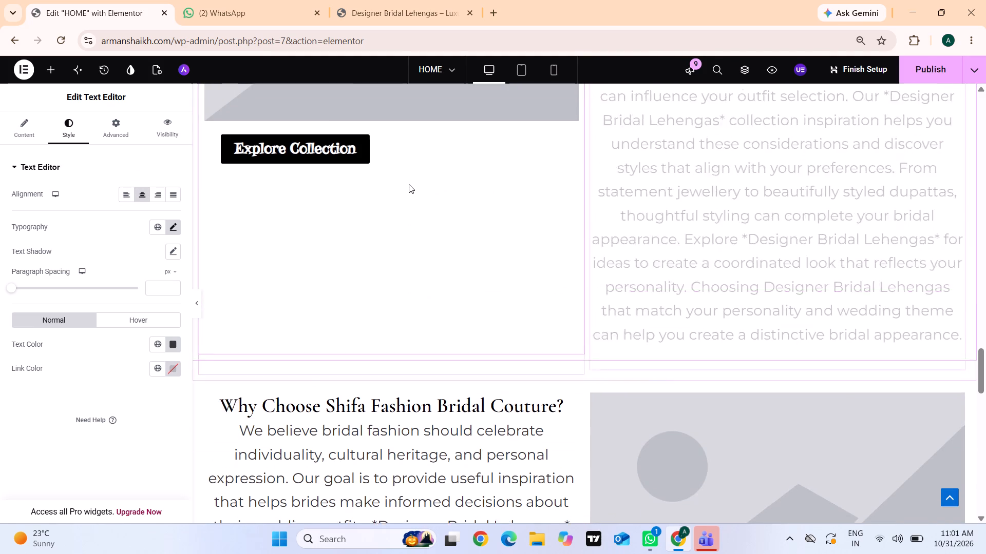
pyautogui.scroll(7, 409, 184)
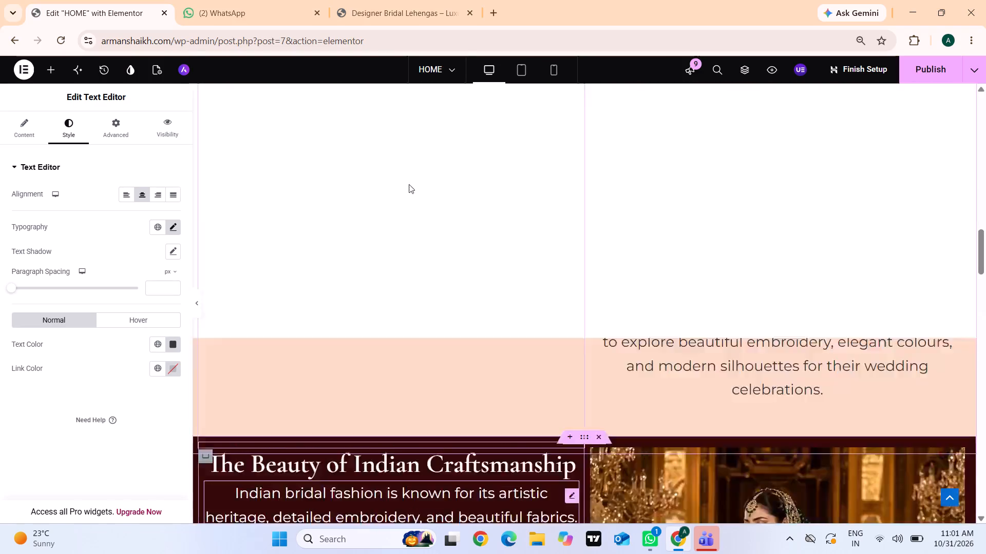
pyautogui.scroll(-7, 409, 184)
pyautogui.scroll(2, 409, 184)
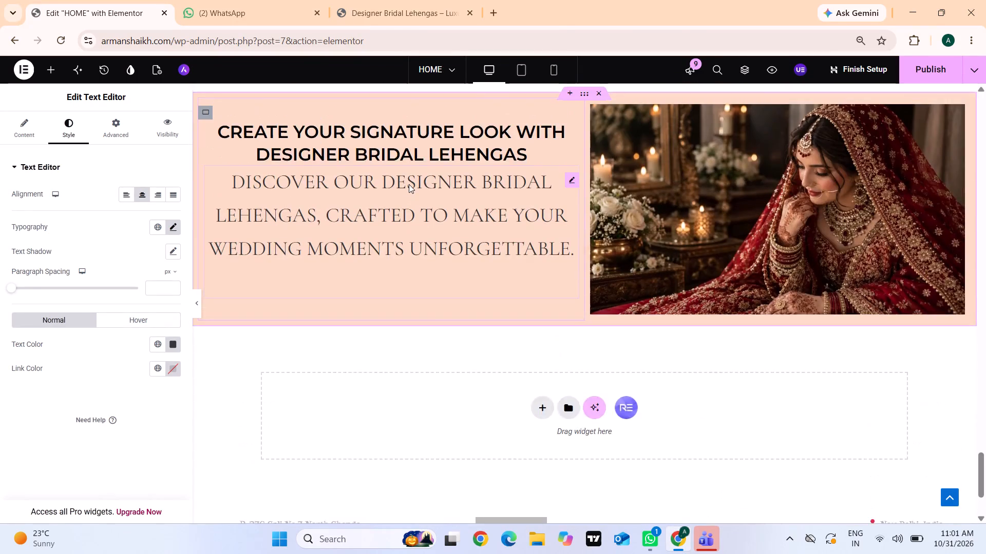
pyautogui.scroll(8, 409, 184)
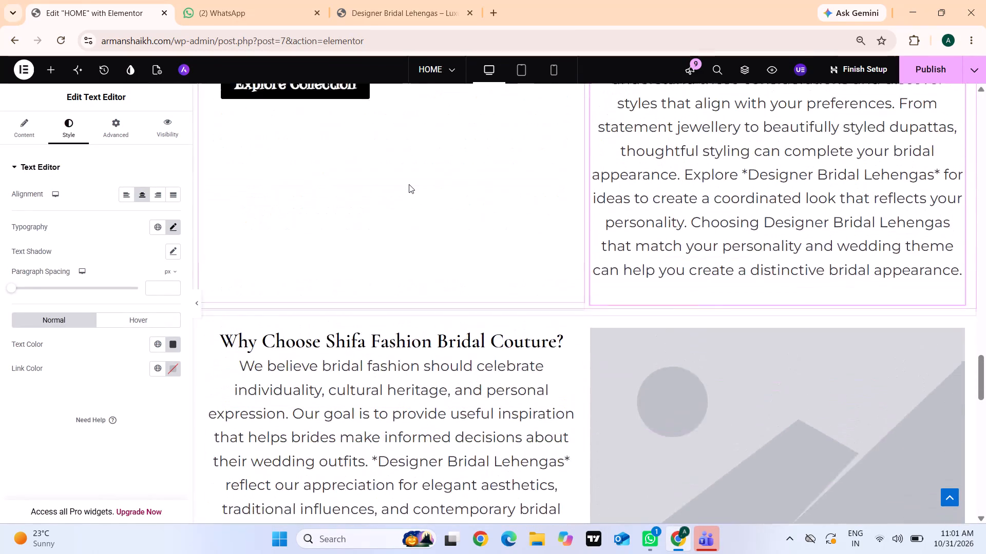
pyautogui.scroll(2, 409, 184)
pyautogui.moveTo(332, 161); pyautogui.dragTo(329, 553)
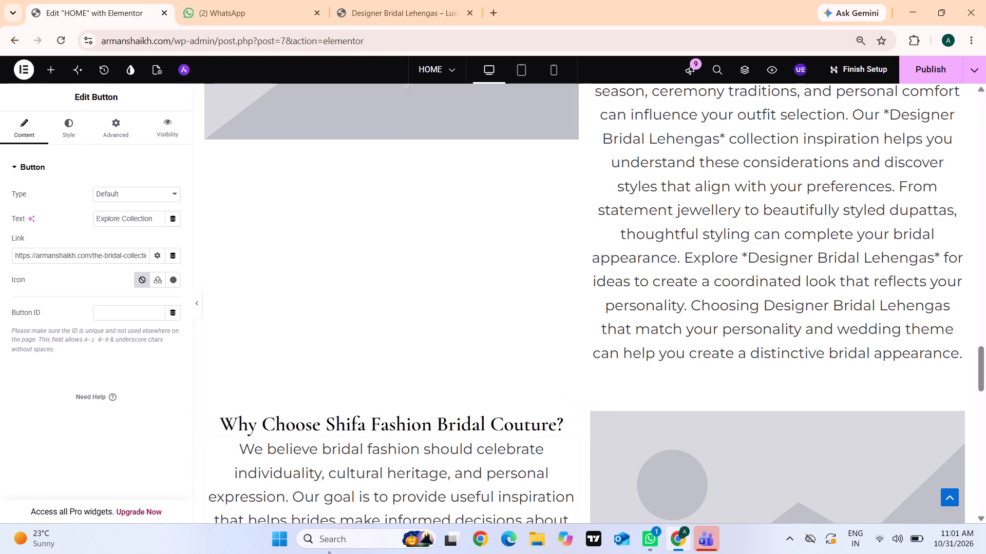
pyautogui.moveTo(329, 553); pyautogui.dragTo(328, 538)
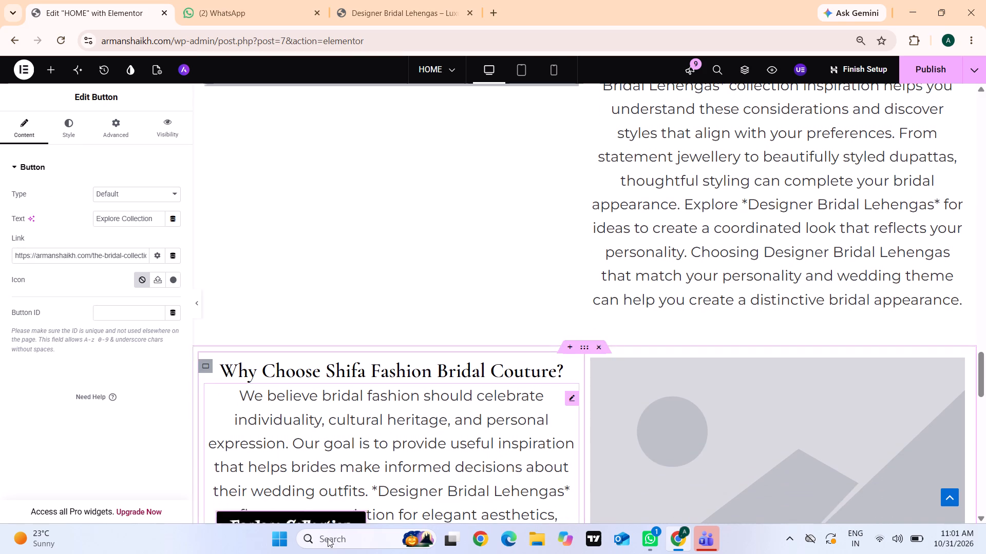
pyautogui.moveTo(328, 538); pyautogui.dragTo(328, 553)
pyautogui.scroll(-3, 396, 403)
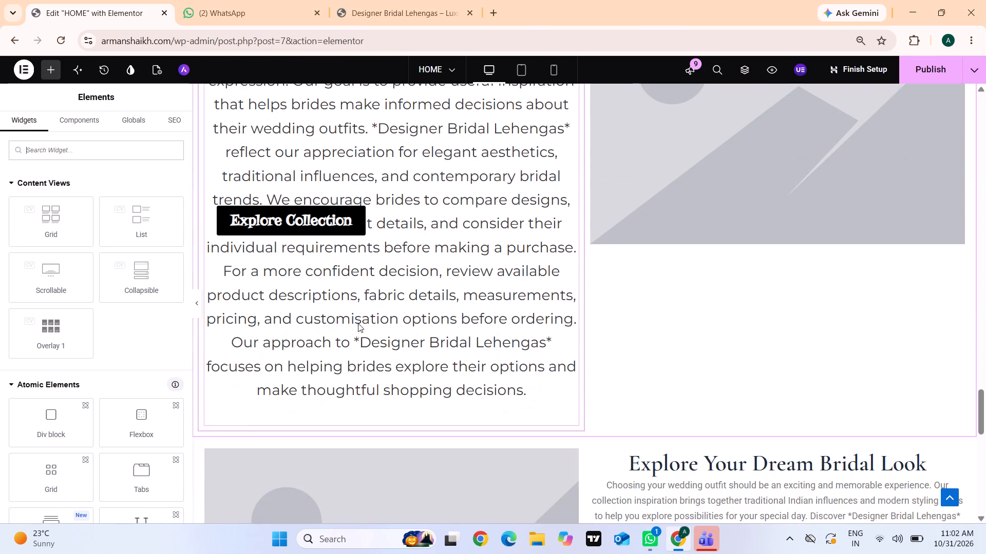
pyautogui.moveTo(328, 222); pyautogui.dragTo(334, 512)
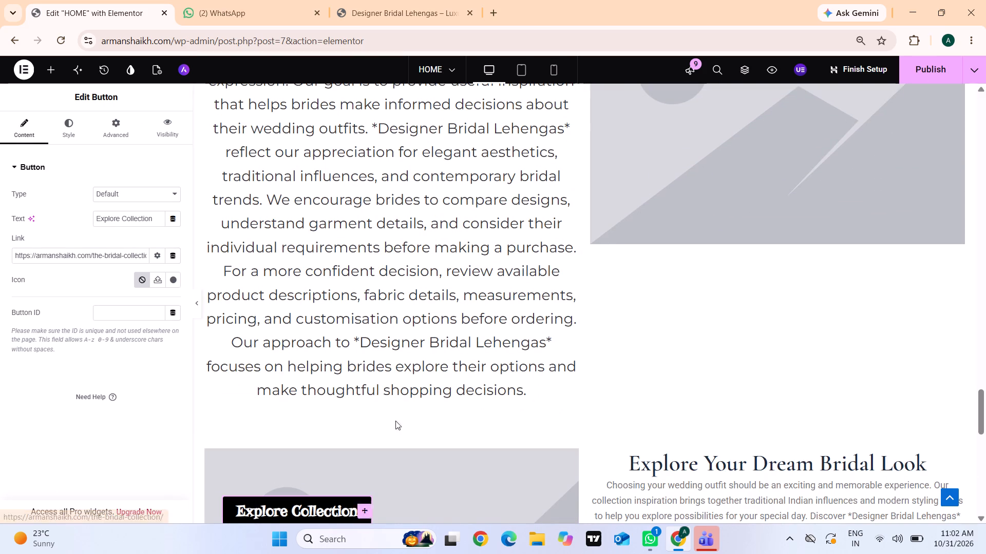
pyautogui.scroll(-5, 417, 399)
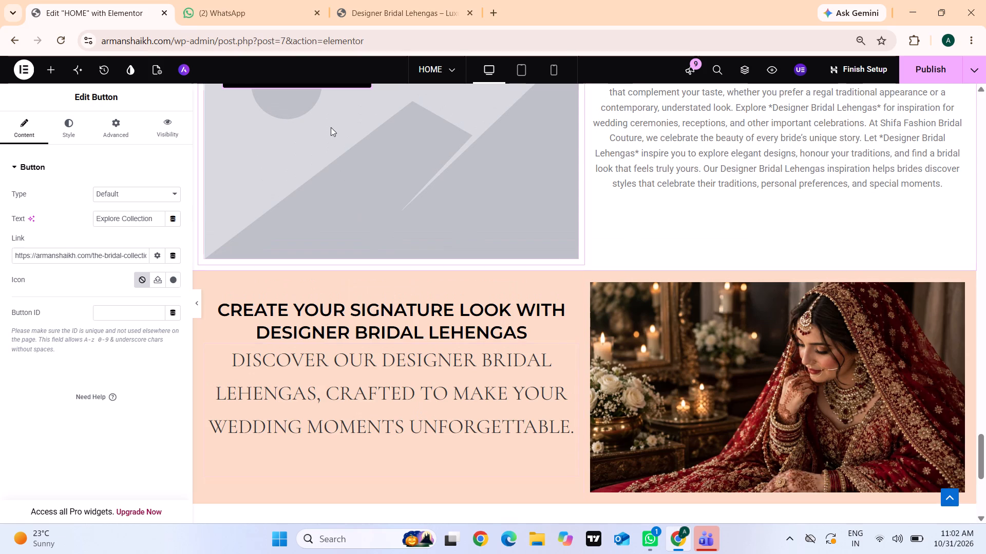
pyautogui.moveTo(335, 84); pyautogui.dragTo(288, 466)
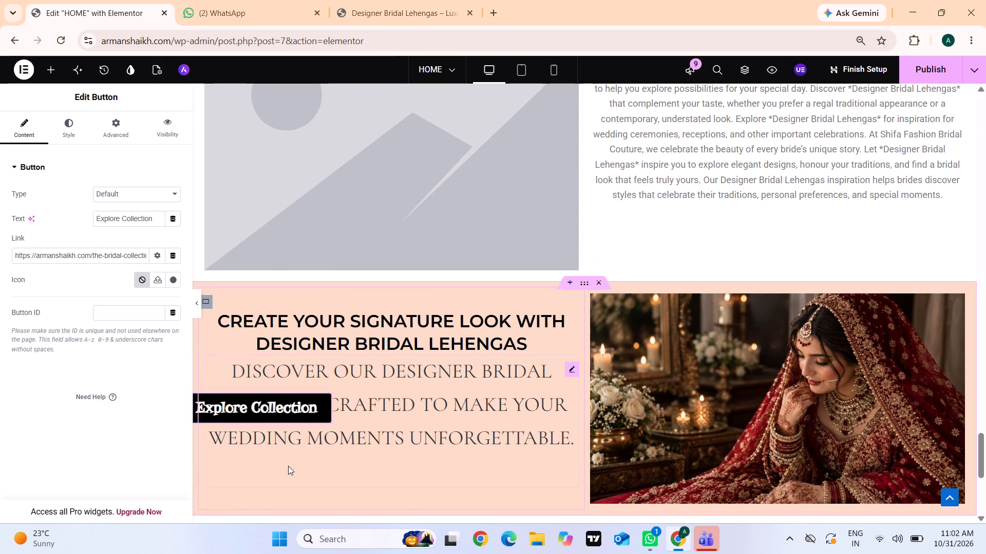
pyautogui.moveTo(288, 466); pyautogui.dragTo(325, 476)
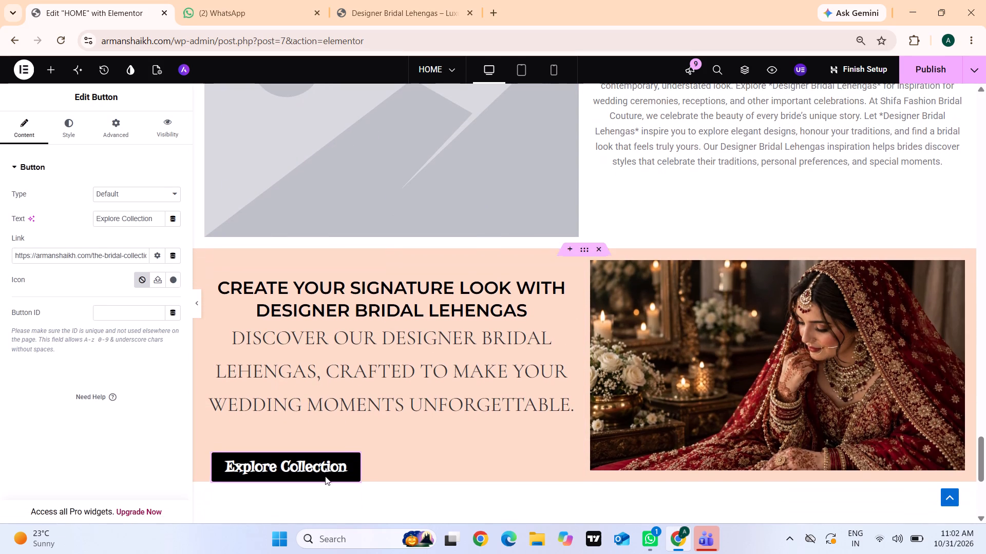
pyautogui.moveTo(325, 476); pyautogui.dragTo(327, 459)
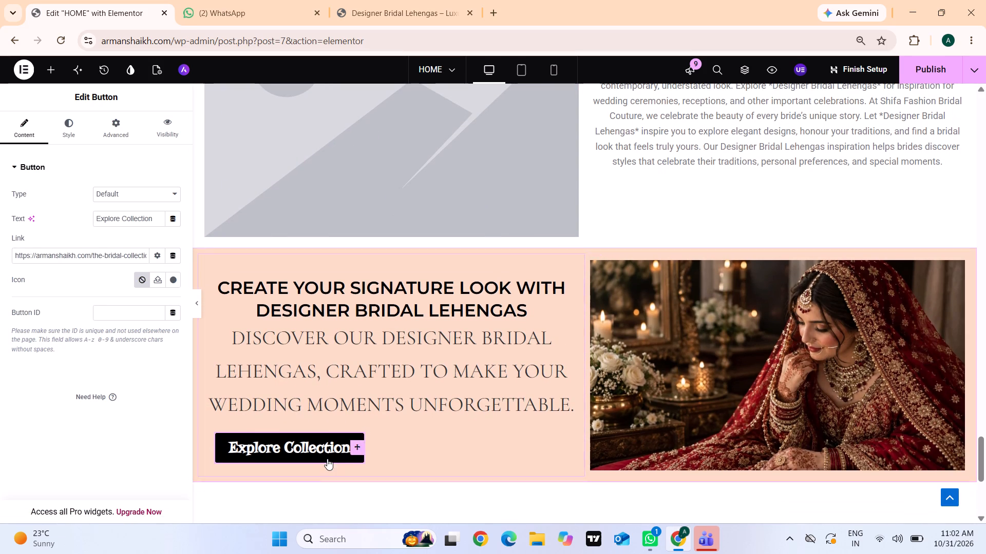
# Set the font size of the body text under "Explore Your Dream Bridal Look" to 20 px.
pyautogui.scroll(2, 606, 339)
pyautogui.click(653, 331)
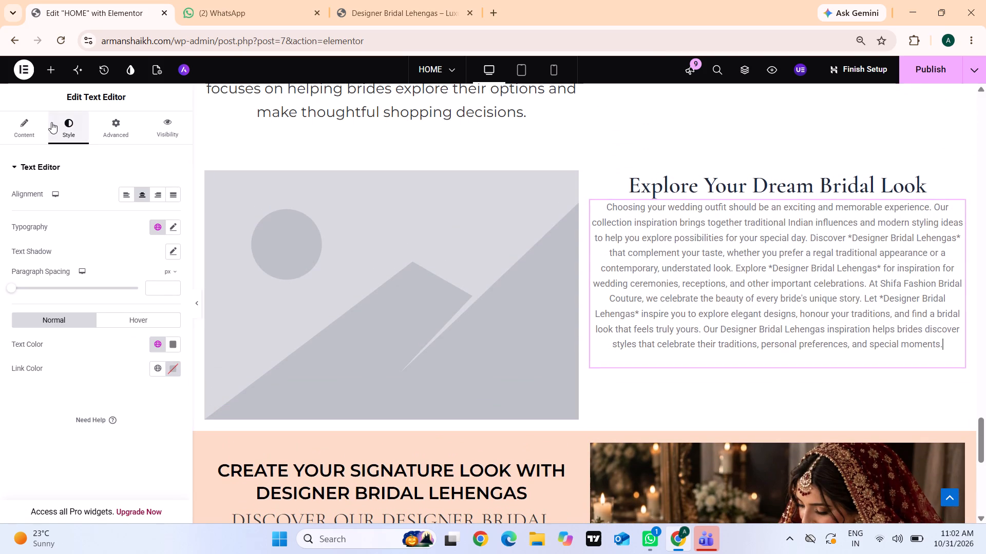
pyautogui.click(171, 225)
pyautogui.click(151, 314)
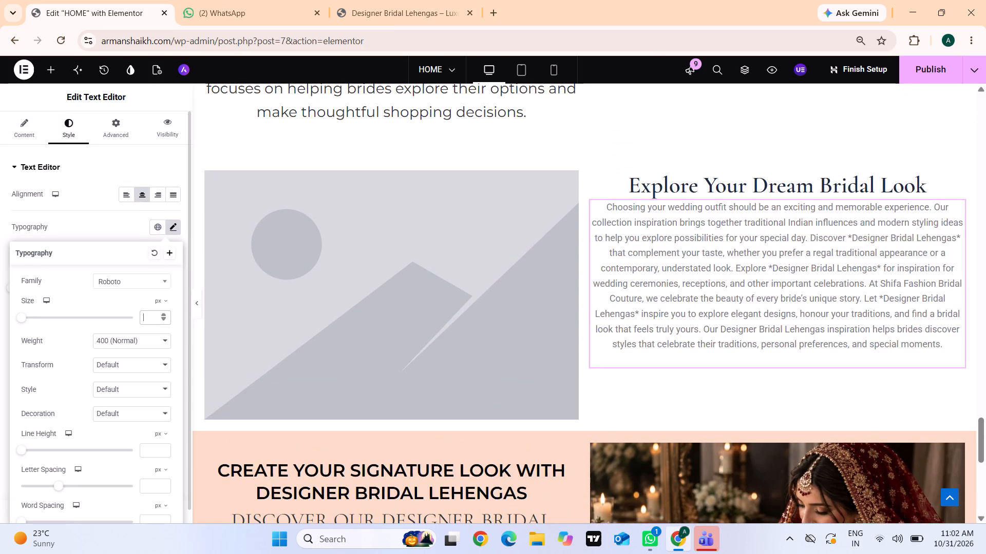
pyautogui.write('20')
pyautogui.press('Return')
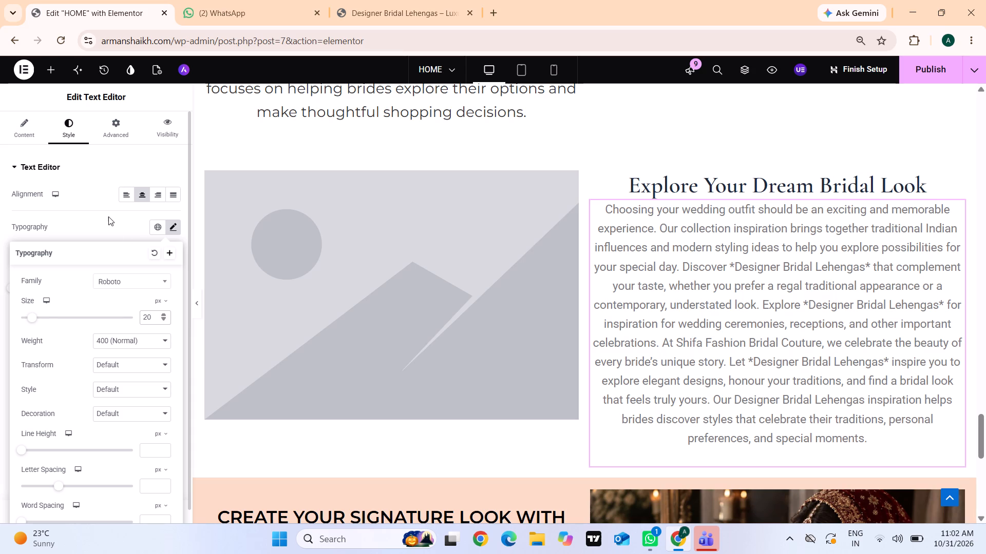
pyautogui.click(281, 156)
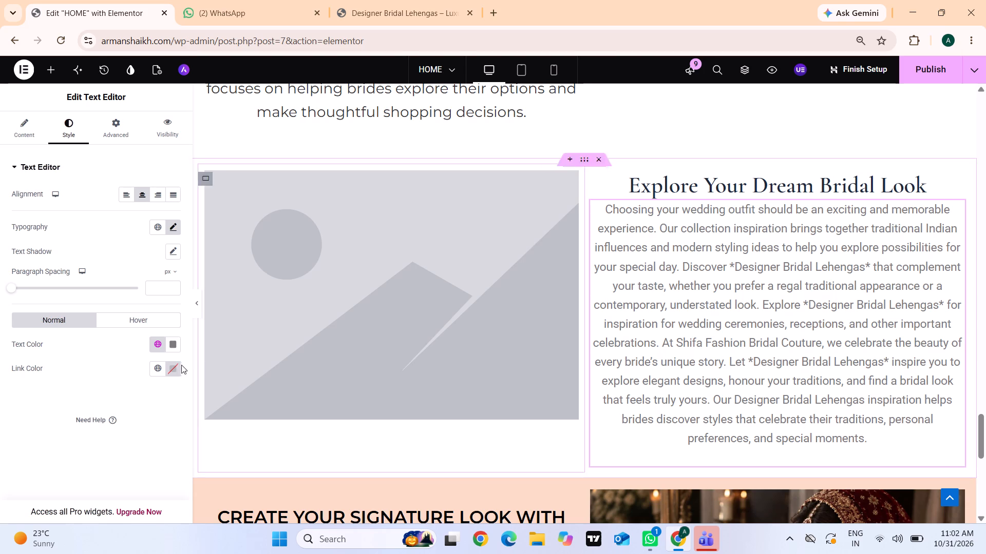
# Set the text color of the "Explore Your Dream Bridal Look" body text to #363636.
pyautogui.click(170, 346)
pyautogui.press('BackSpace')
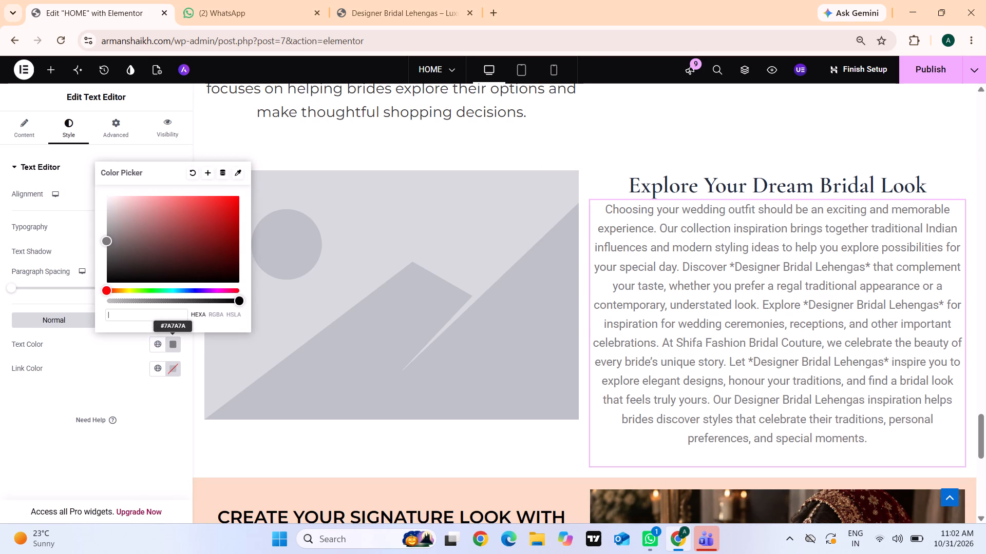
pyautogui.hotkey('shift', '#')
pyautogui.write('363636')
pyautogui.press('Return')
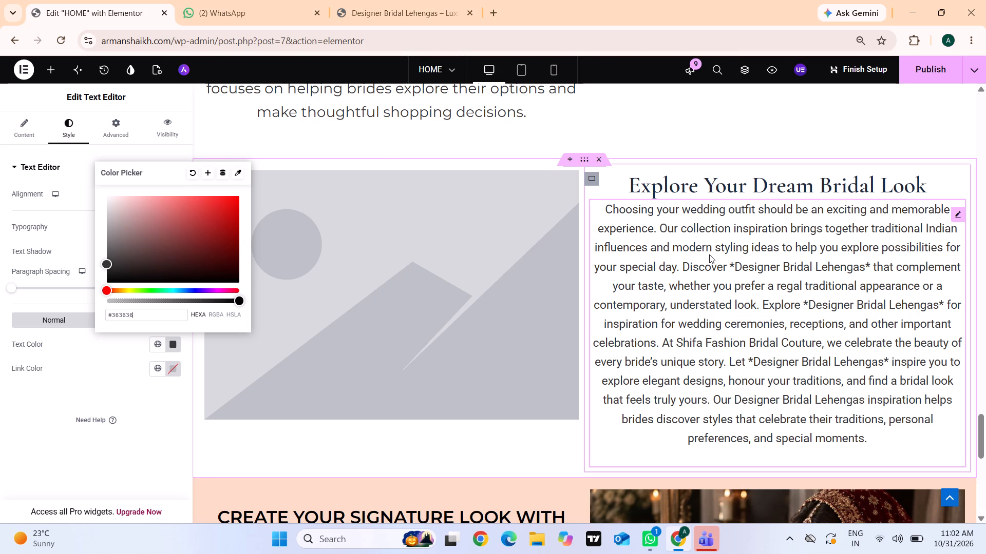
# Set the font size of the "Explore Your Dream Bridal Look" body text to 25 px.
pyautogui.click(406, 142)
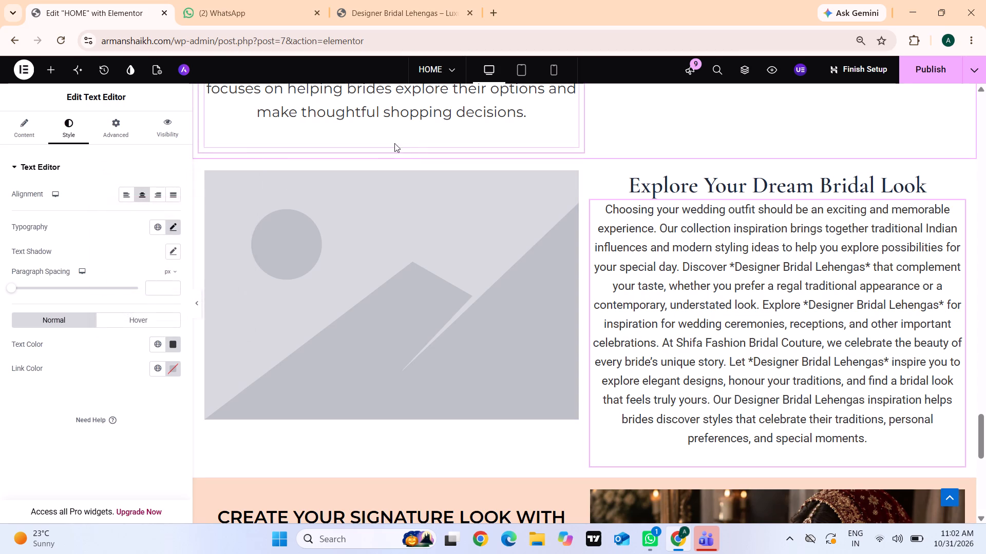
pyautogui.click(664, 247)
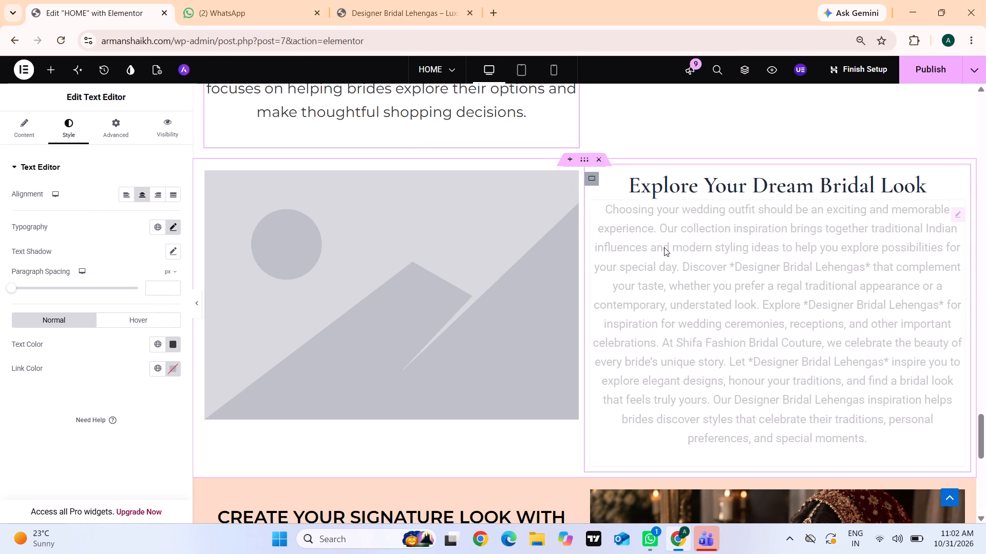
pyautogui.click(172, 229)
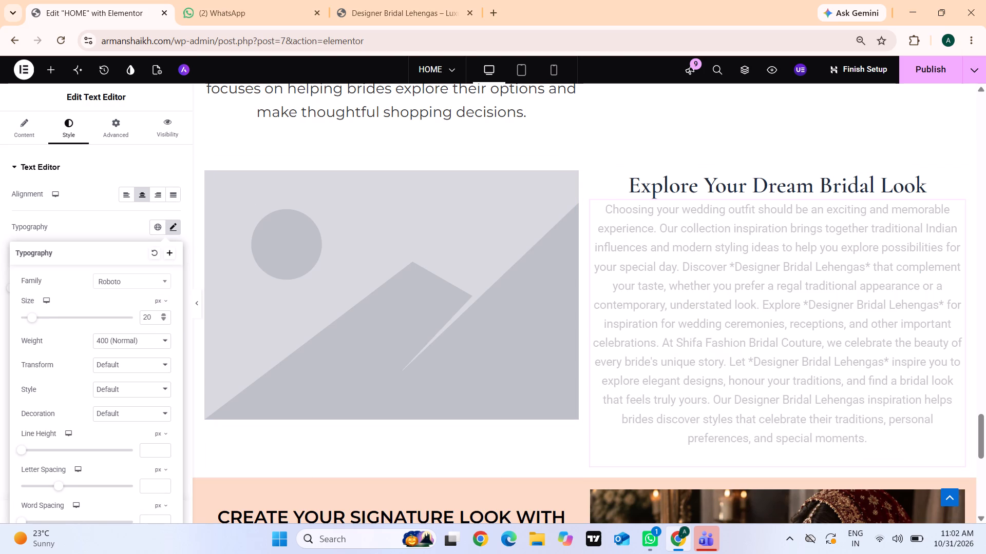
pyautogui.click(155, 315)
pyautogui.press('BackSpace')
pyautogui.press('5')
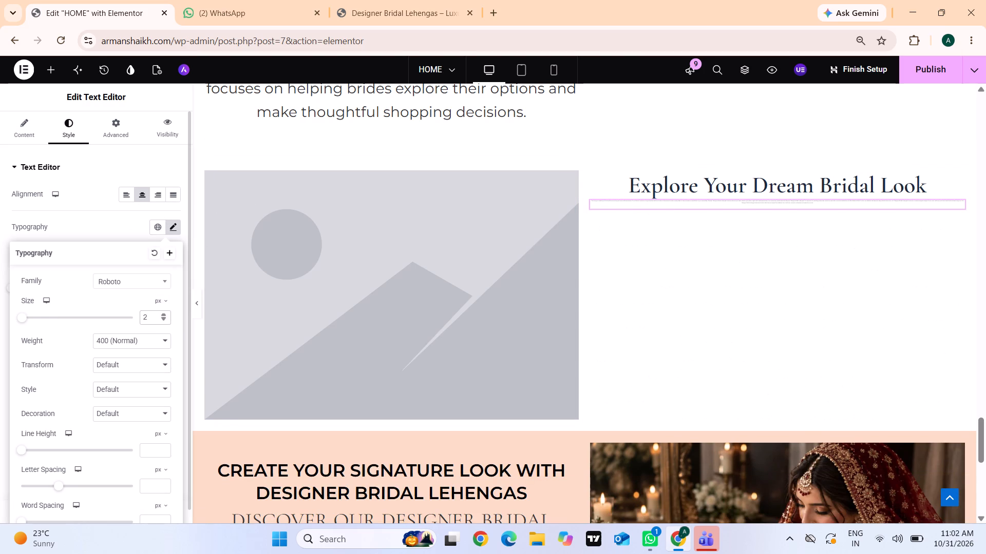
pyautogui.press('Return')
pyautogui.scroll(-3, 387, 284)
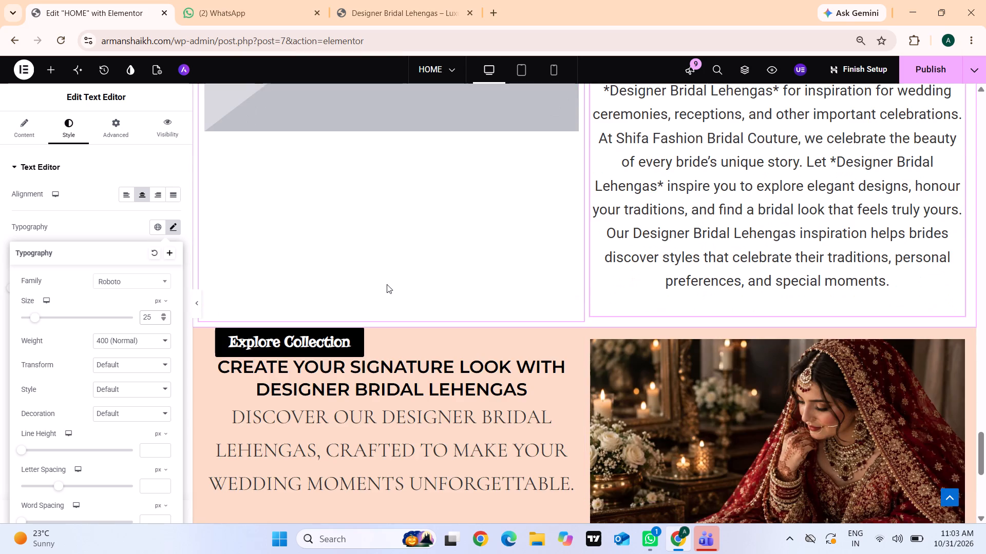
pyautogui.scroll(3, 485, 290)
pyautogui.scroll(-2, 485, 290)
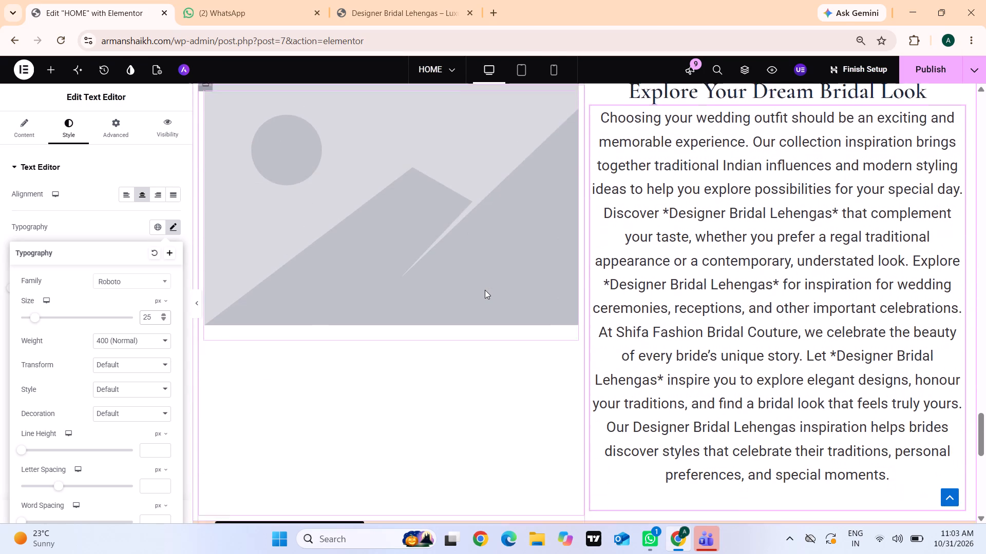
pyautogui.scroll(-2, 485, 290)
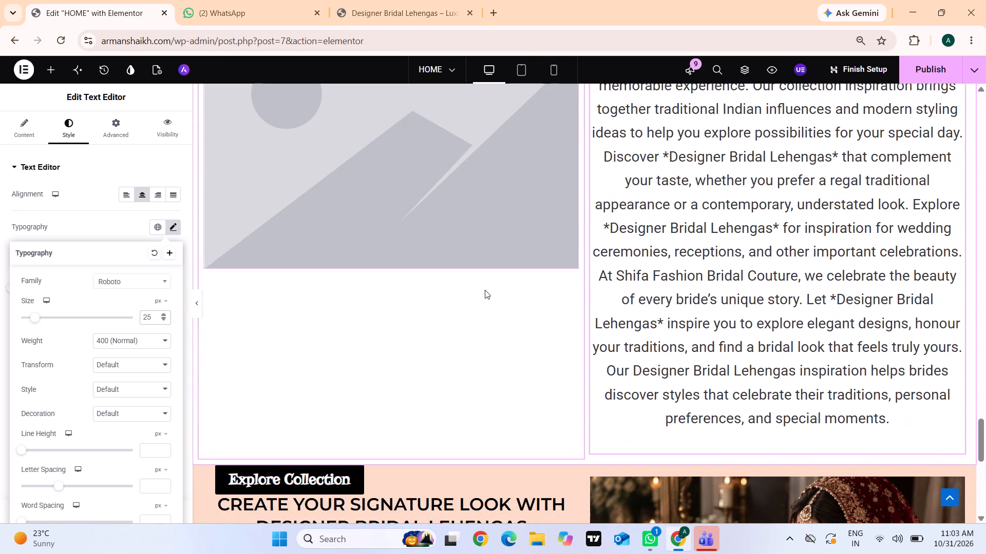
pyautogui.scroll(-1, 485, 290)
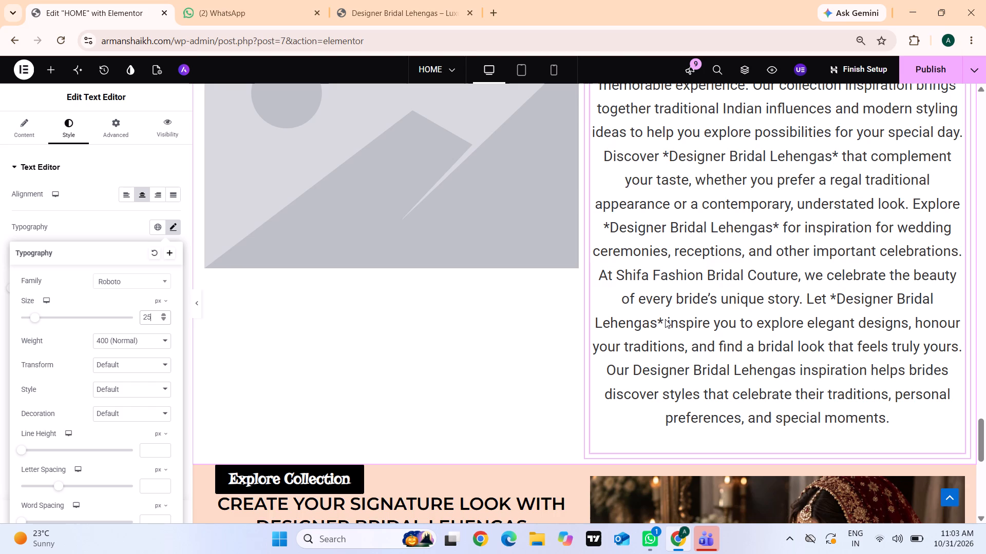
# Remove the asterisks around "Designer Bridal Lehengas" following "Discover" in the "Explore Your Dream Bridal Look" body text.
pyautogui.click(661, 259)
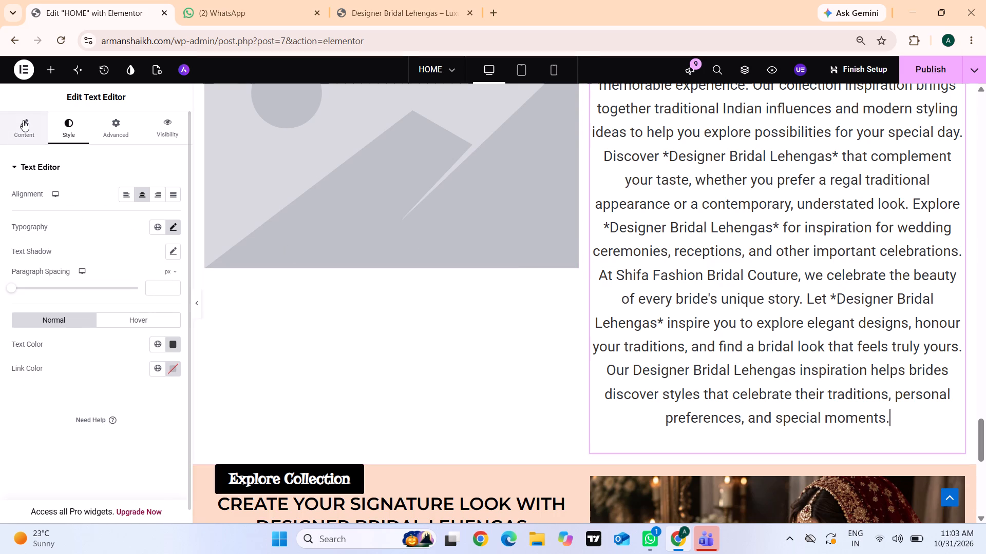
pyautogui.click(23, 120)
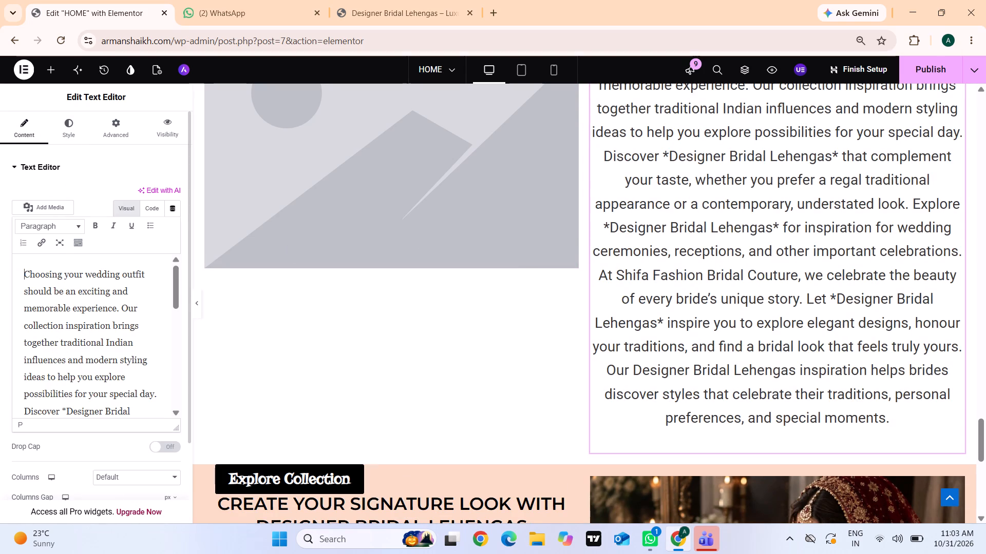
pyautogui.scroll(-1, 51, 329)
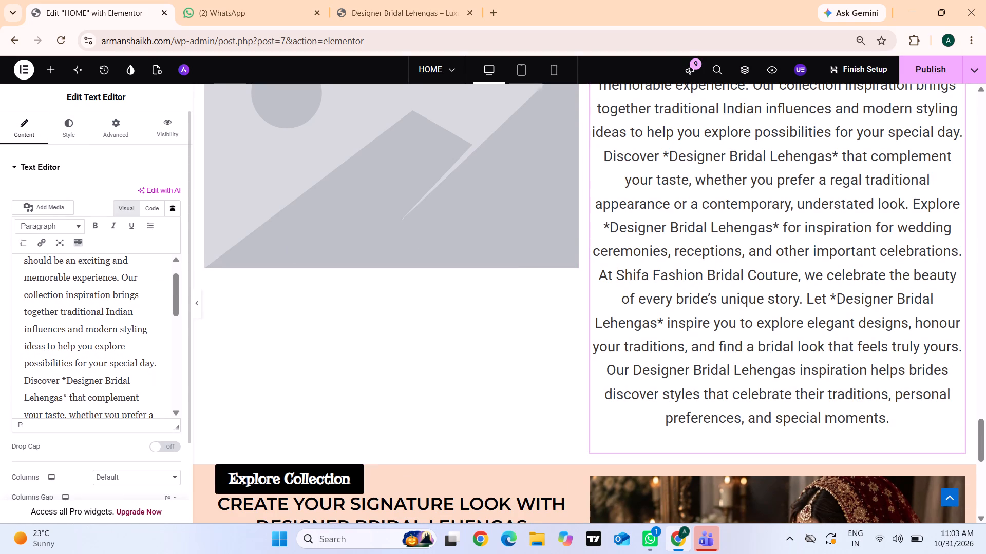
pyautogui.scroll(-1, 51, 329)
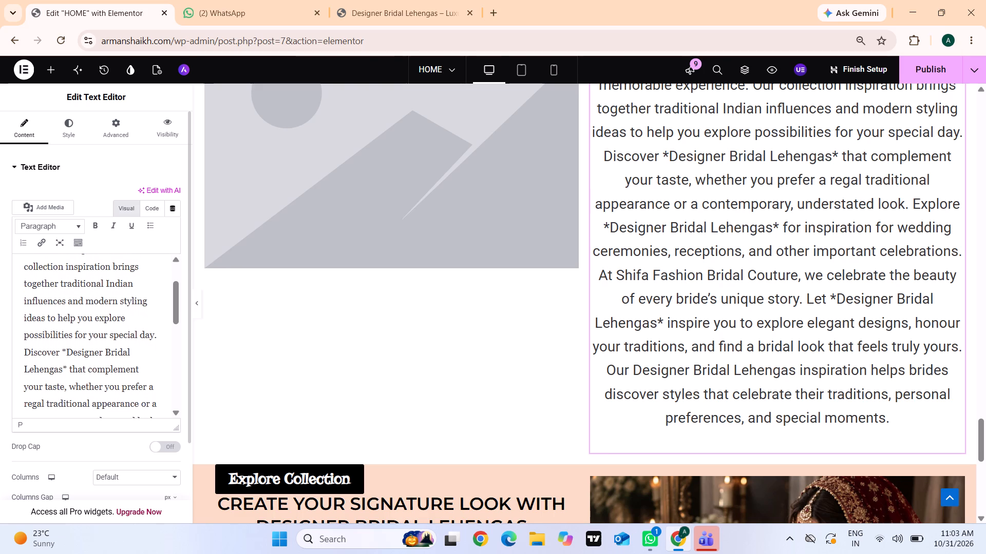
pyautogui.click(66, 351)
pyautogui.press('BackSpace')
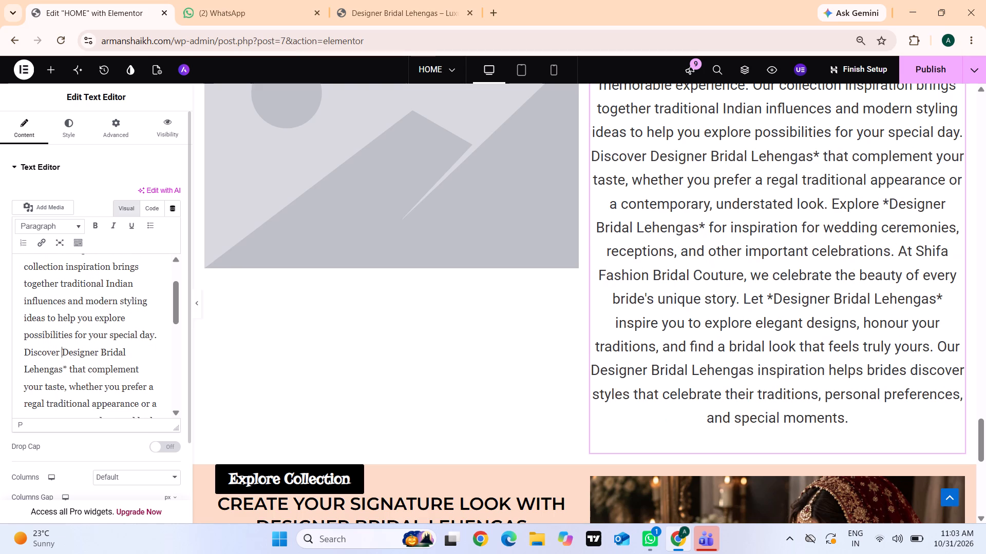
pyautogui.click(68, 367)
pyautogui.press('BackSpace')
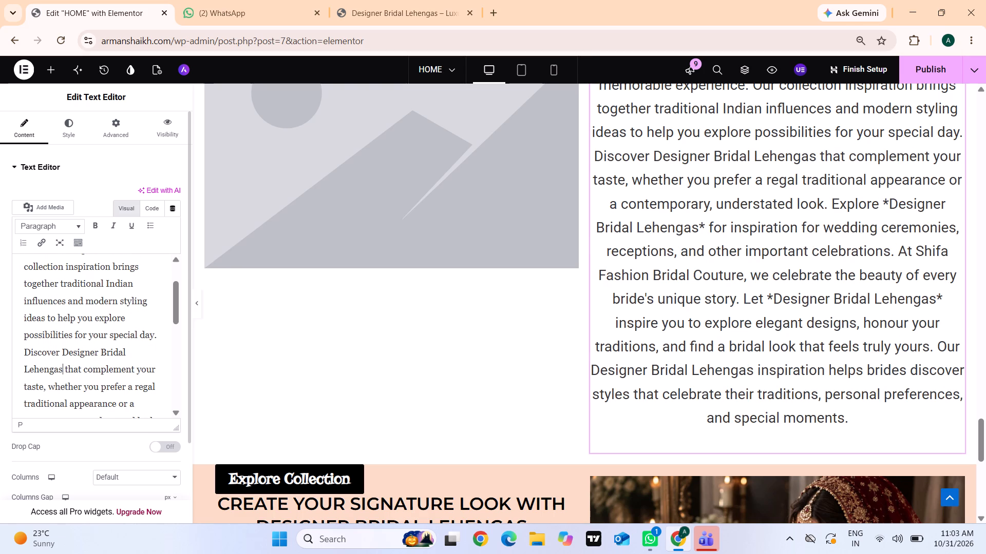
# Remove the asterisks around "Designer Bridal Lehengas" following "Explore" in the same body text.
pyautogui.scroll(-2, 90, 360)
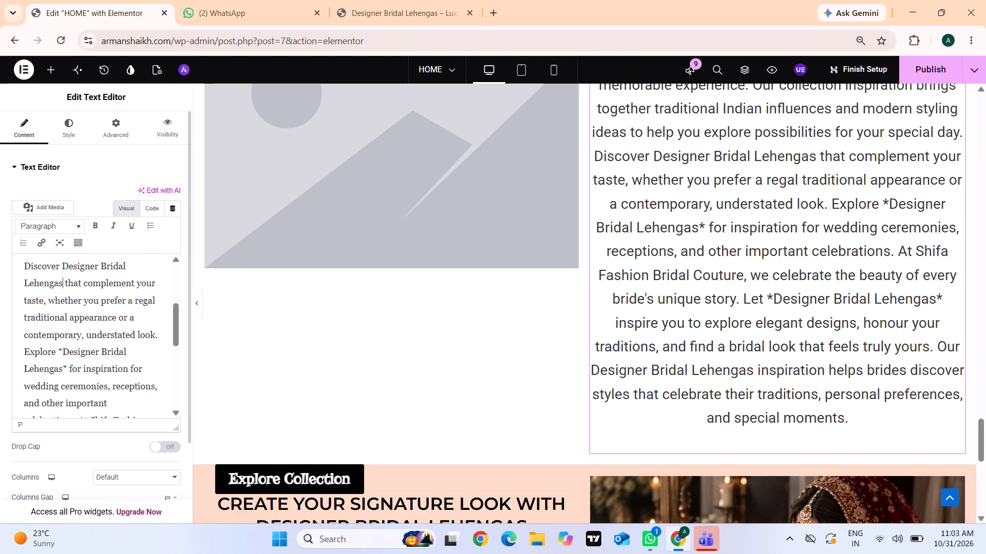
pyautogui.scroll(-1, 90, 360)
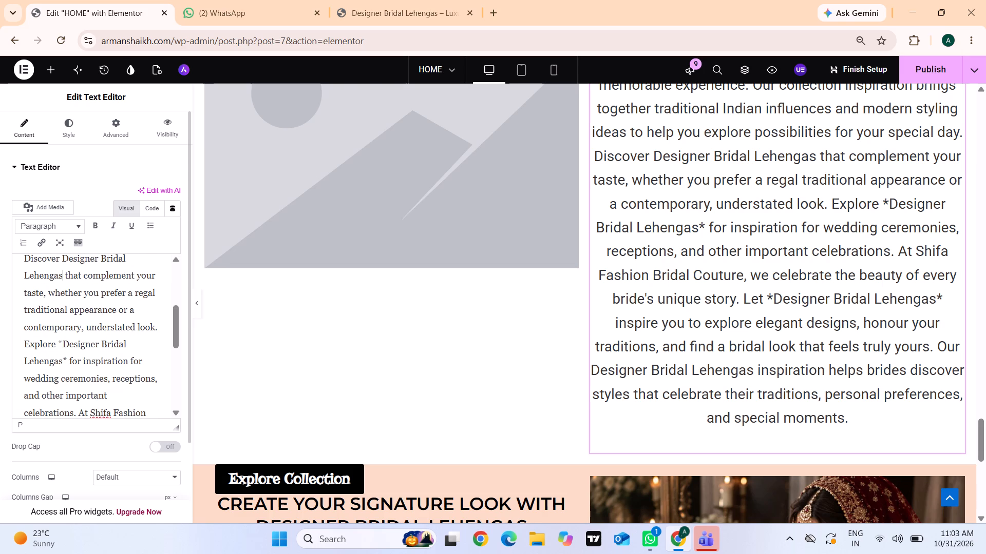
pyautogui.click(65, 359)
pyautogui.press('BackSpace')
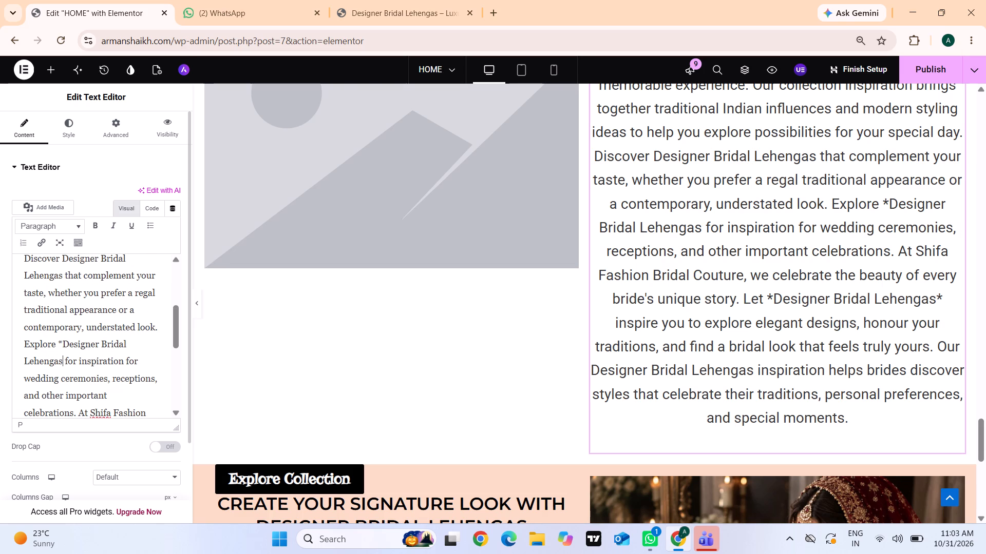
pyautogui.click(61, 344)
pyautogui.press('BackSpace')
# Remove the asterisks around "Designer Bridal Lehengas" following "Let" and check the rest of that body text.
pyautogui.scroll(-1, 61, 344)
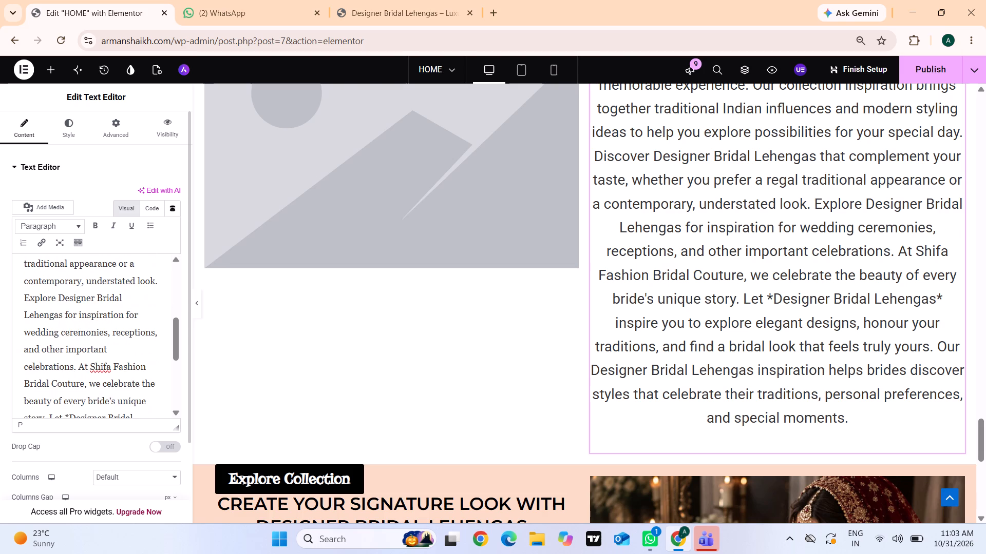
pyautogui.scroll(-2, 61, 344)
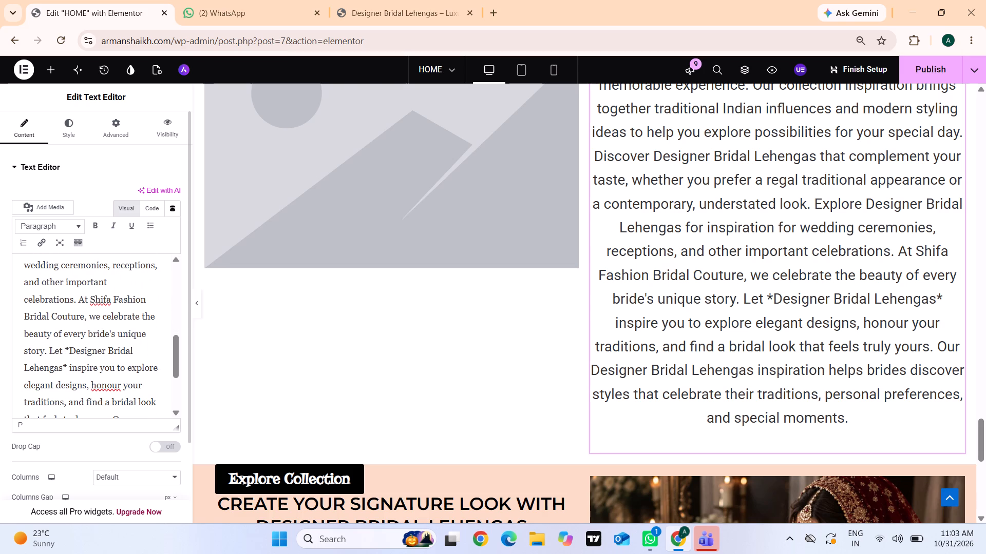
pyautogui.click(68, 349)
pyautogui.press('BackSpace')
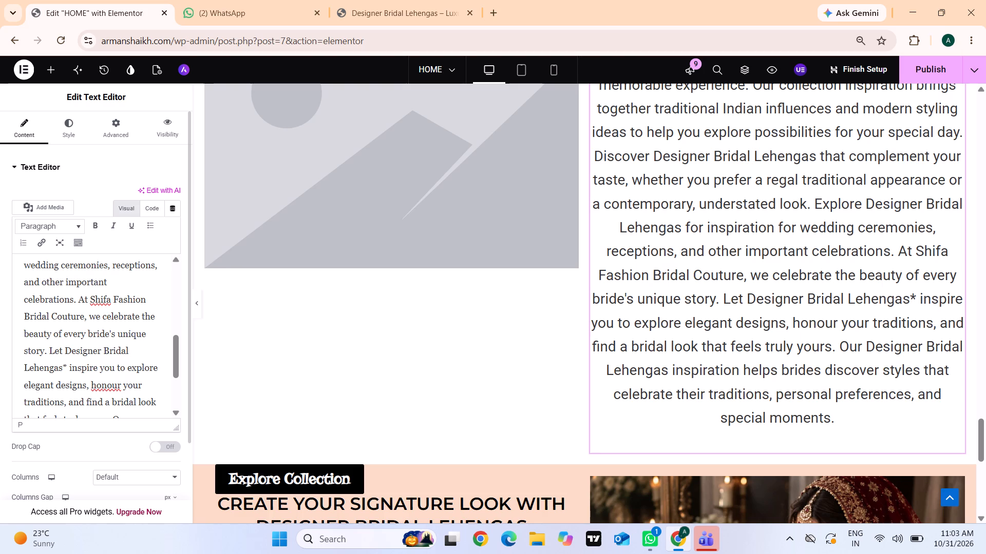
pyautogui.click(67, 367)
pyautogui.press('BackSpace')
pyautogui.scroll(-1, 67, 367)
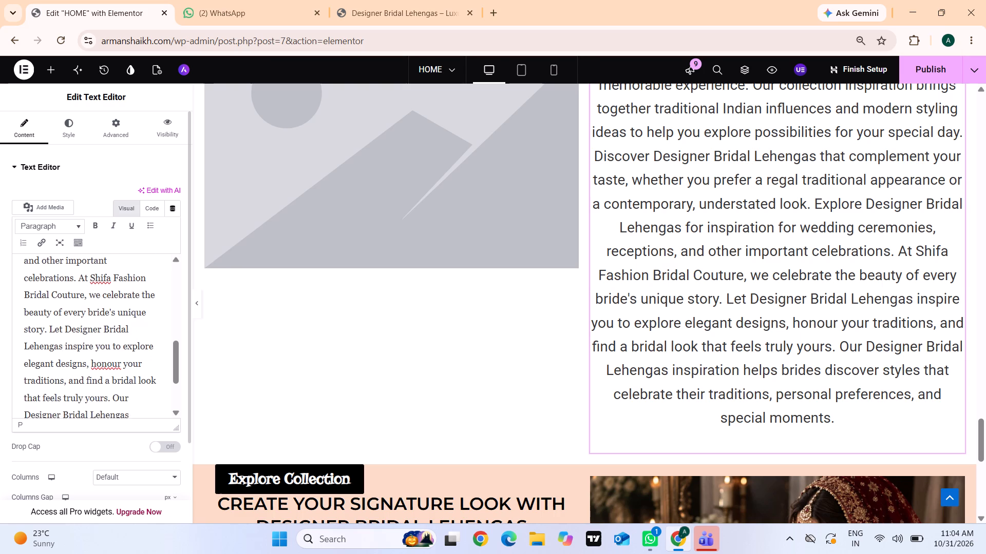
pyautogui.scroll(-2, 67, 367)
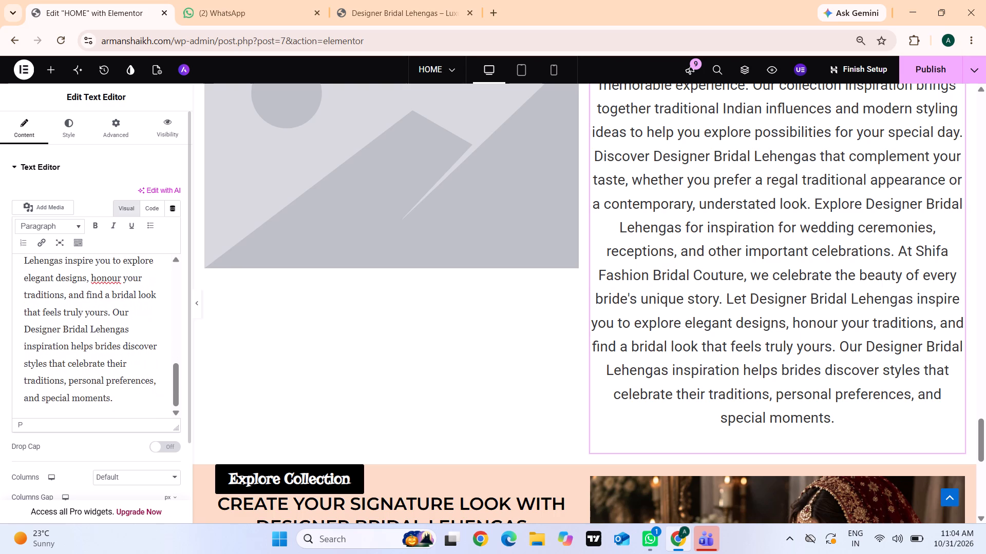
pyautogui.scroll(-2, 67, 367)
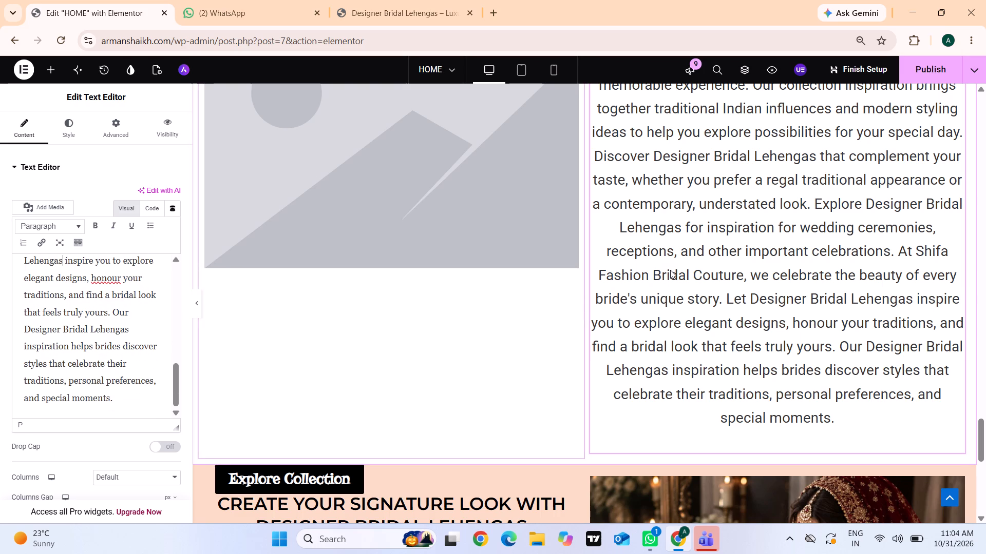
# Centre-align the "Designer Bridal Lehengas for Your Special Day" heading below the hero slider.
pyautogui.scroll(6, 714, 263)
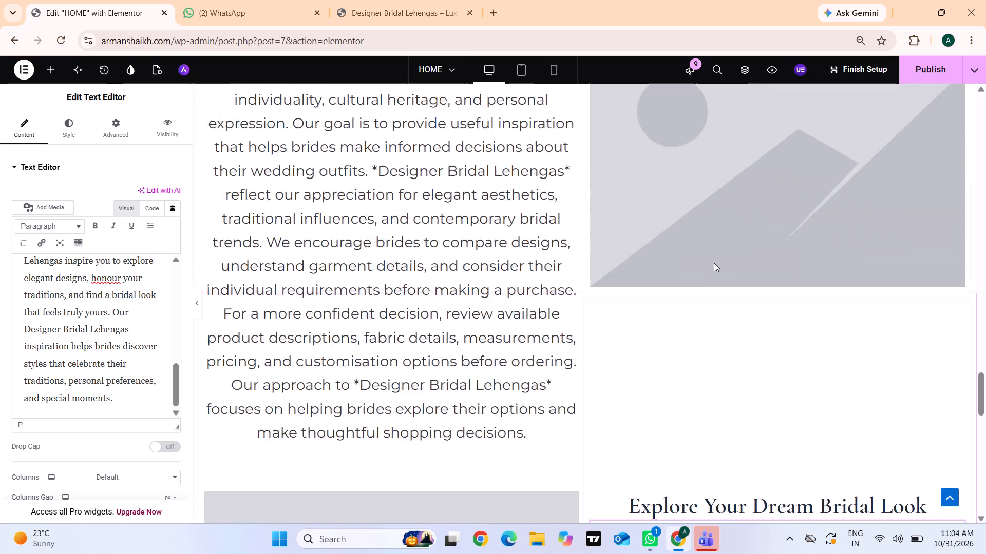
pyautogui.scroll(3, 714, 263)
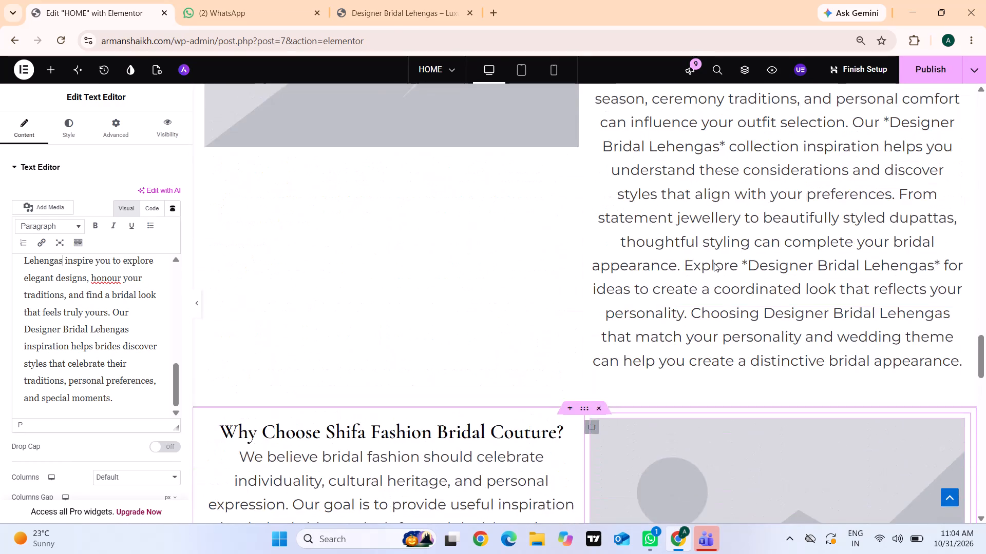
pyautogui.scroll(3, 714, 263)
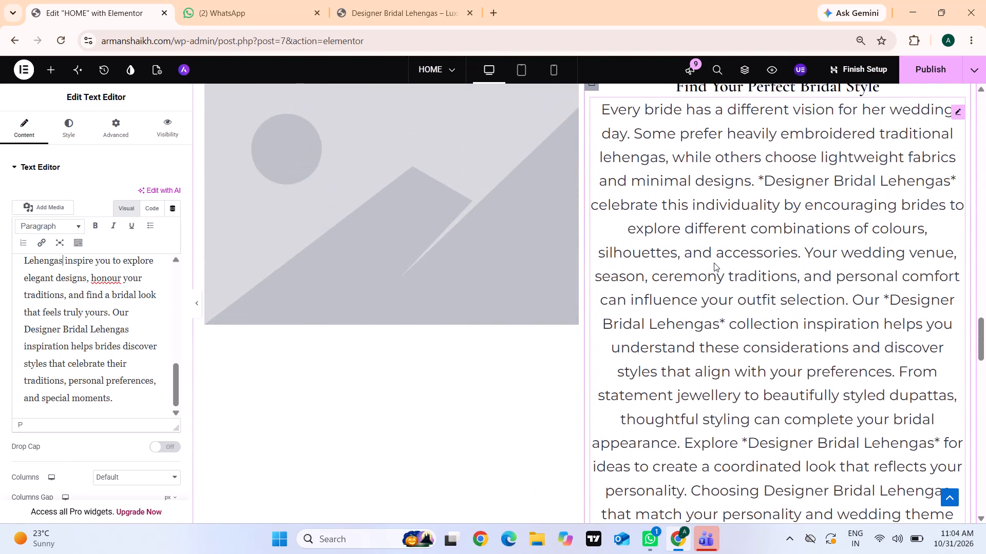
pyautogui.scroll(3, 714, 263)
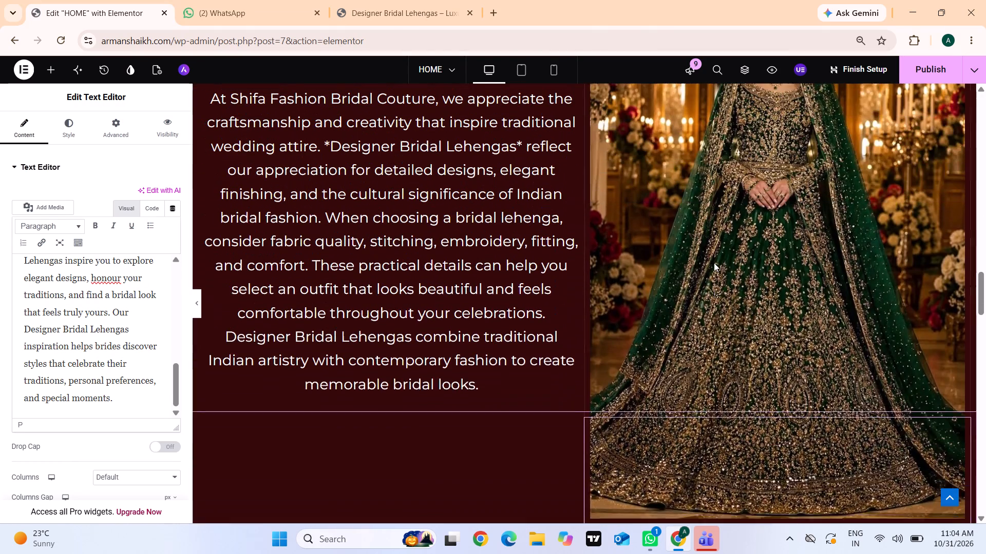
pyautogui.scroll(4, 714, 263)
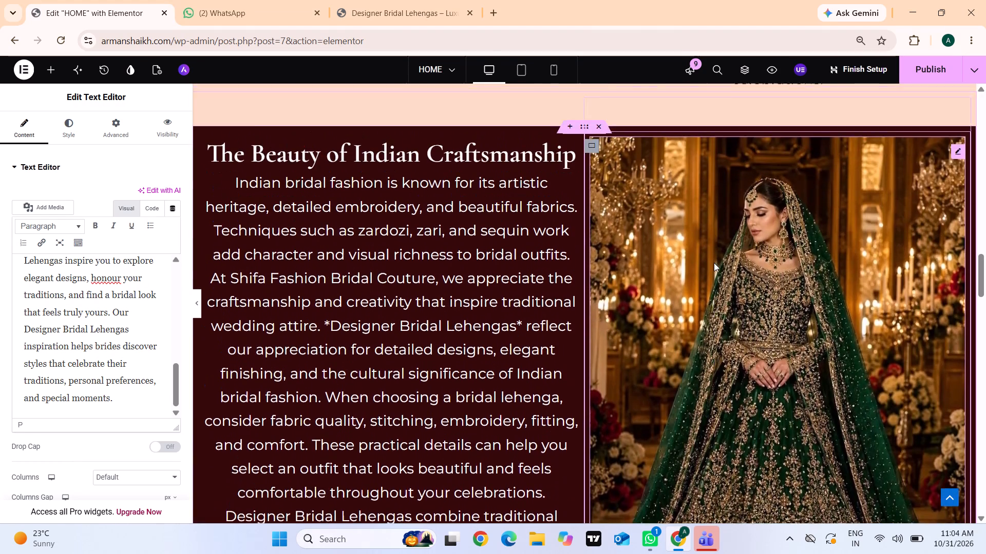
pyautogui.scroll(6, 714, 263)
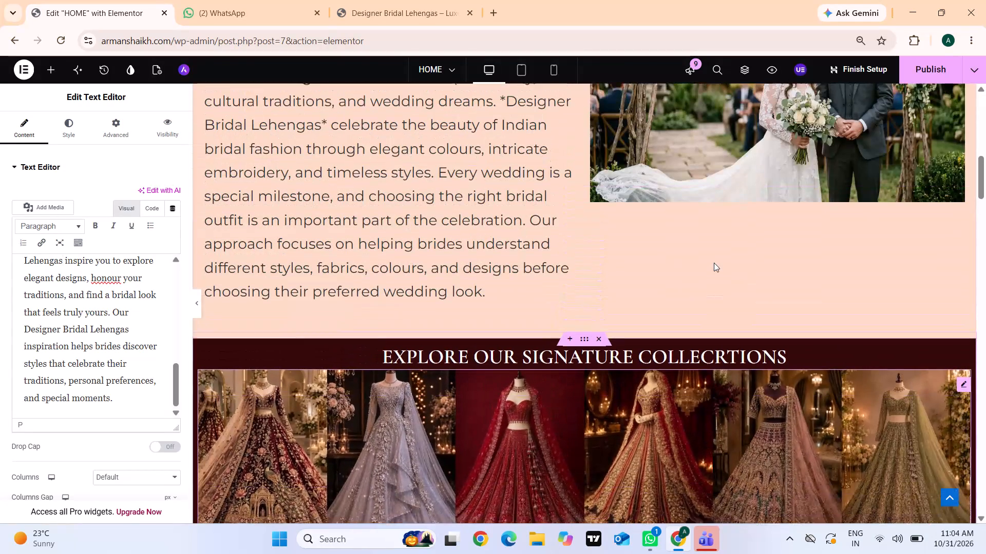
pyautogui.scroll(1, 714, 263)
pyautogui.scroll(3, 597, 203)
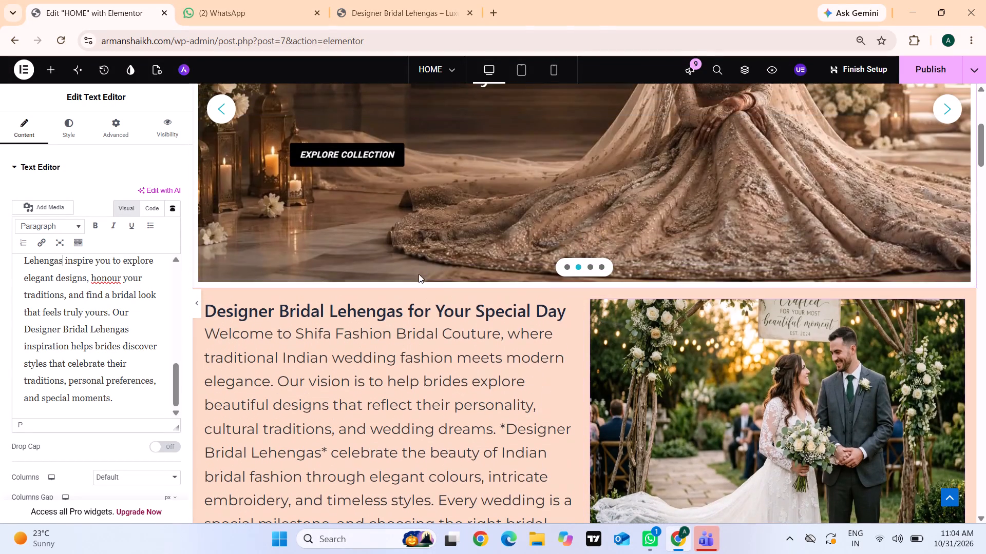
pyautogui.click(421, 304)
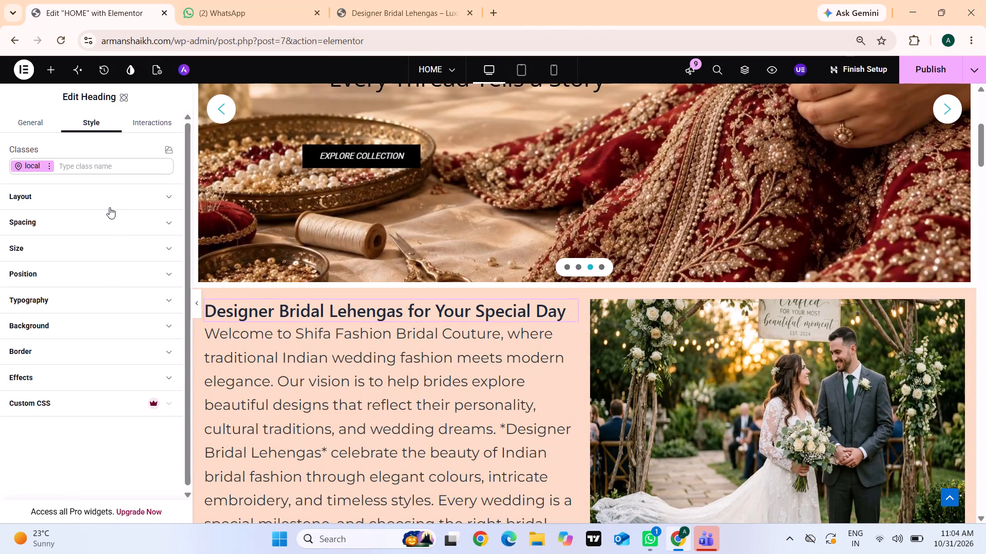
pyautogui.click(96, 299)
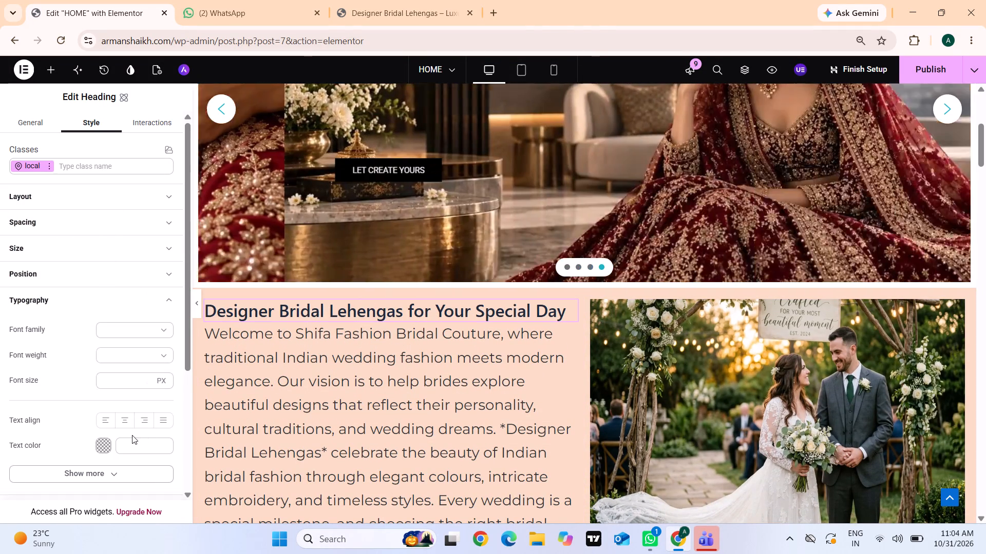
pyautogui.click(124, 423)
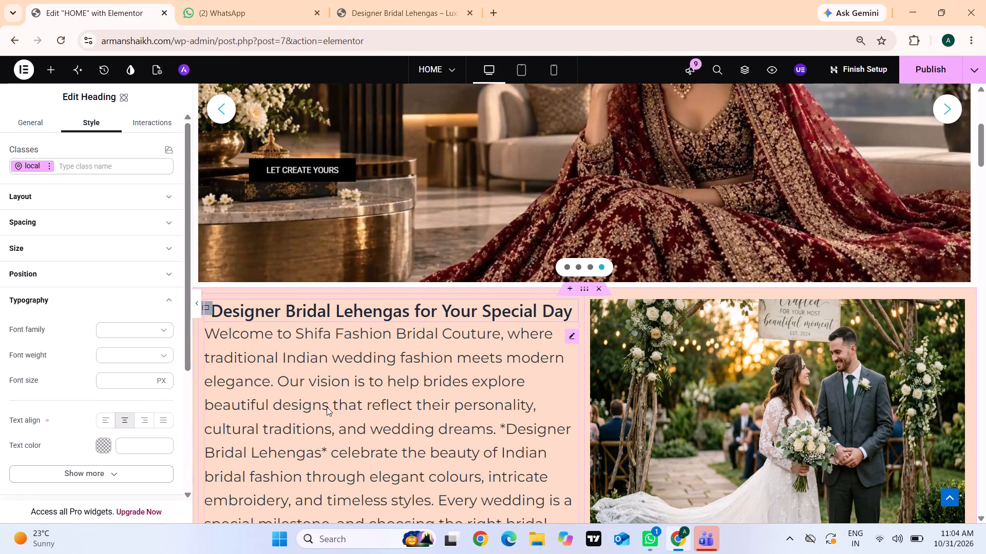
# Align the "Discover Our Bridal Collection" body text to the start.
pyautogui.scroll(-4, 342, 406)
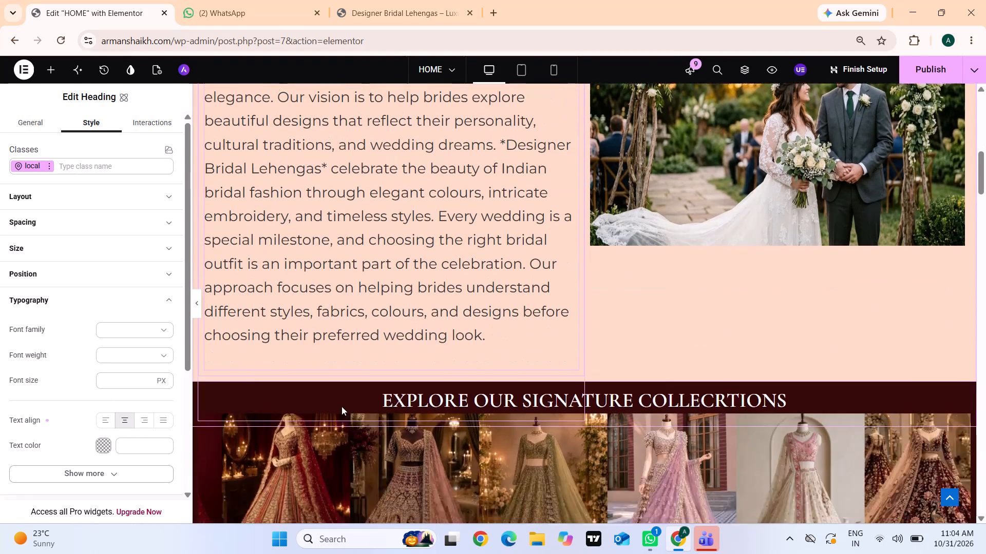
pyautogui.scroll(-5, 342, 406)
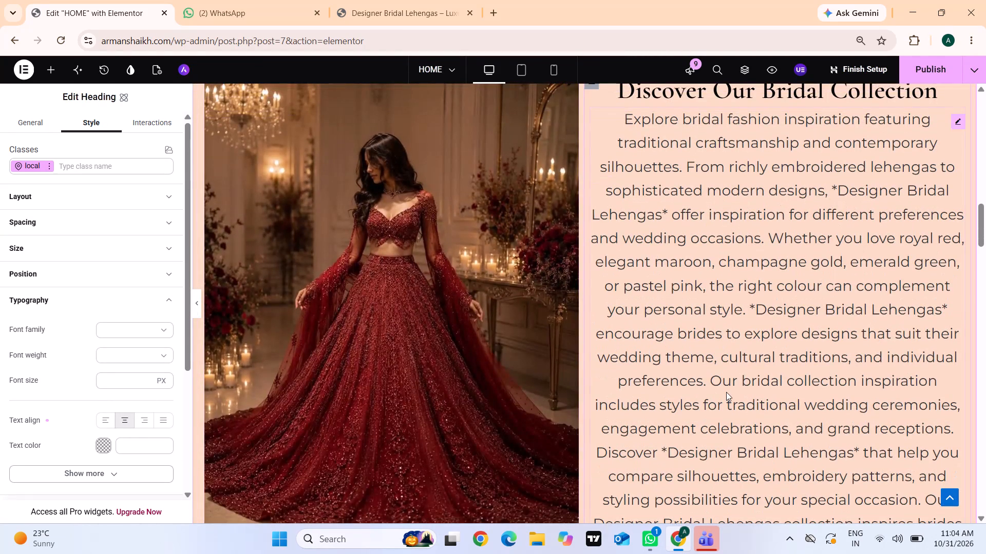
pyautogui.click(726, 392)
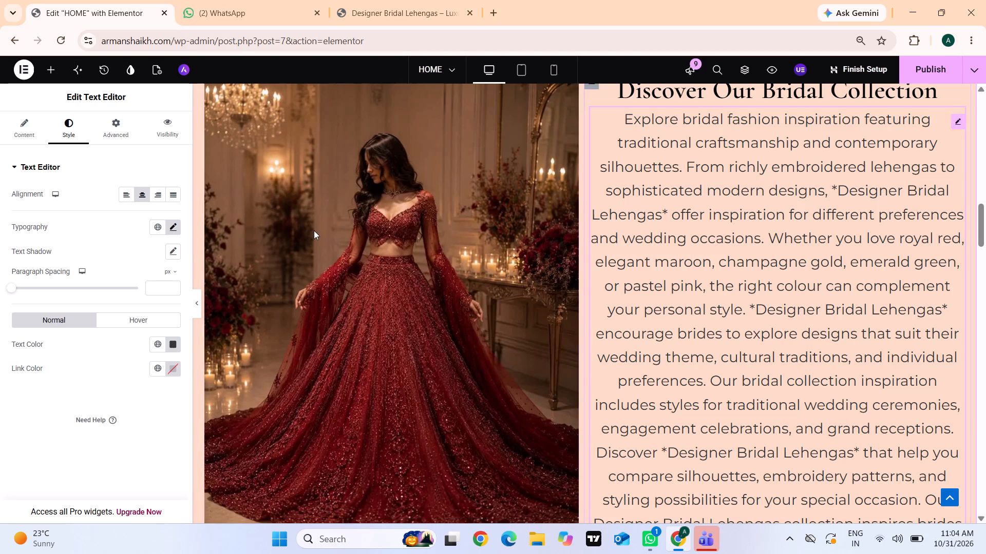
pyautogui.click(129, 192)
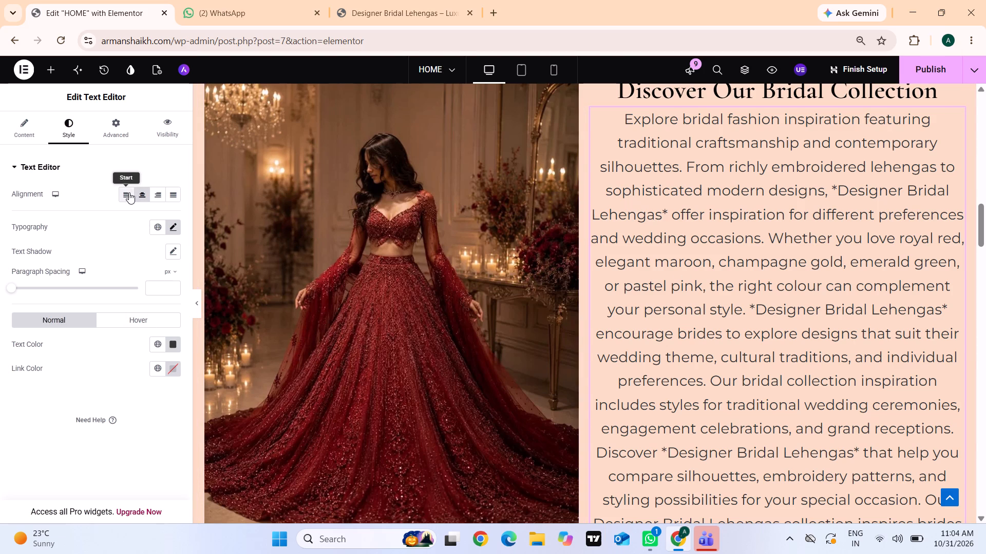
# Align the body texts under "The Beauty of Indian Craftsmanship" and "Find Your Perfect Bridal Style" to the start.
pyautogui.scroll(-7, 484, 229)
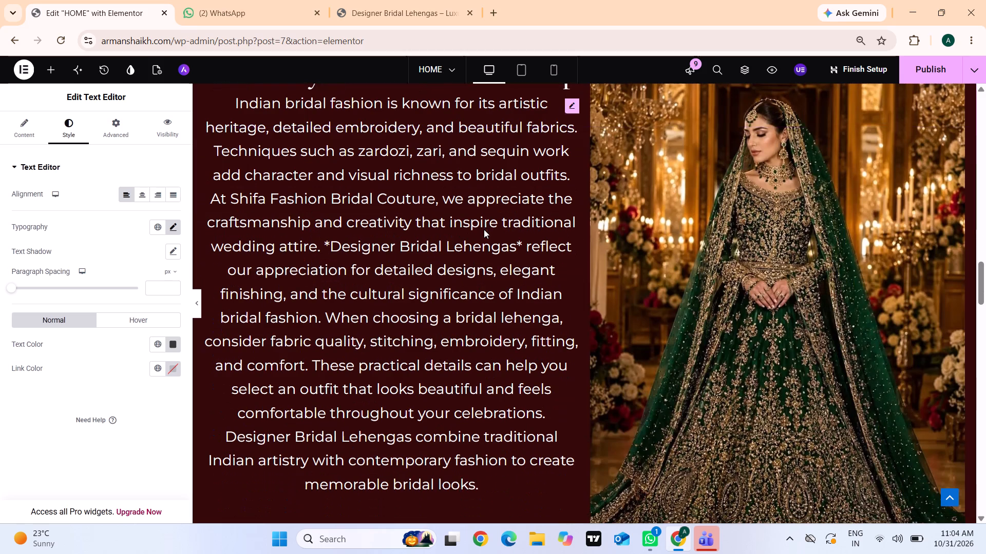
pyautogui.click(467, 239)
pyautogui.click(127, 192)
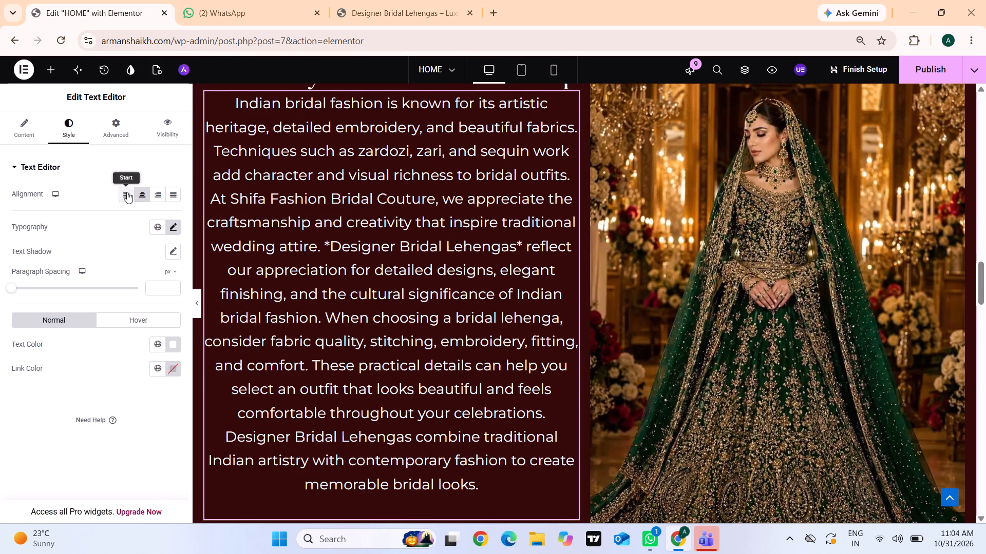
pyautogui.scroll(-6, 371, 202)
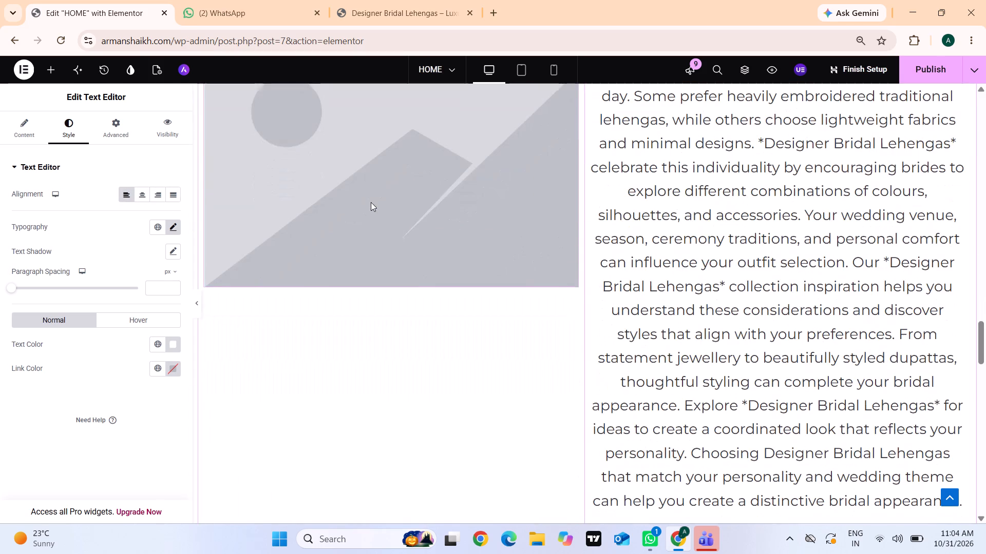
pyautogui.click(703, 235)
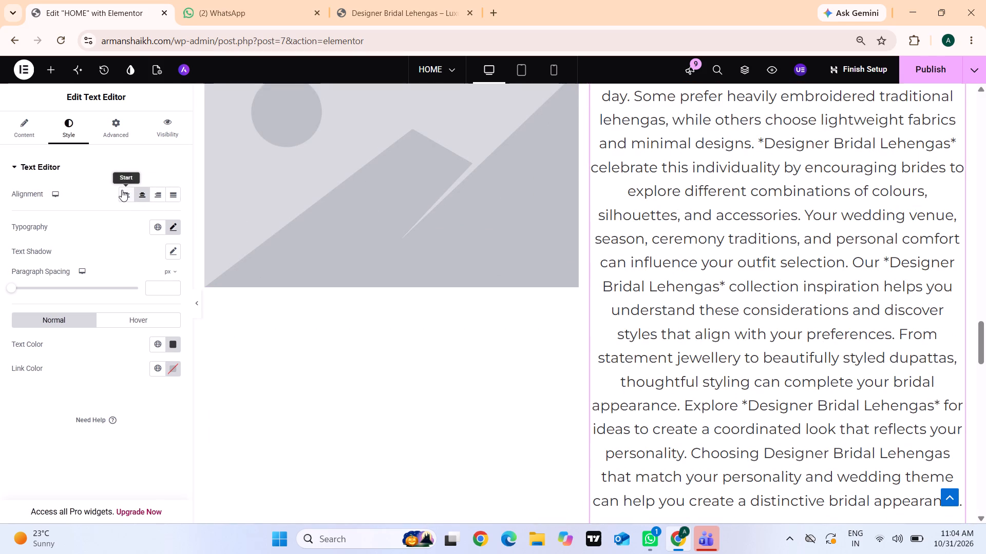
pyautogui.click(122, 190)
# Align the body texts under "Why Choose Shifa Fashion Bridal Couture?" and "Explore Your Dream Bridal Look" to the start.
pyautogui.scroll(-4, 375, 290)
pyautogui.click(375, 290)
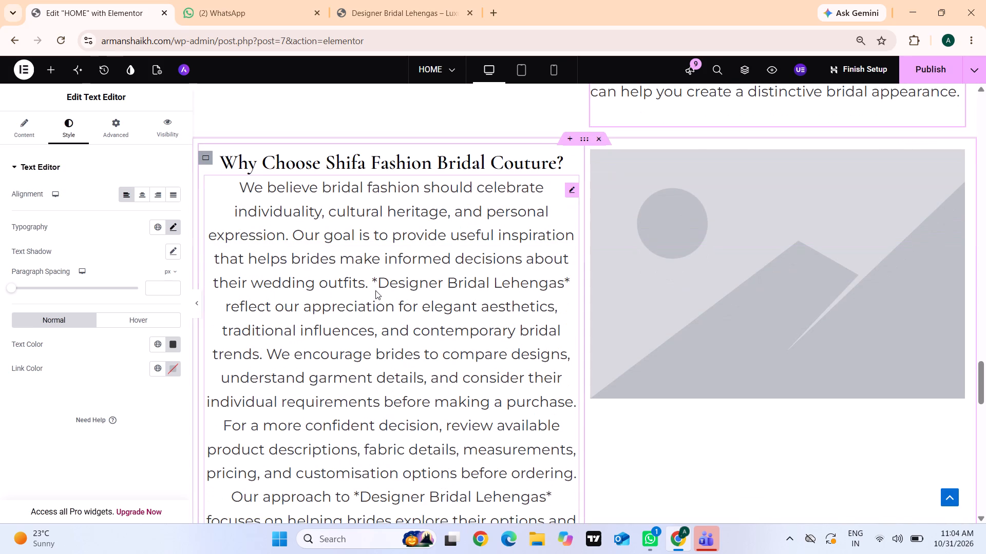
pyautogui.click(127, 193)
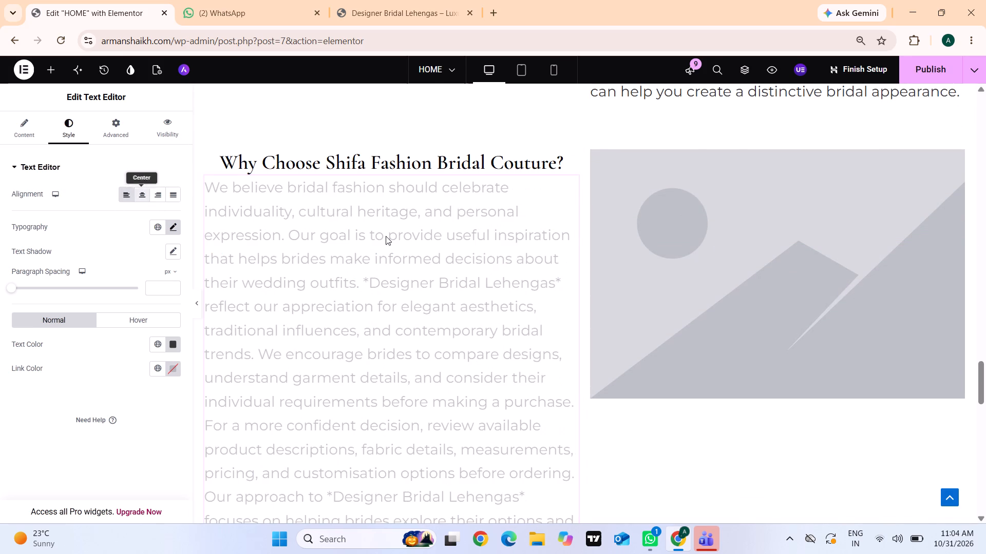
pyautogui.scroll(-6, 389, 237)
pyautogui.click(640, 255)
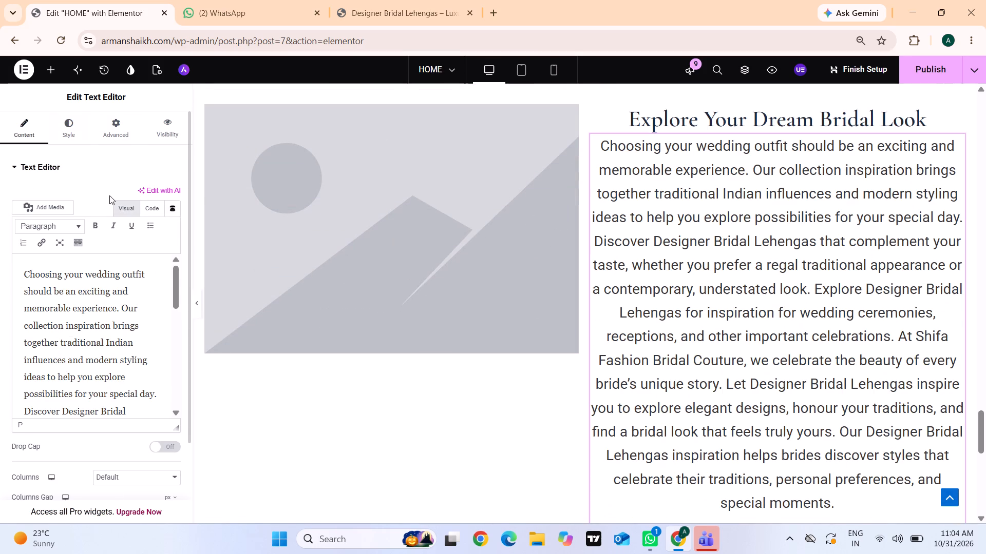
pyautogui.click(63, 128)
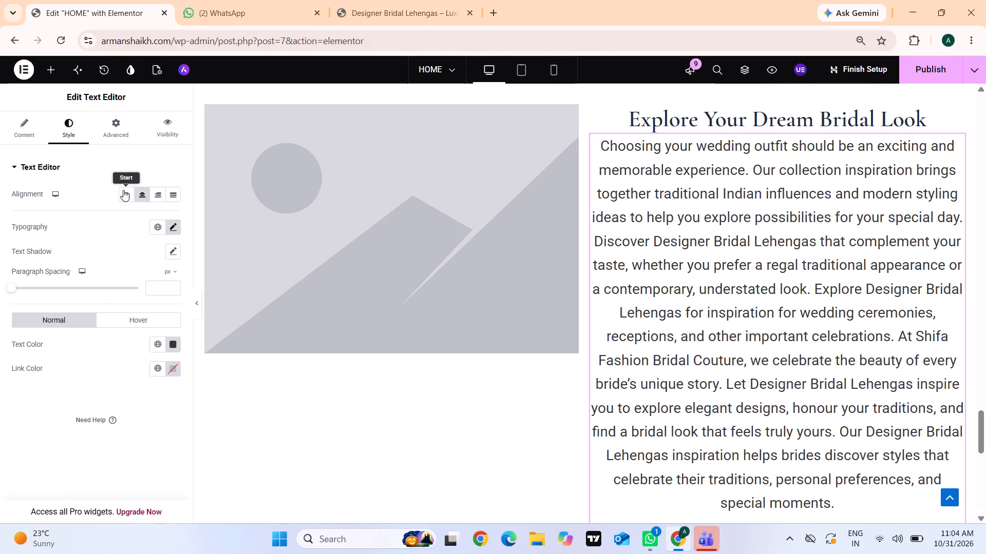
pyautogui.click(123, 190)
# Set the font family of the "CREATE YOUR SIGNATURE LOOK WITH DESIGNER BRIDAL LEHENGAS" heading to Cormorant Garamond.
pyautogui.scroll(-3, 182, 260)
pyautogui.scroll(-1, 324, 302)
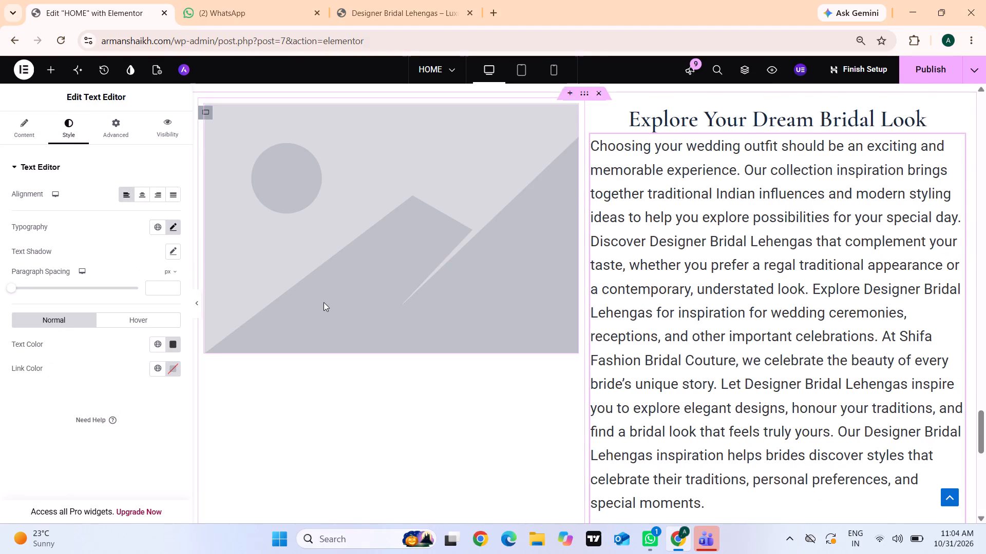
pyautogui.scroll(-4, 324, 302)
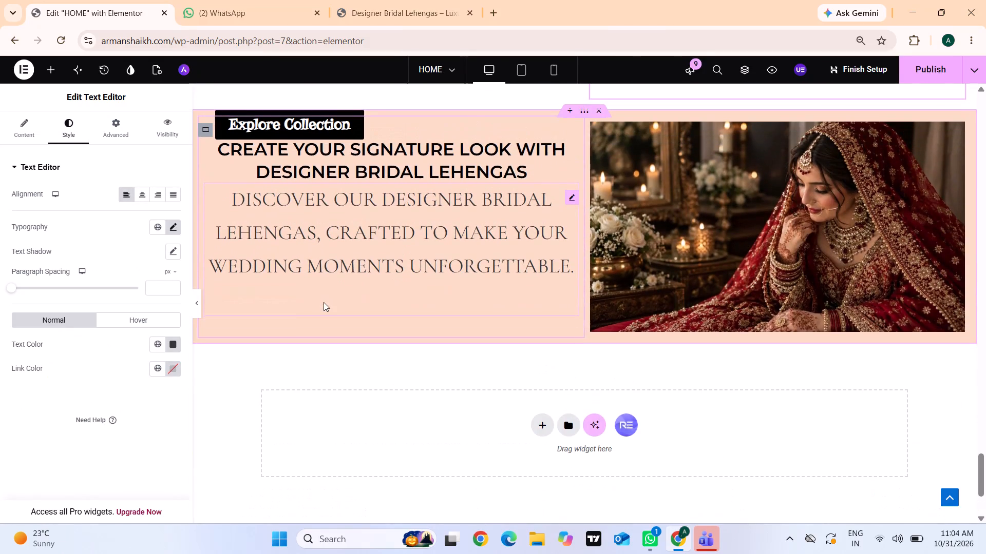
pyautogui.click(400, 156)
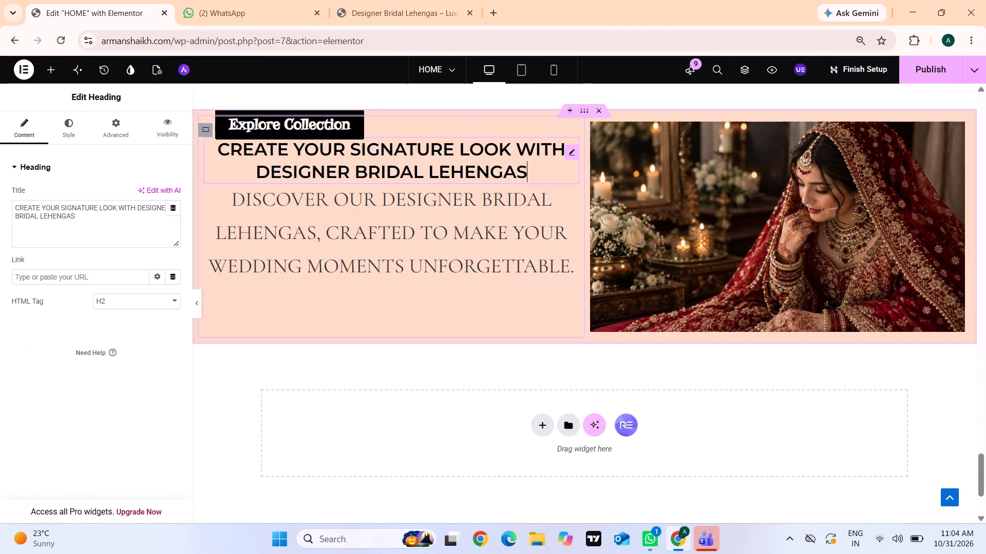
pyautogui.click(65, 133)
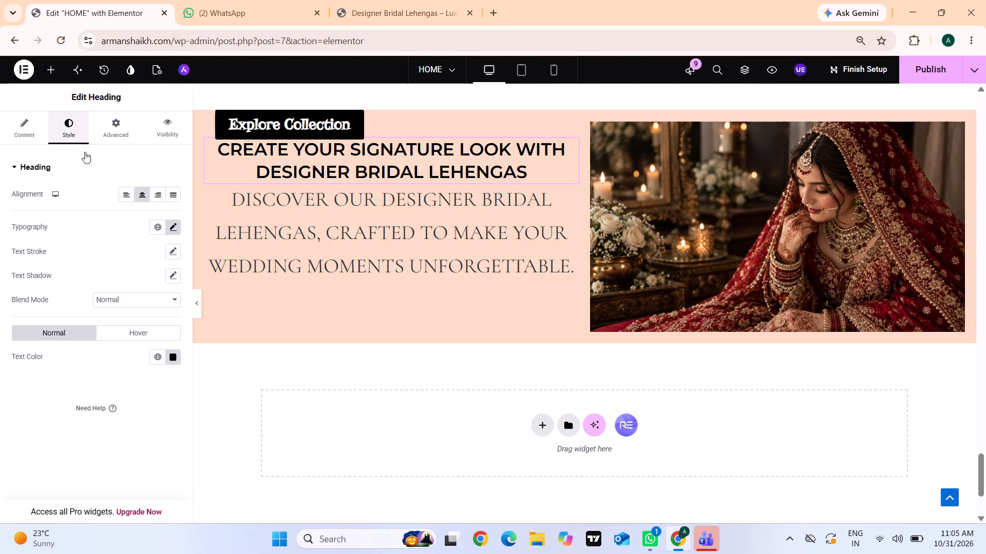
pyautogui.click(173, 224)
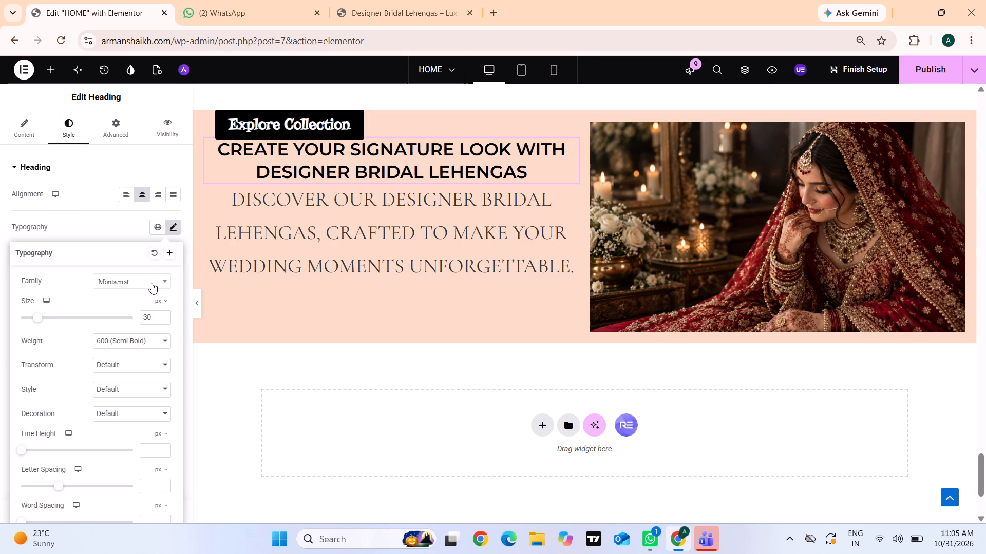
pyautogui.click(151, 283)
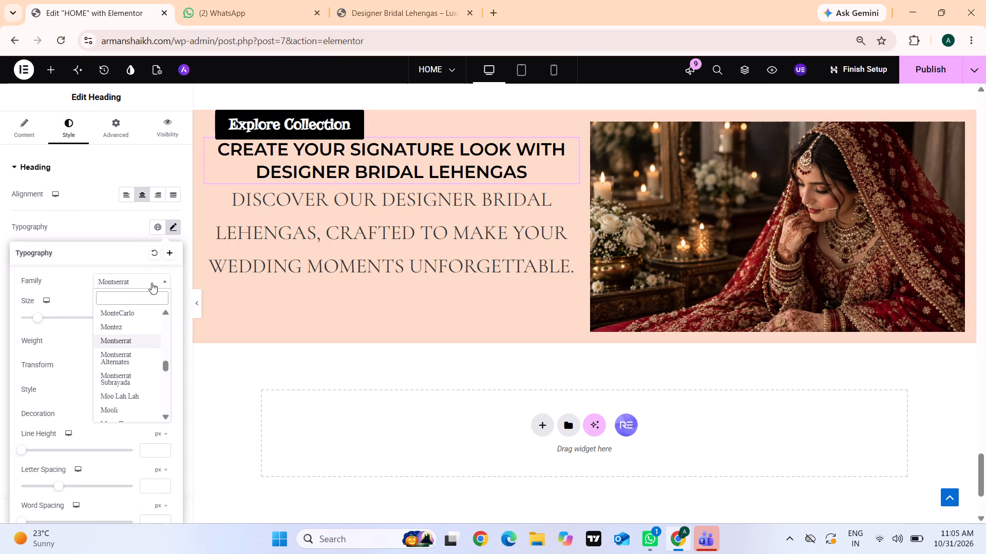
pyautogui.write('COR')
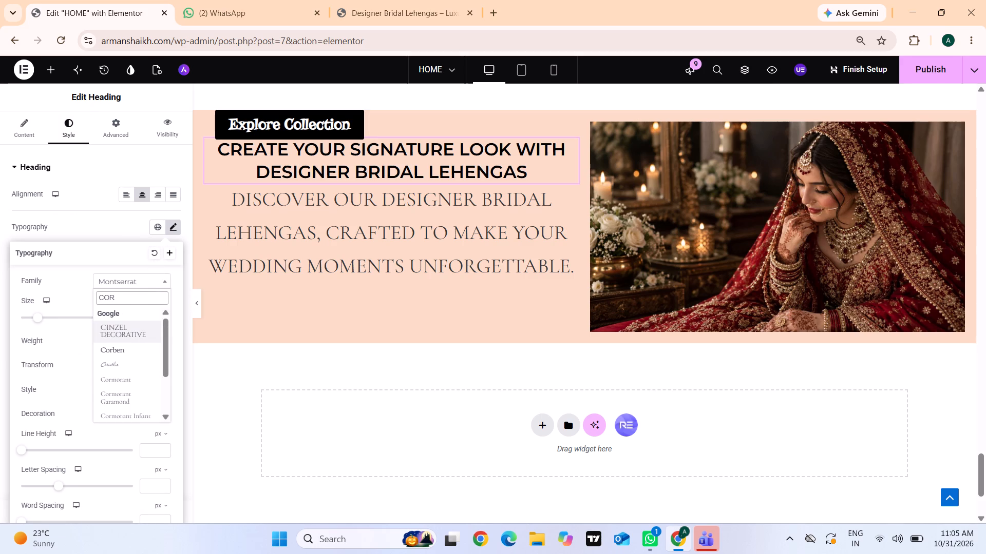
pyautogui.click(143, 391)
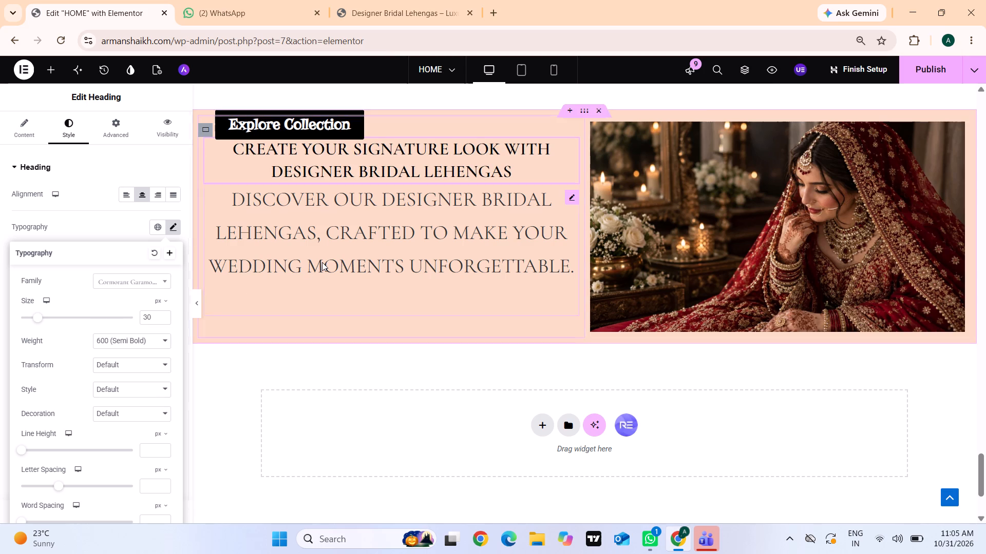
# Set the "DISCOVER OUR DESIGNER BRIDAL LEHENGAS..." body text to the Montserrat font at 25 px.
pyautogui.click(322, 262)
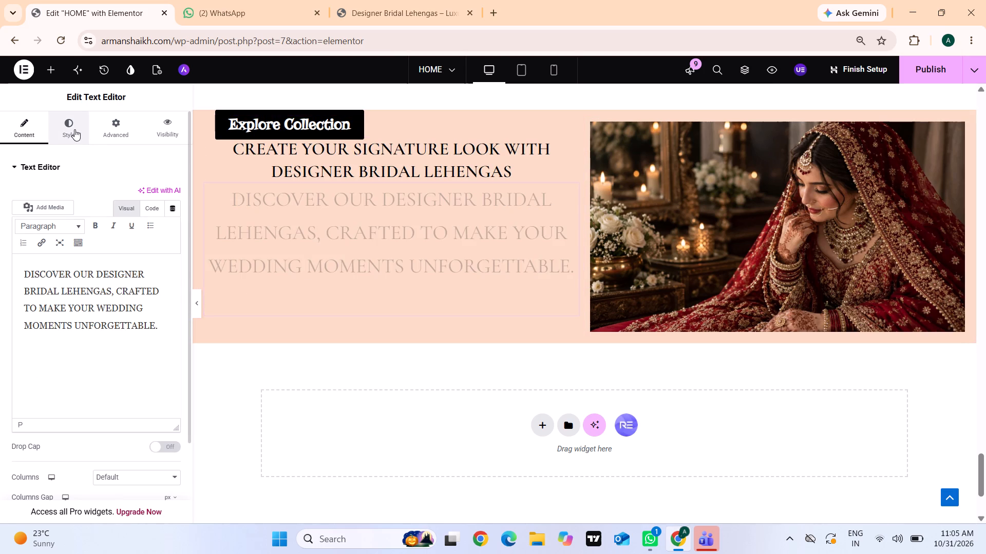
pyautogui.click(74, 129)
pyautogui.click(170, 227)
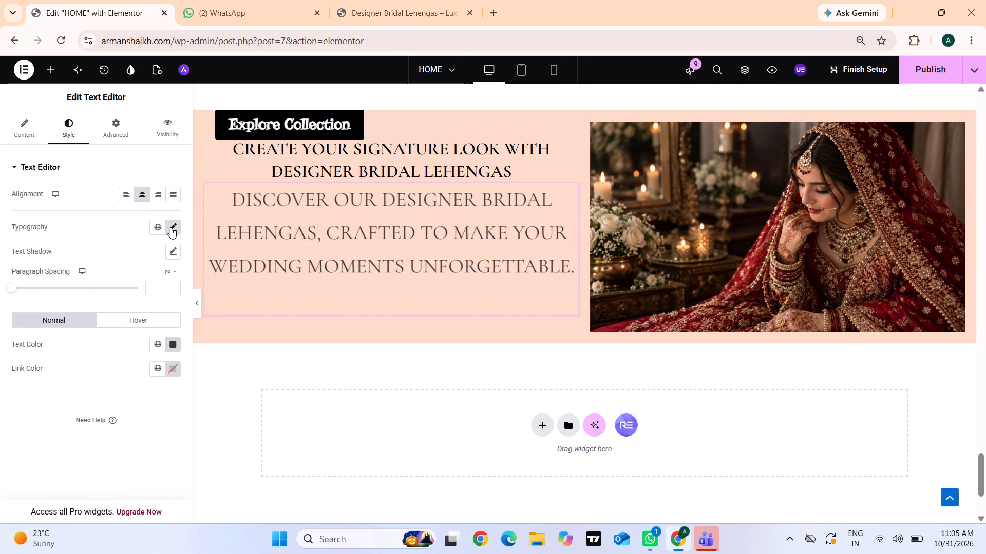
pyautogui.click(148, 284)
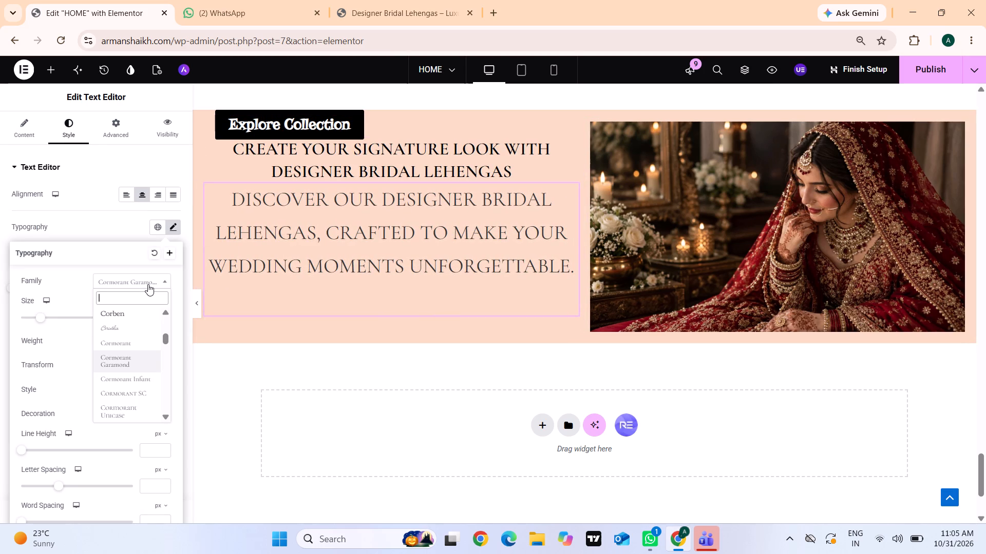
pyautogui.write('MON')
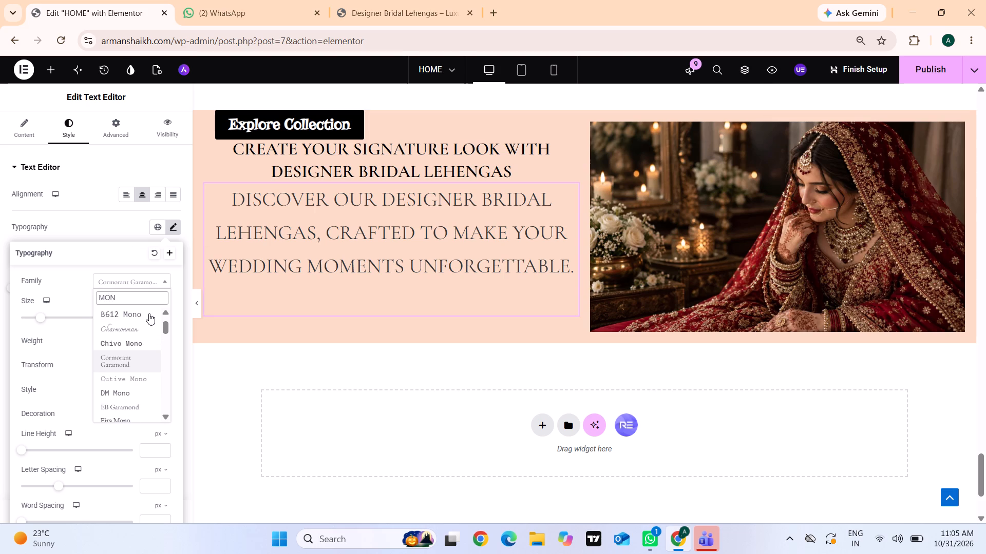
pyautogui.press('t')
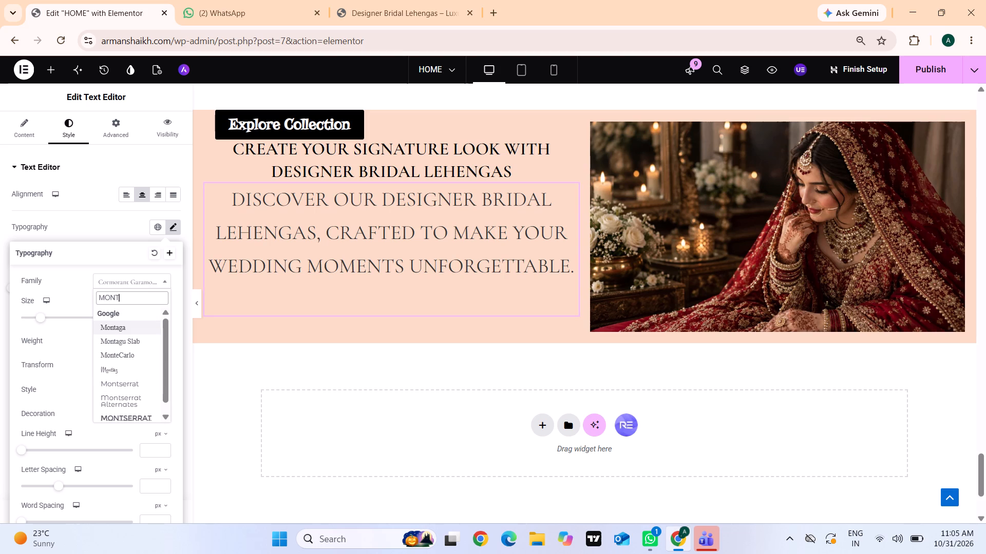
pyautogui.click(129, 380)
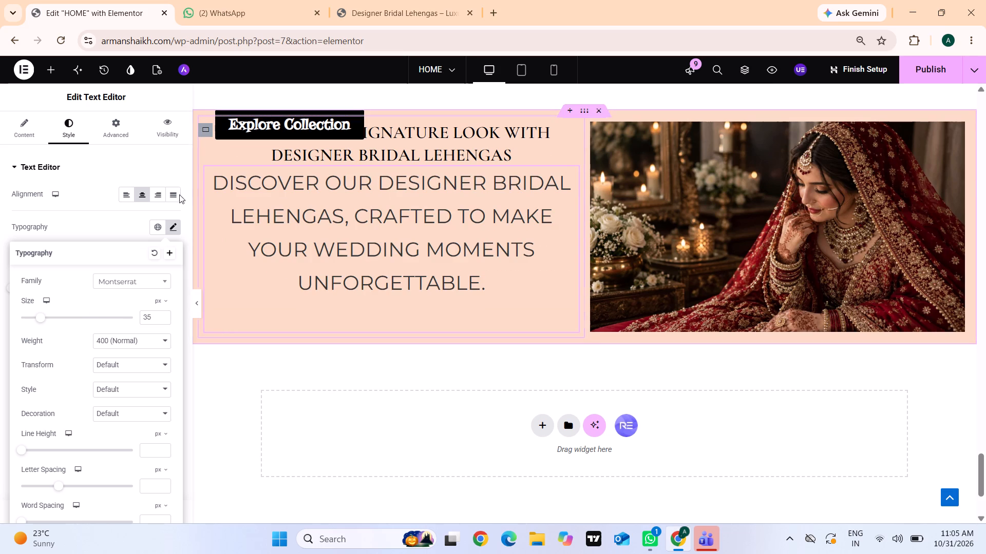
pyautogui.click(154, 319)
pyautogui.press('BackSpace')
pyautogui.press('BackSpace')
pyautogui.write('25')
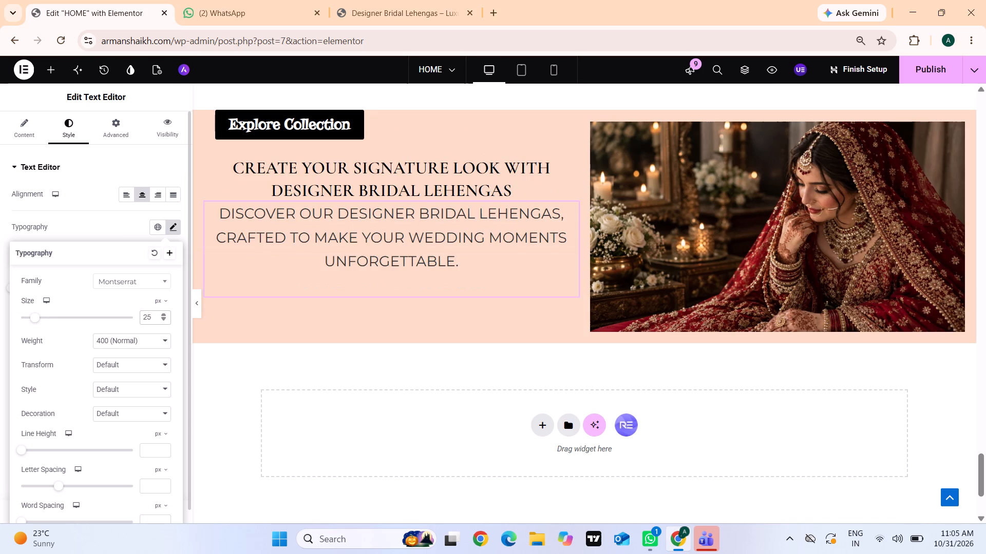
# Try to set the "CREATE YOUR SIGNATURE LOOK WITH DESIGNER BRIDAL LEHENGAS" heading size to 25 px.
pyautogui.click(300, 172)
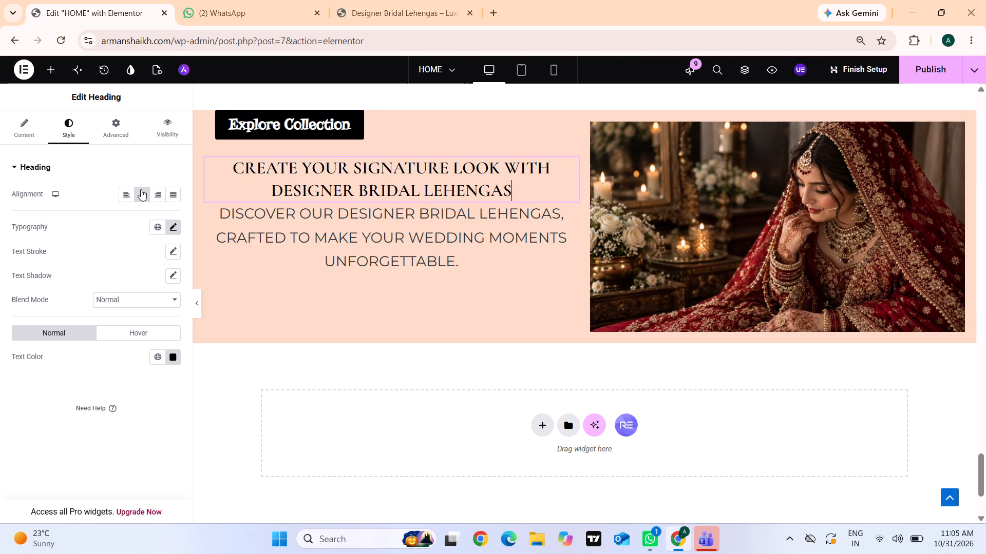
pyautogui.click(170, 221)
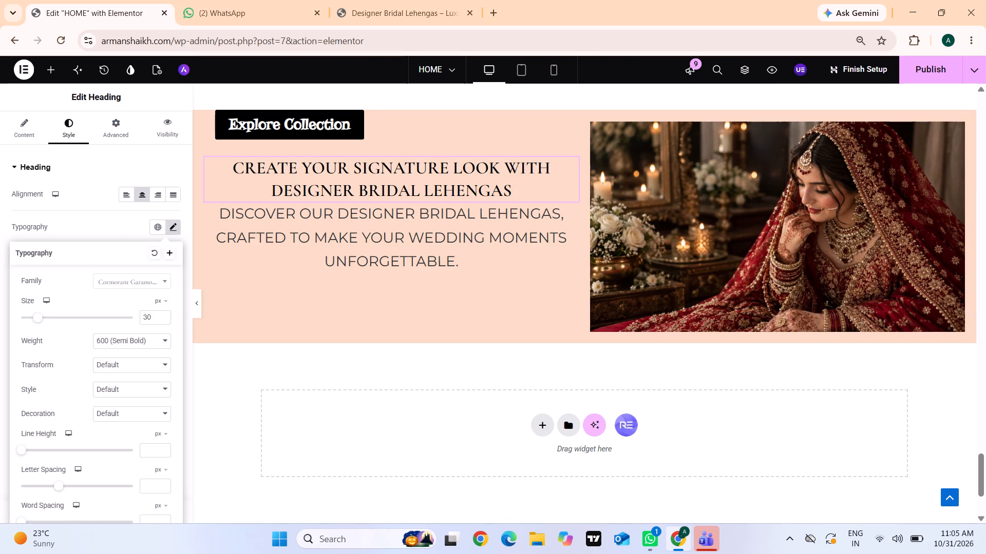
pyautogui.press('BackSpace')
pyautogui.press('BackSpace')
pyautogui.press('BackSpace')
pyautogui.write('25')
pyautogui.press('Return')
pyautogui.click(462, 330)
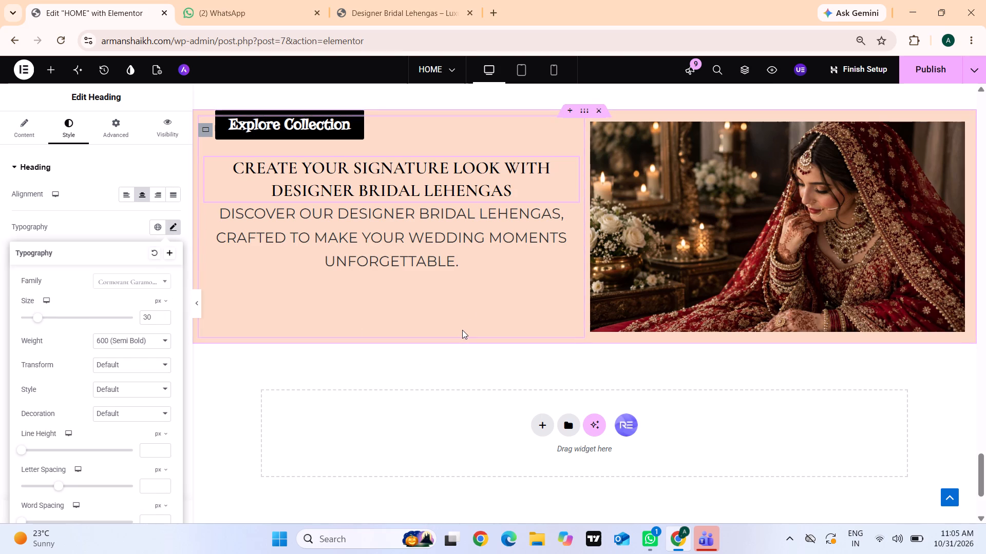
# Move the "Explore Collection" button below the body text of the "CREATE YOUR SIGNATURE LOOK" section.
pyautogui.moveTo(332, 121); pyautogui.dragTo(336, 145)
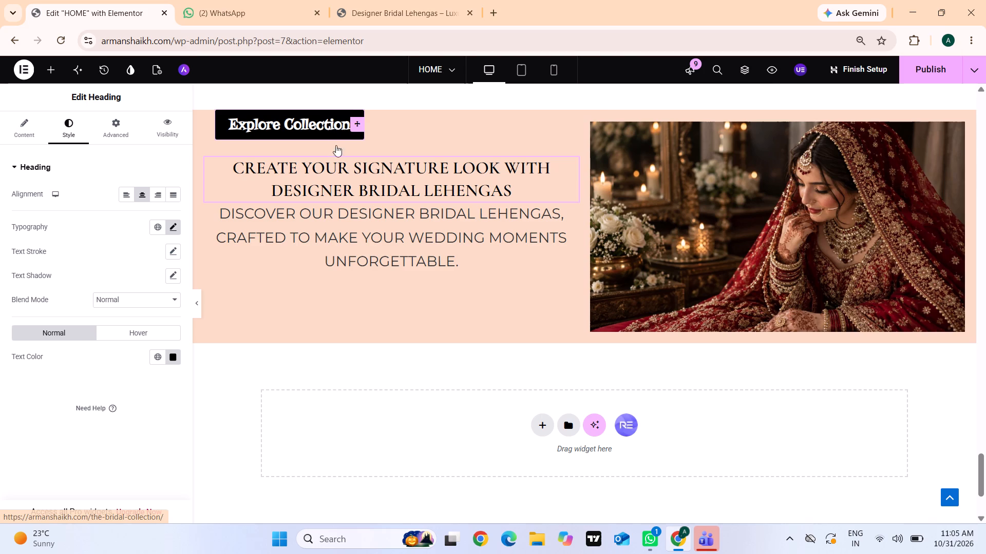
pyautogui.moveTo(336, 145); pyautogui.dragTo(344, 307)
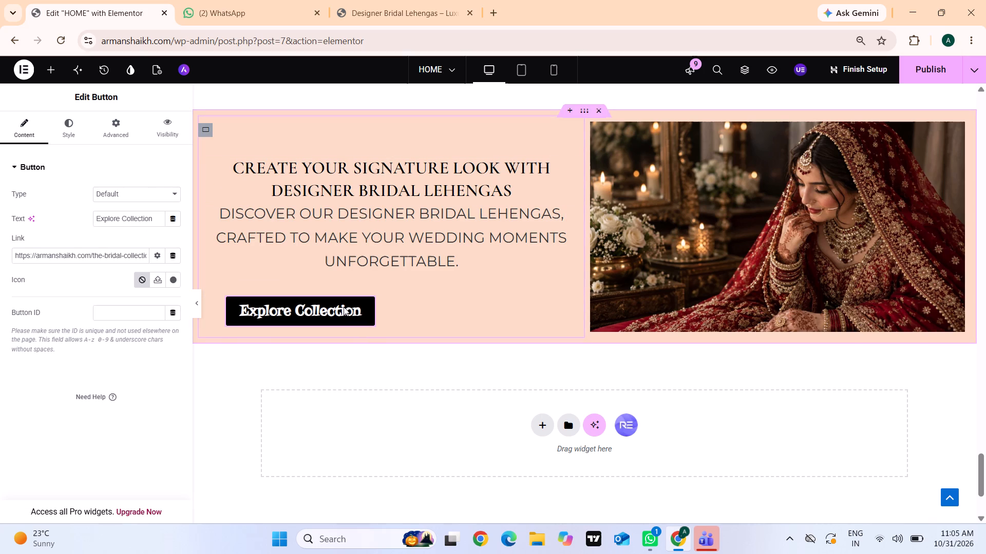
pyautogui.moveTo(344, 307); pyautogui.dragTo(344, 305)
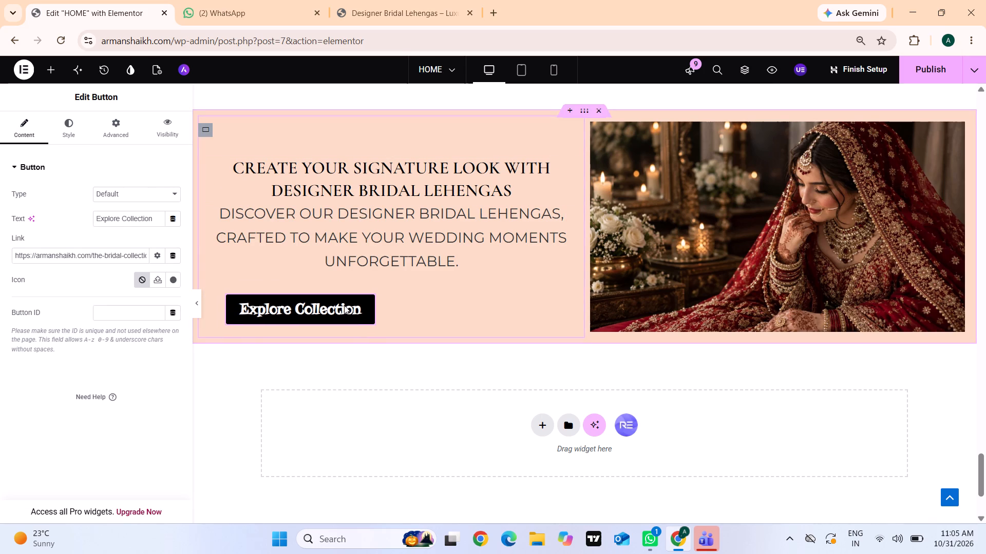
pyautogui.moveTo(344, 305); pyautogui.dragTo(341, 305)
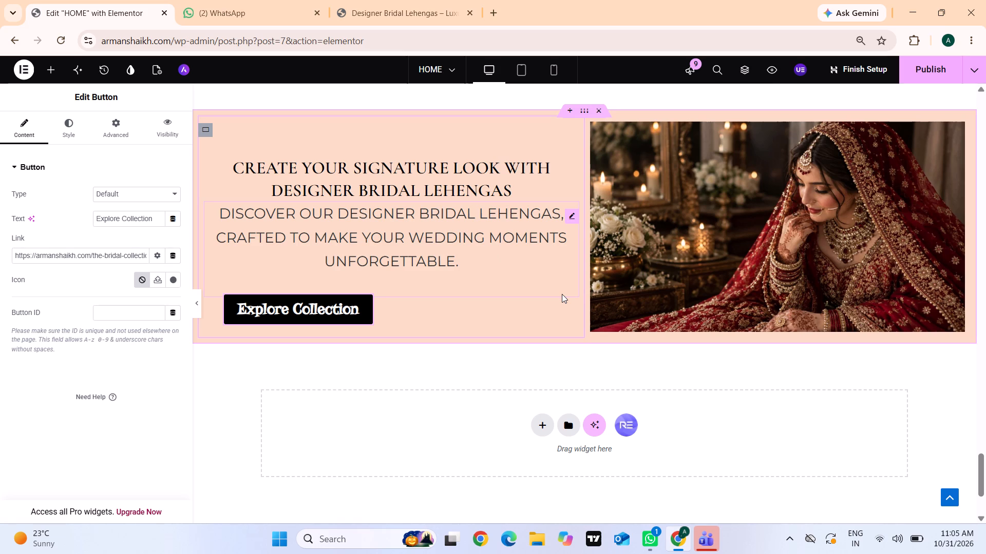
# Review the page's sections from the closing lehenga banner up to the header, slider and opening body text.
pyautogui.click(640, 252)
pyautogui.scroll(1, 557, 157)
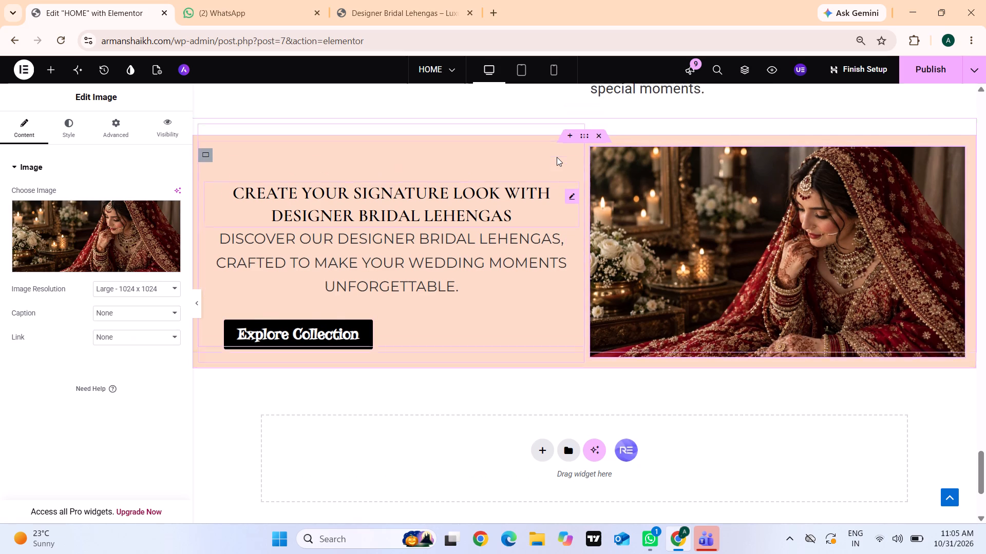
pyautogui.scroll(12, 557, 157)
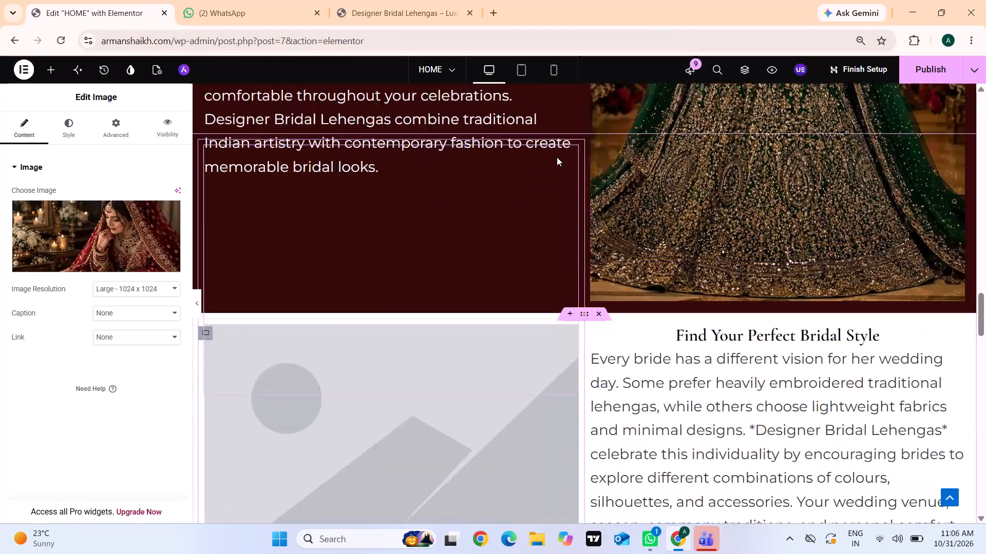
pyautogui.scroll(8, 557, 157)
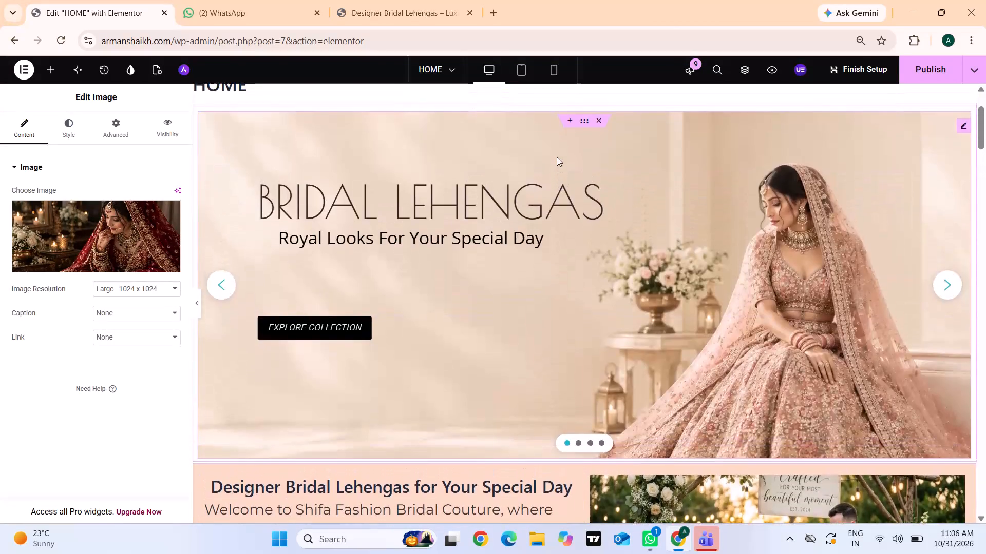
pyautogui.scroll(4, 557, 157)
pyautogui.scroll(-2, 557, 157)
pyautogui.scroll(3, 557, 157)
pyautogui.scroll(-2, 557, 157)
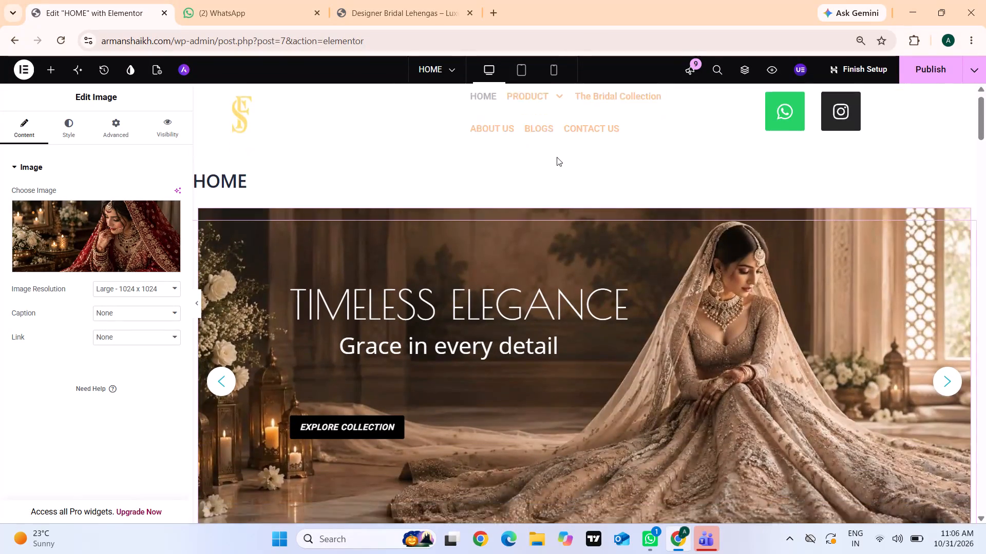
pyautogui.scroll(-6, 557, 157)
pyautogui.scroll(1, 557, 157)
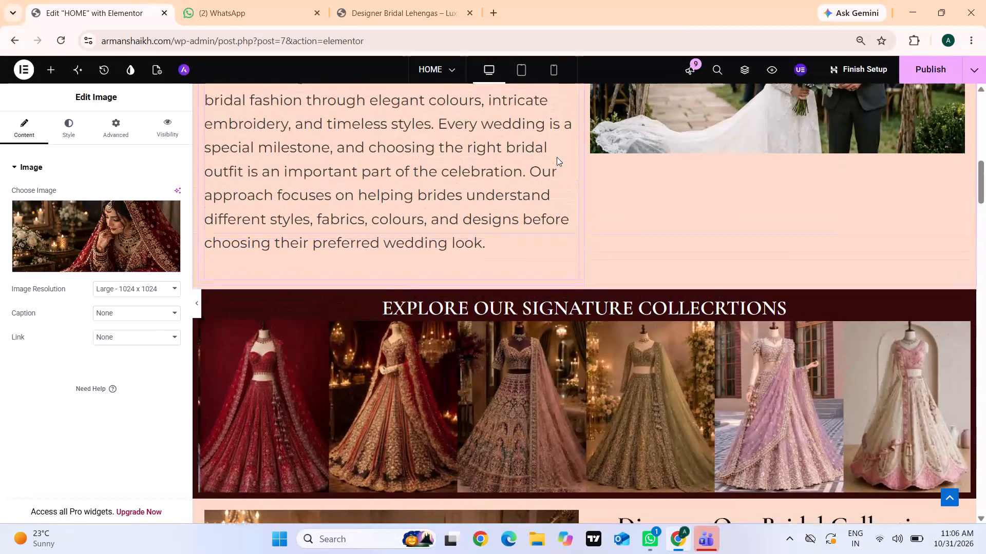
pyautogui.scroll(1, 557, 157)
# Remove the asterisks around "Designer Bridal Lehengas" in the body text under "Designer Bridal Lehengas for Your Special Day" and check the rest of it.
pyautogui.click(464, 148)
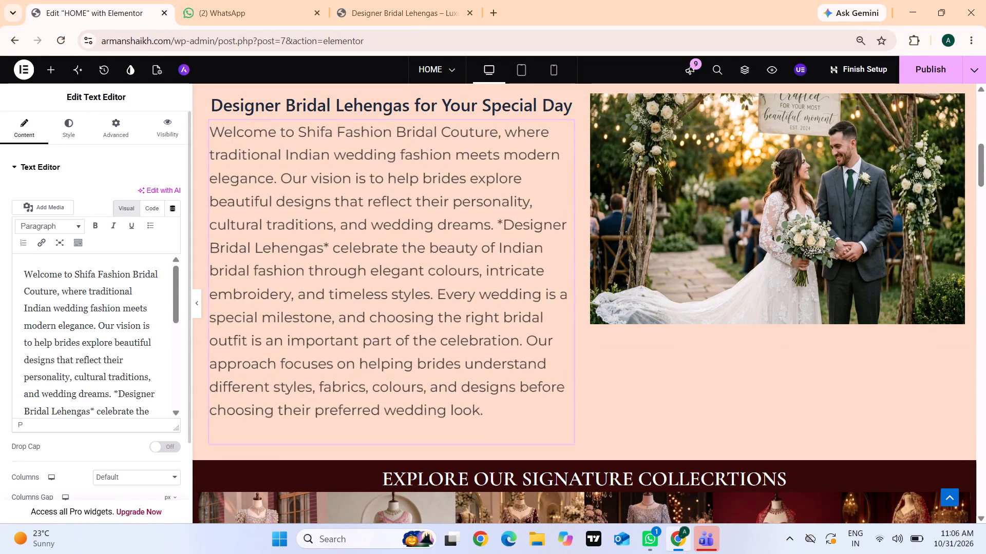
pyautogui.scroll(-1, 78, 324)
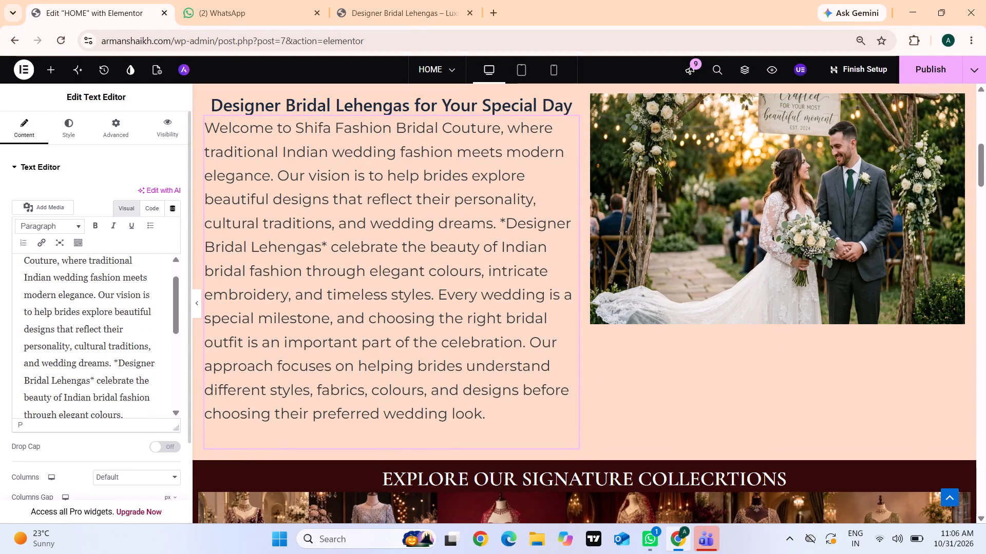
pyautogui.click(117, 361)
pyautogui.press('BackSpace')
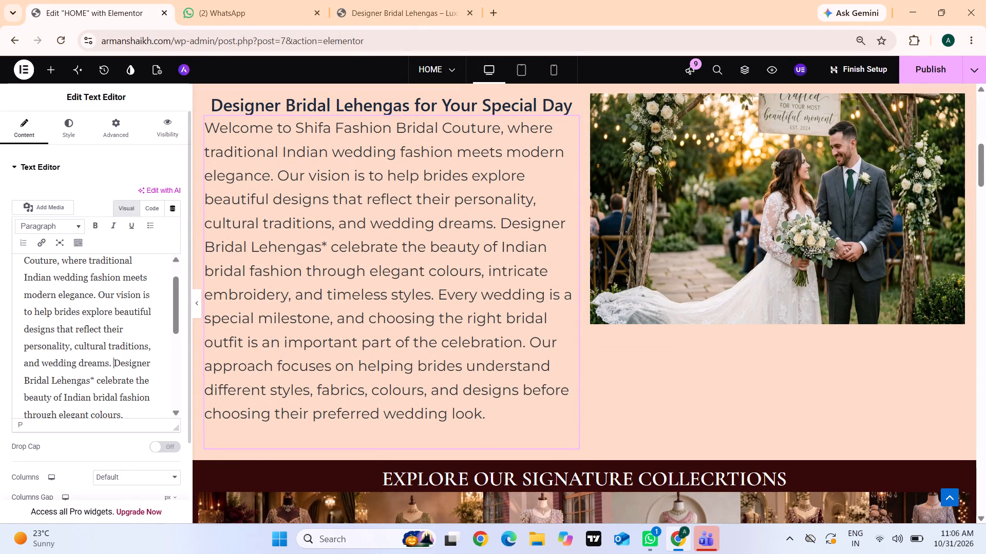
pyautogui.click(95, 378)
pyautogui.press('BackSpace')
pyautogui.scroll(-1, 95, 378)
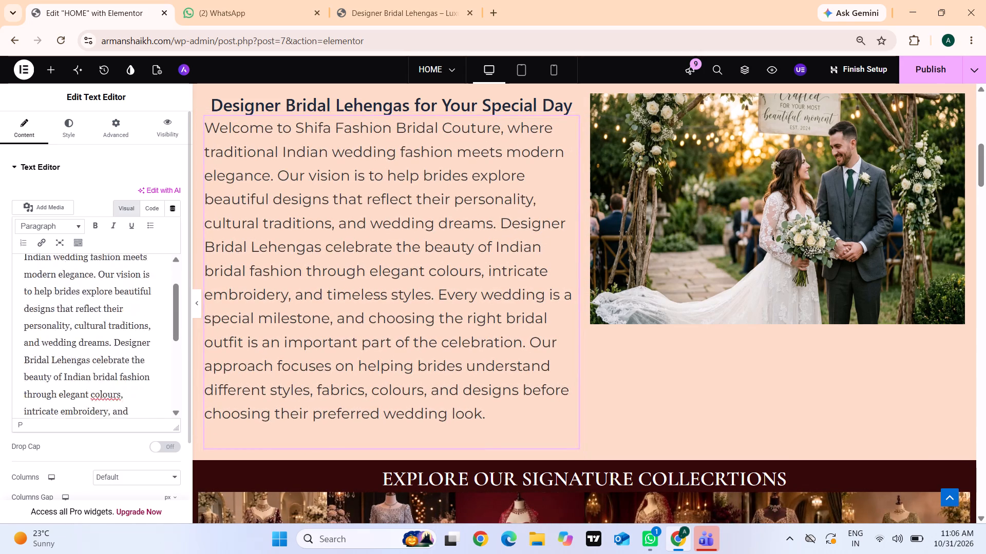
pyautogui.scroll(-2, 95, 378)
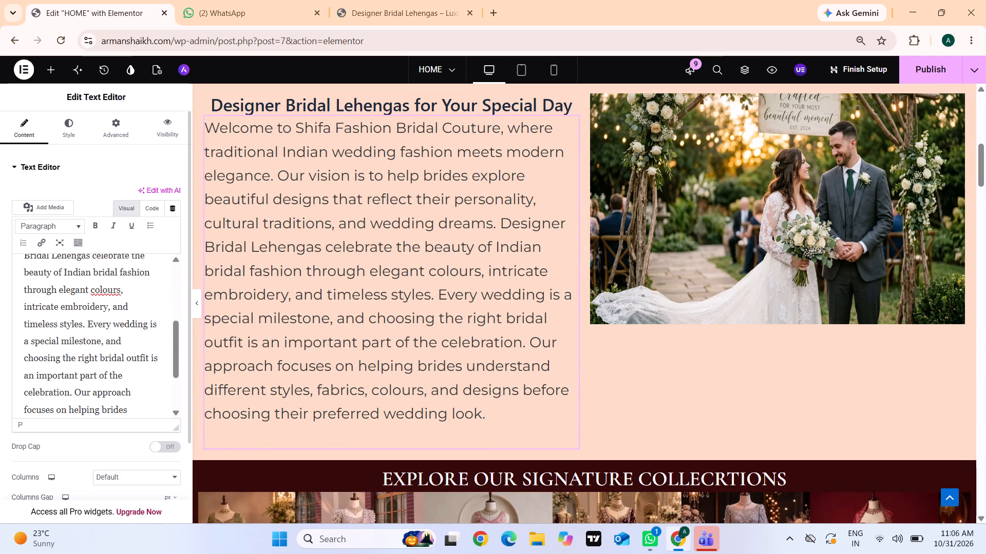
pyautogui.scroll(-3, 95, 373)
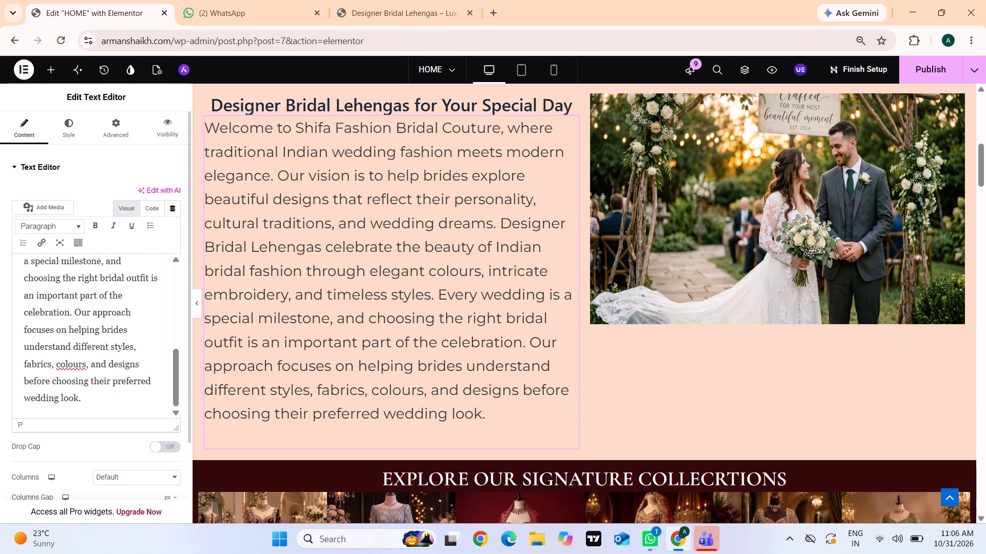
pyautogui.scroll(-1, 95, 373)
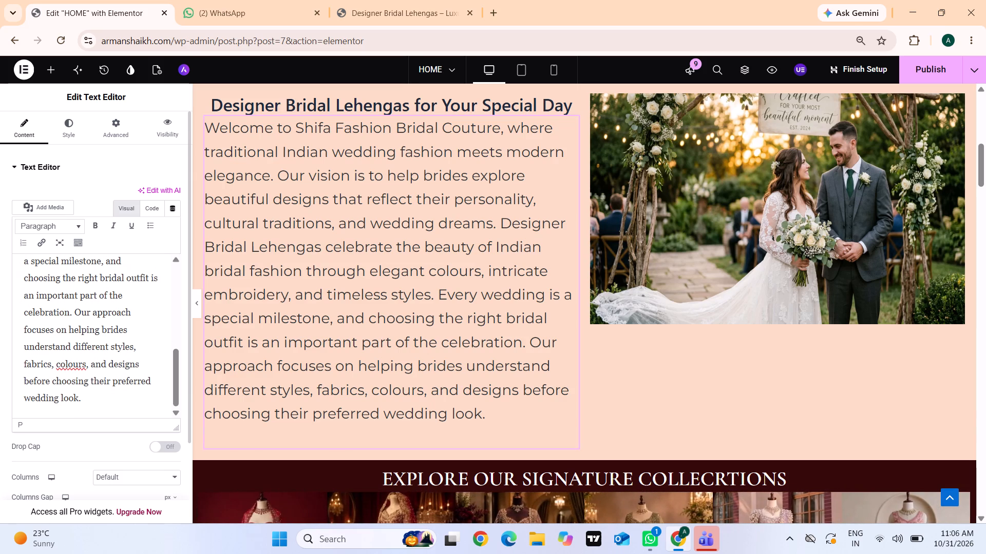
# Remove the asterisks around "Designer Bridal Lehengas" before "offer inspiration" in the body text beside the red lehenga image.
pyautogui.scroll(-7, 273, 308)
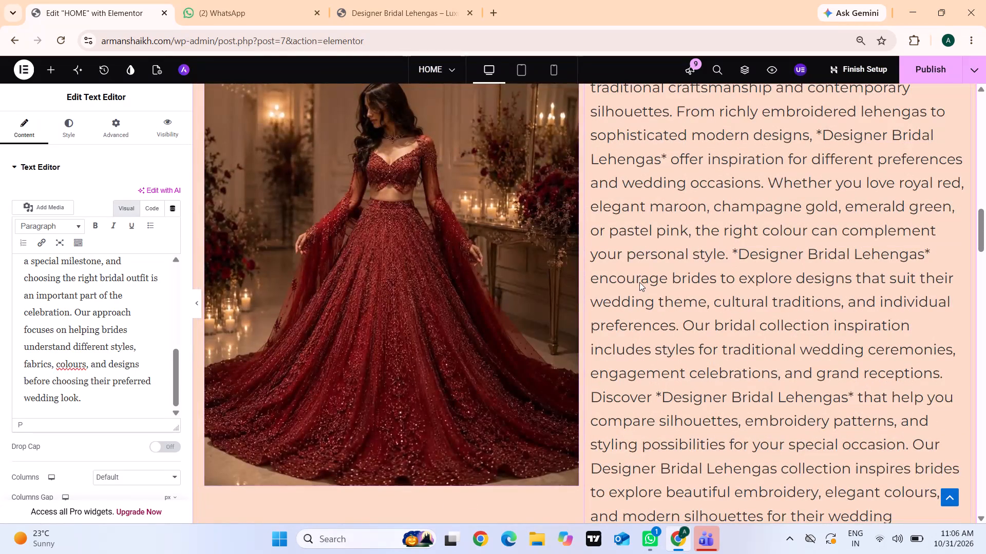
pyautogui.click(639, 282)
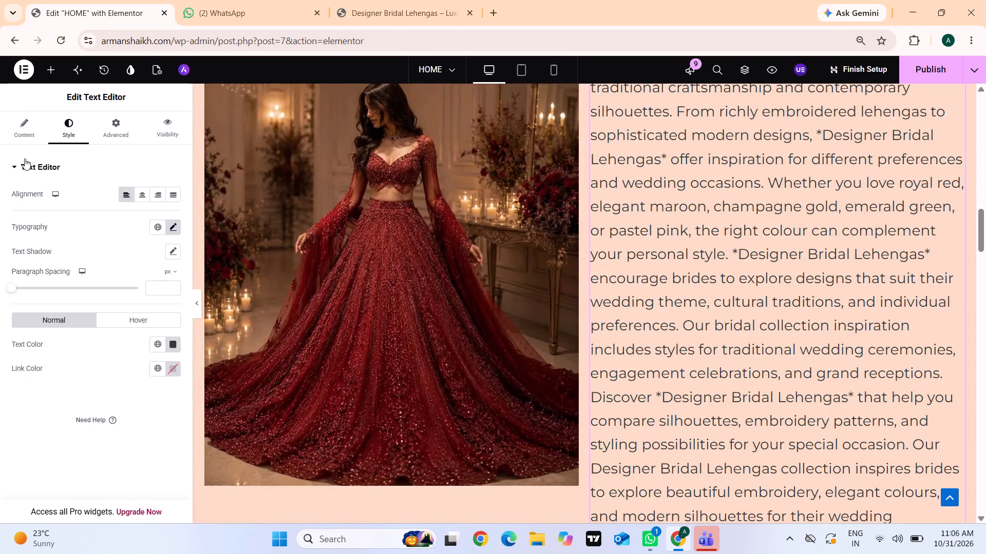
pyautogui.click(22, 133)
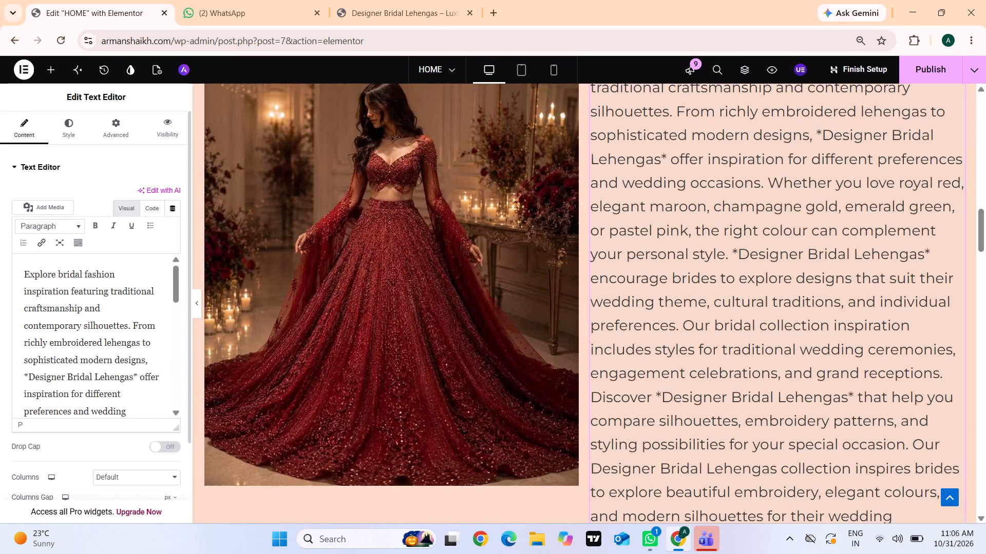
pyautogui.scroll(-1, 105, 326)
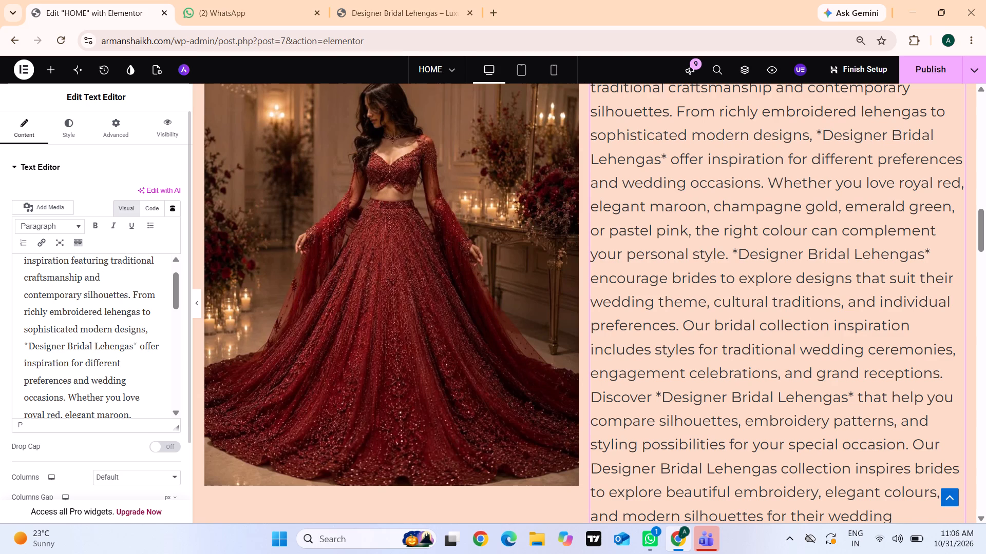
pyautogui.click(27, 344)
pyautogui.press('BackSpace')
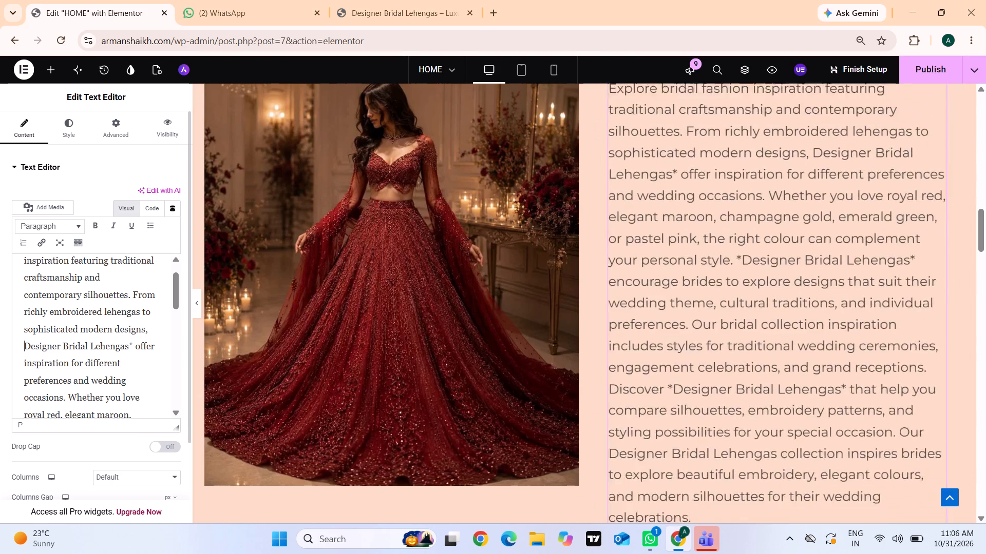
pyautogui.click(132, 347)
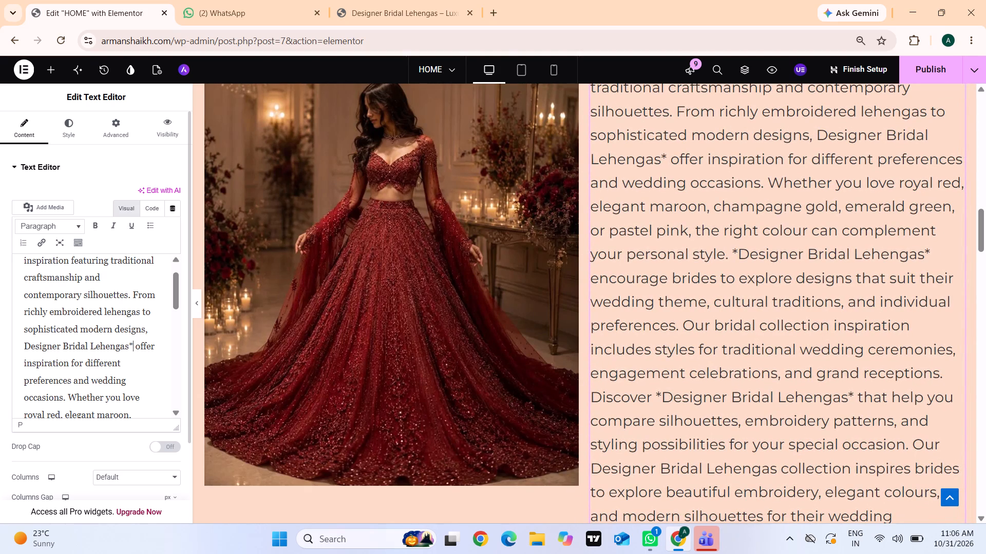
pyautogui.press('BackSpace')
# Remove the asterisks around "Designer Bridal Lehengas" before "encourage brides to explore" in the same body text.
pyautogui.scroll(-1, 132, 347)
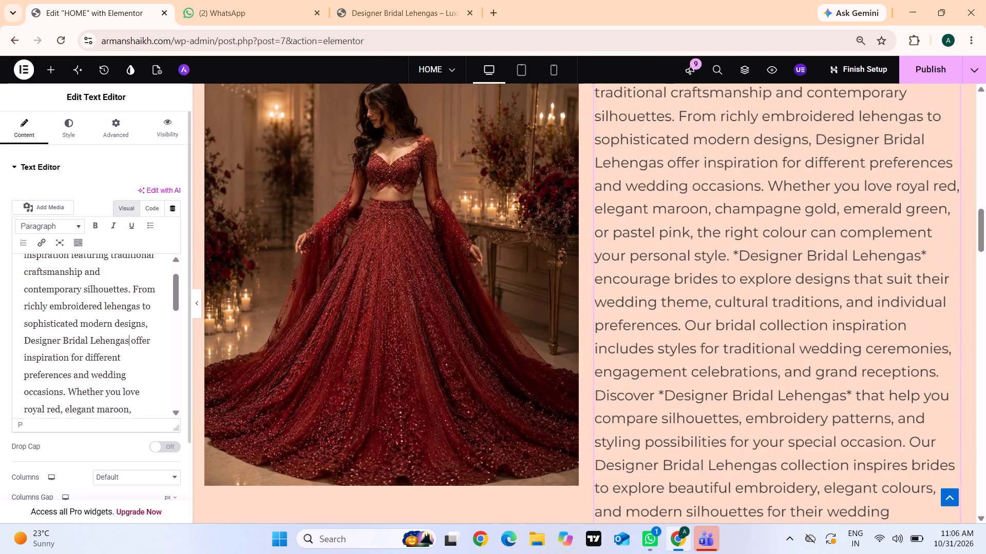
pyautogui.scroll(-2, 132, 347)
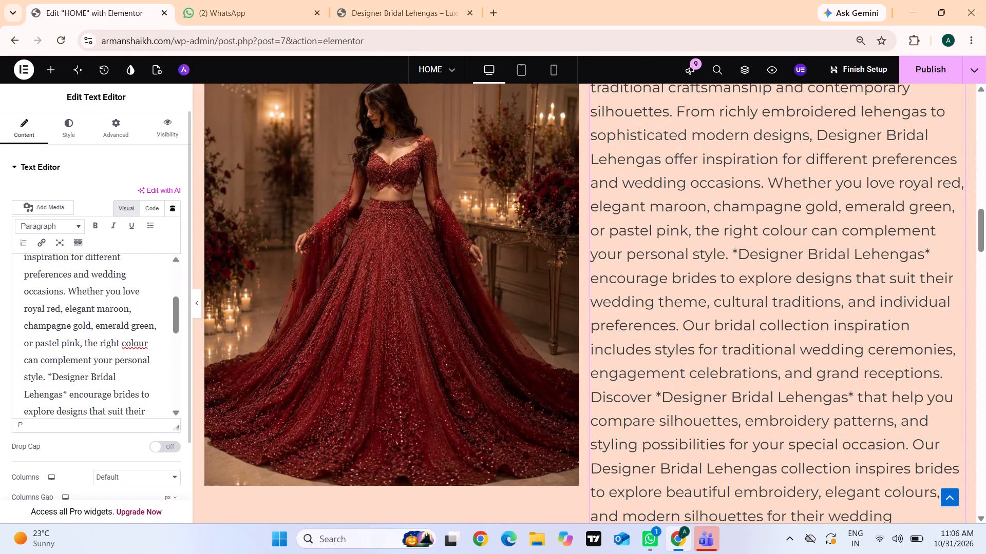
pyautogui.scroll(-2, 132, 347)
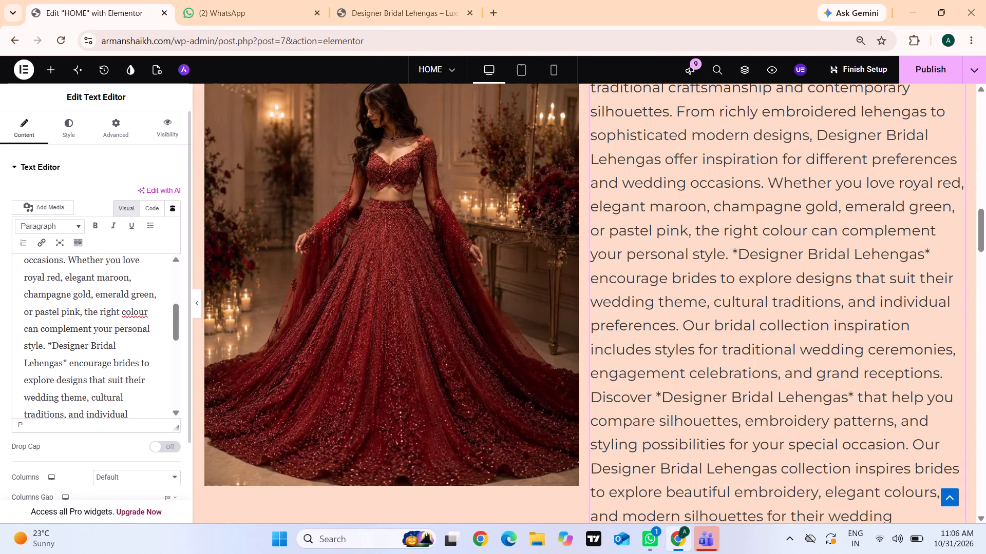
pyautogui.click(51, 342)
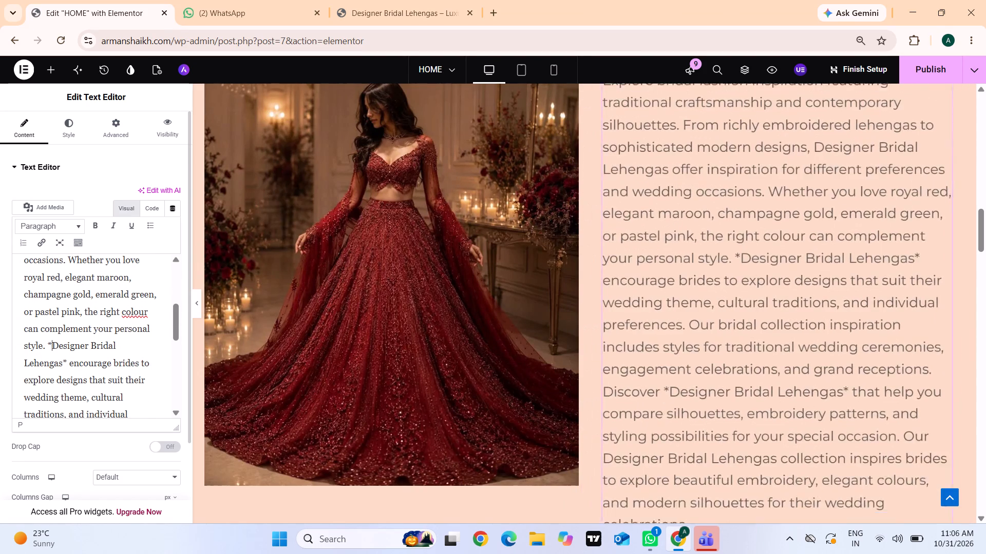
pyautogui.press('BackSpace')
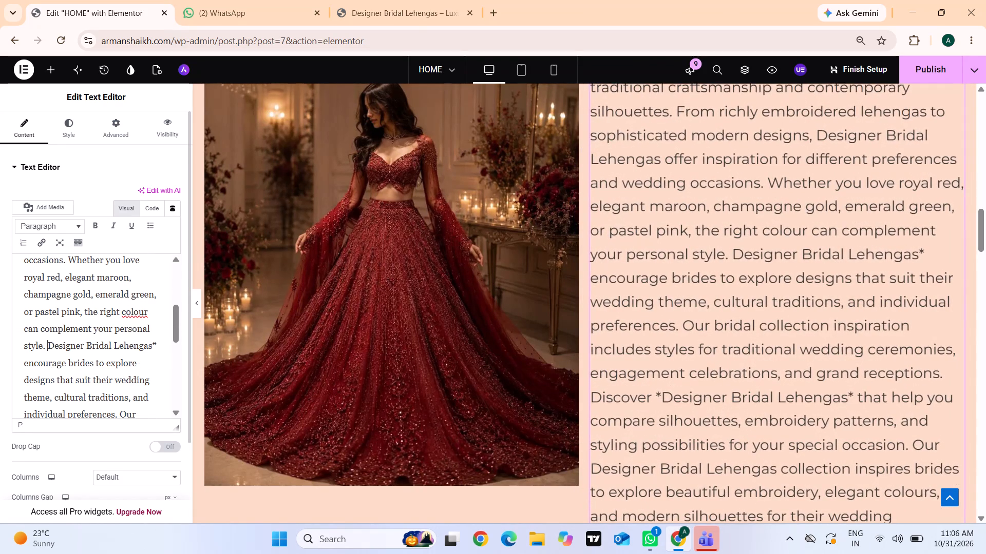
pyautogui.click(157, 346)
pyautogui.press('BackSpace')
# Remove the asterisks around "Designer Bridal Lehengas" after "Discover" in the same body text and check the rest of it.
pyautogui.scroll(-1, 157, 346)
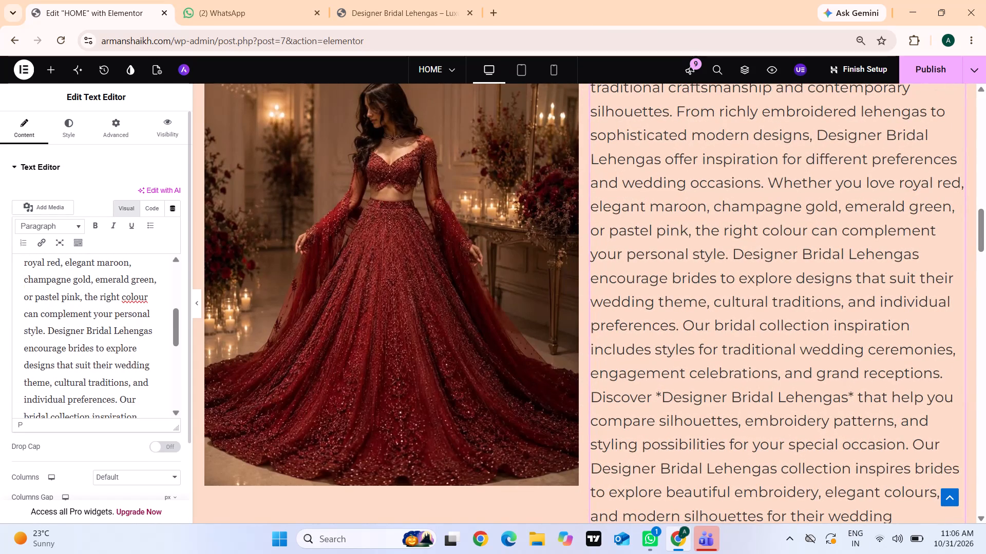
pyautogui.scroll(-2, 157, 346)
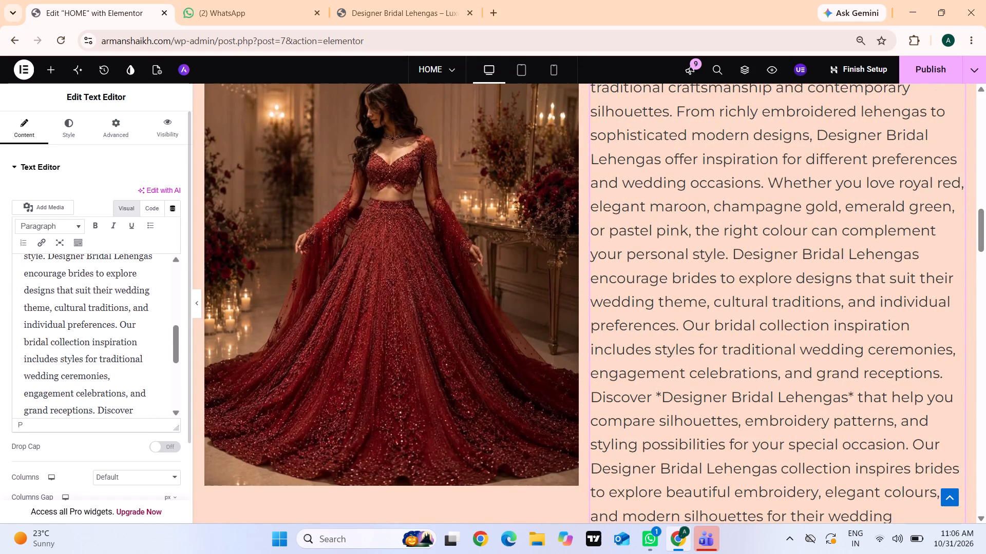
pyautogui.scroll(-2, 157, 346)
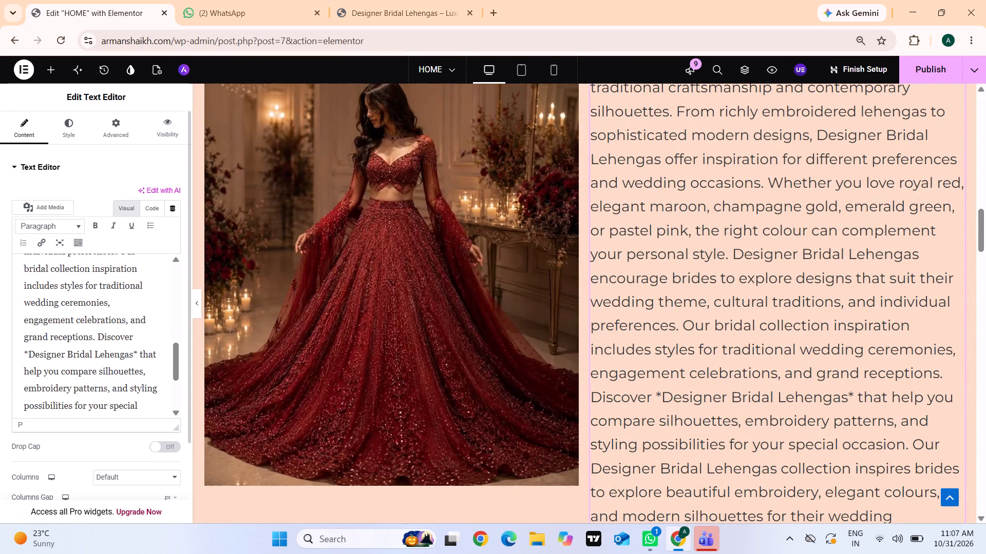
pyautogui.click(28, 353)
pyautogui.press('BackSpace')
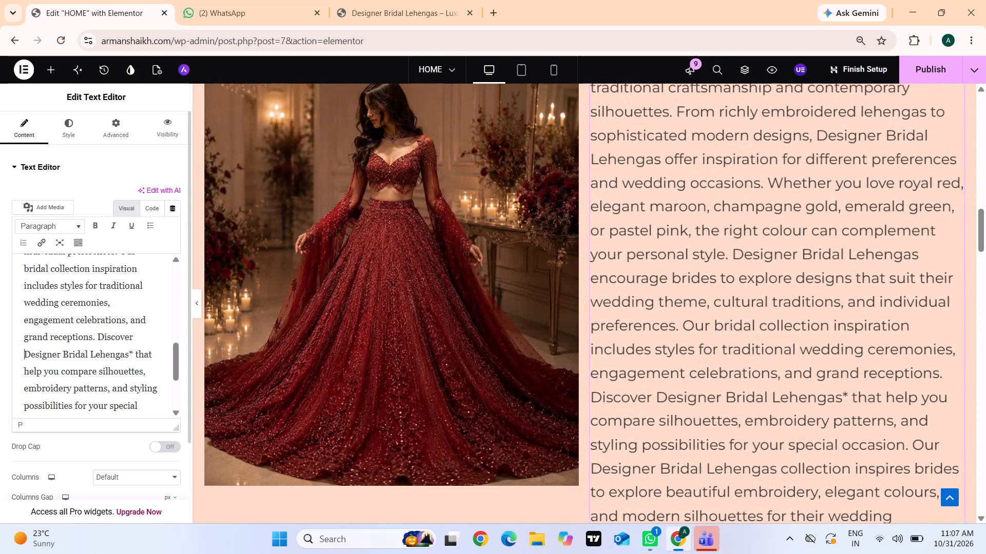
pyautogui.click(132, 351)
pyautogui.press('BackSpace')
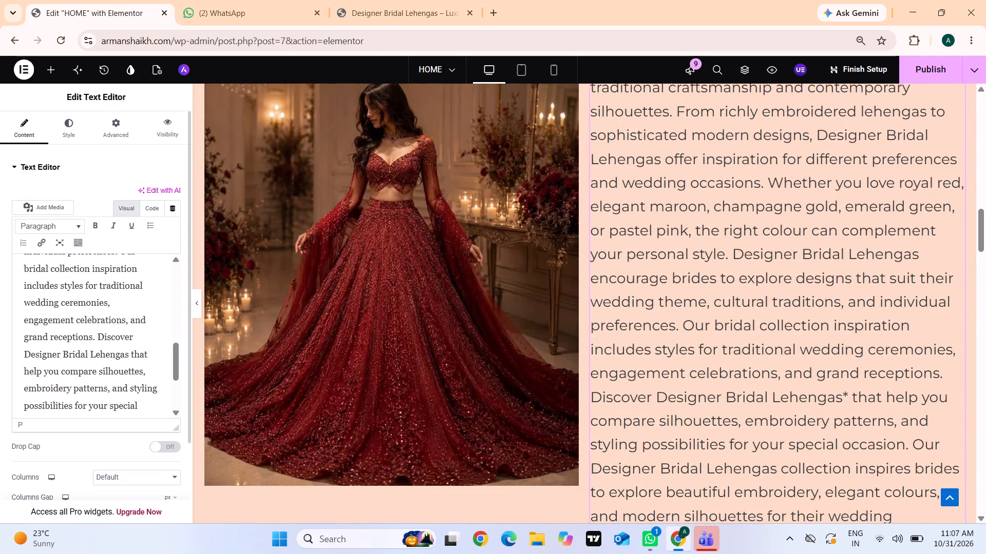
pyautogui.scroll(-2, 132, 351)
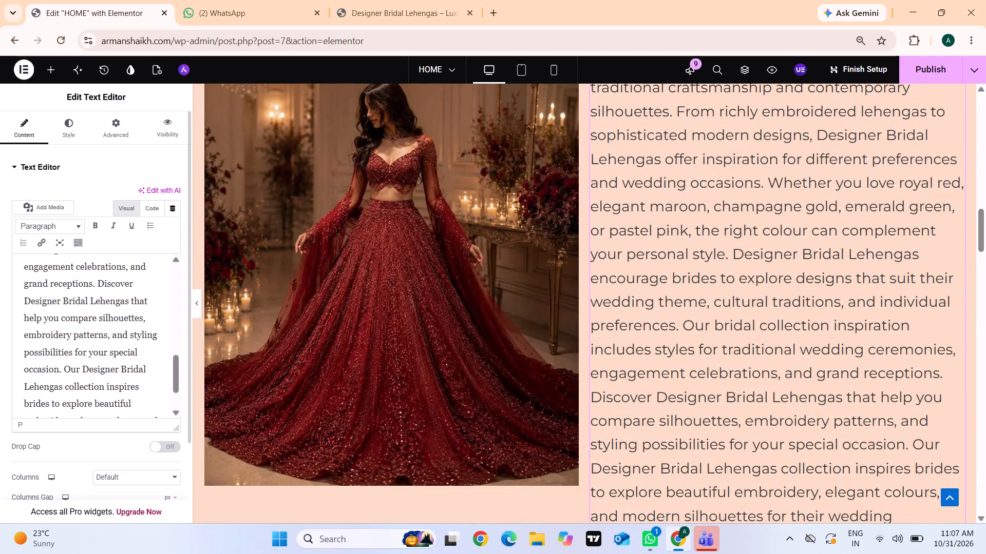
pyautogui.scroll(-3, 132, 351)
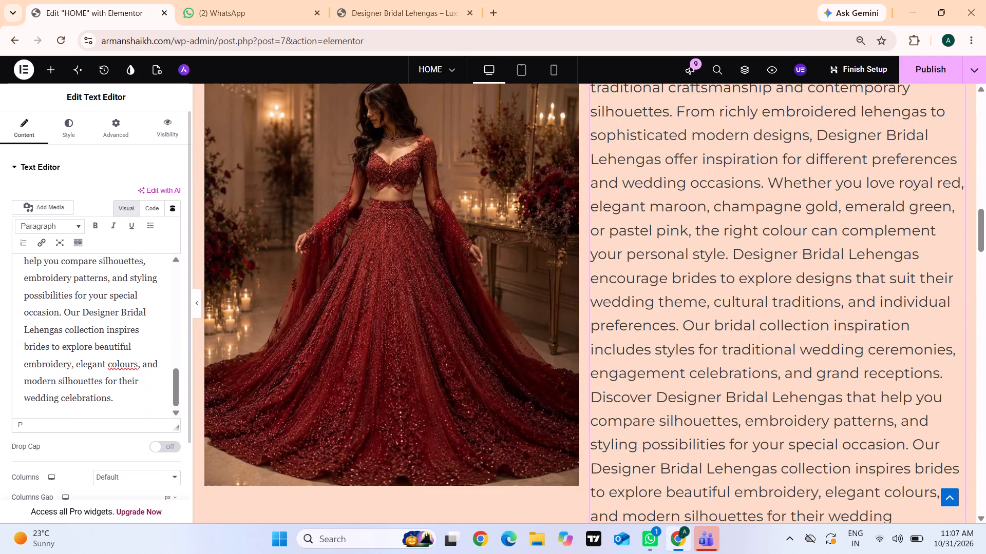
# Remove the asterisks around "Designer Bridal Lehengas" in the body text under "The Beauty of Indian Craftsmanship".
pyautogui.scroll(-2, 132, 351)
pyautogui.scroll(-3, 501, 265)
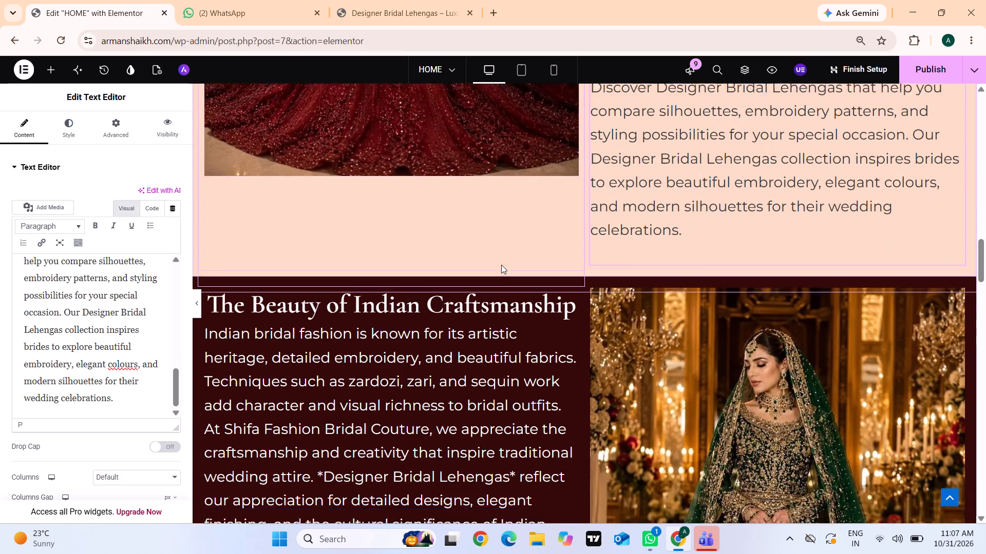
pyautogui.scroll(-3, 501, 265)
pyautogui.click(460, 278)
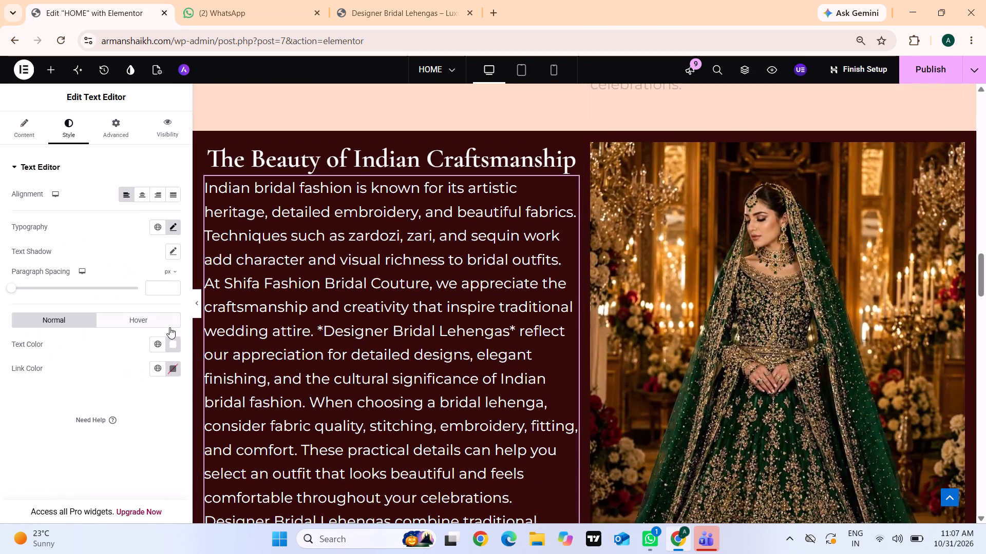
pyautogui.click(27, 122)
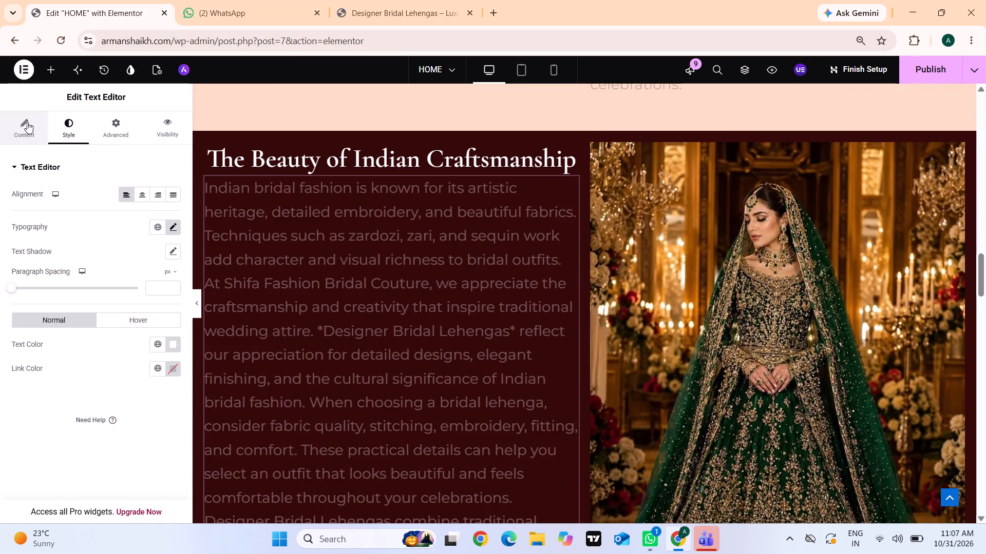
pyautogui.scroll(-1, 120, 341)
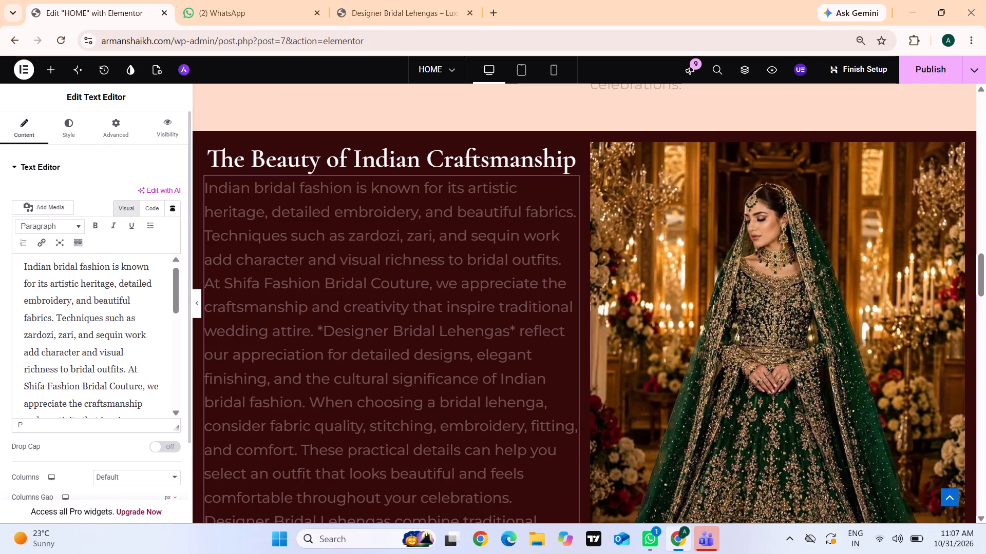
pyautogui.scroll(-2, 120, 341)
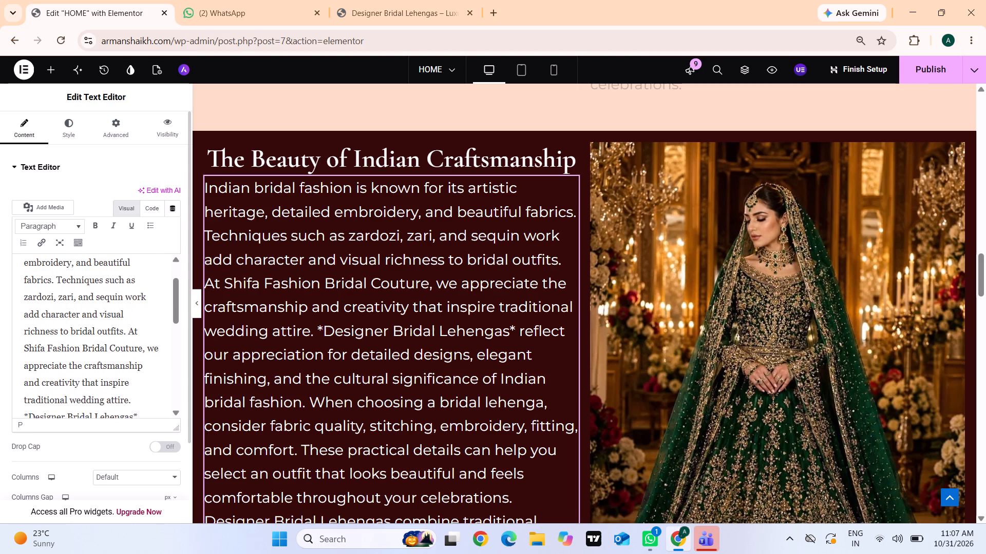
pyautogui.scroll(-2, 120, 341)
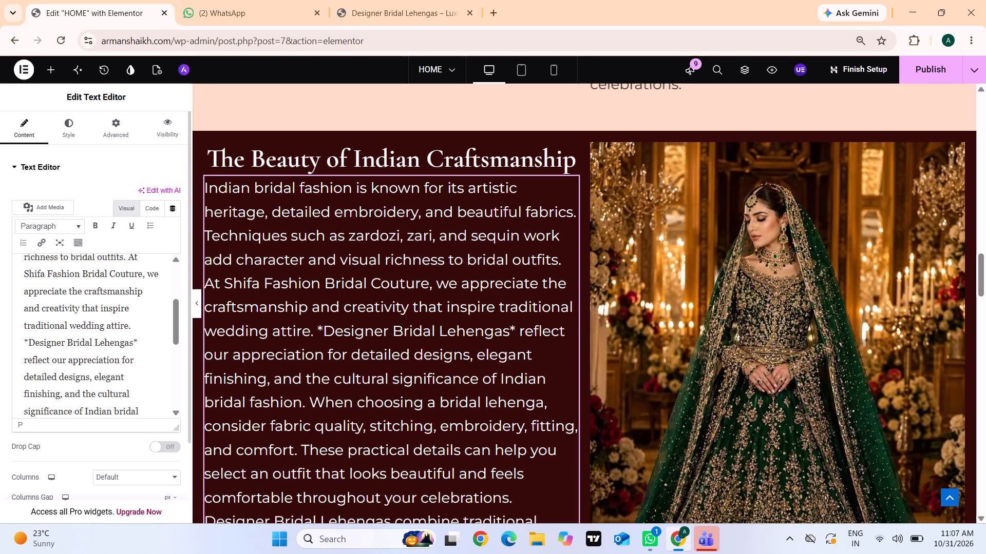
pyautogui.click(25, 340)
pyautogui.click(28, 340)
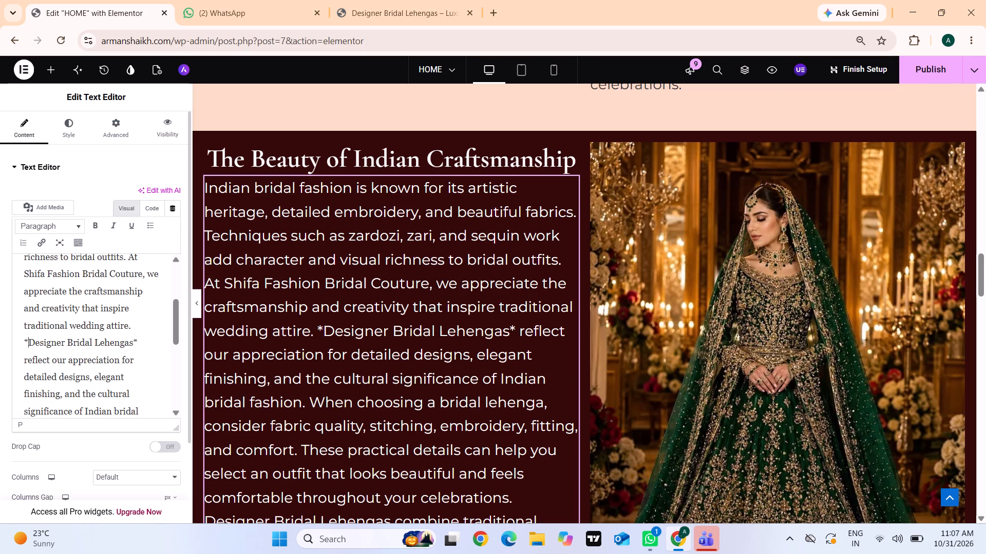
pyautogui.press('BackSpace')
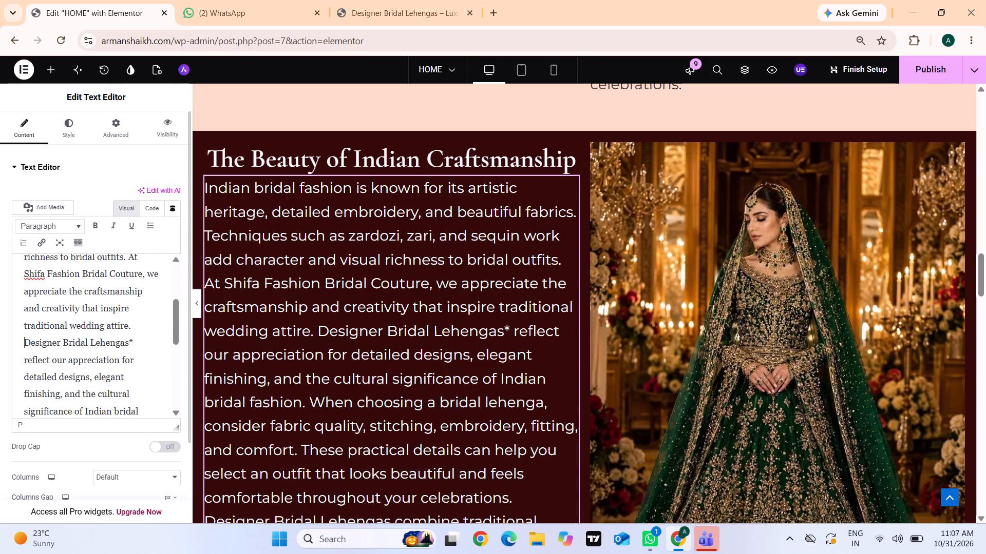
pyautogui.click(135, 341)
pyautogui.press('BackSpace')
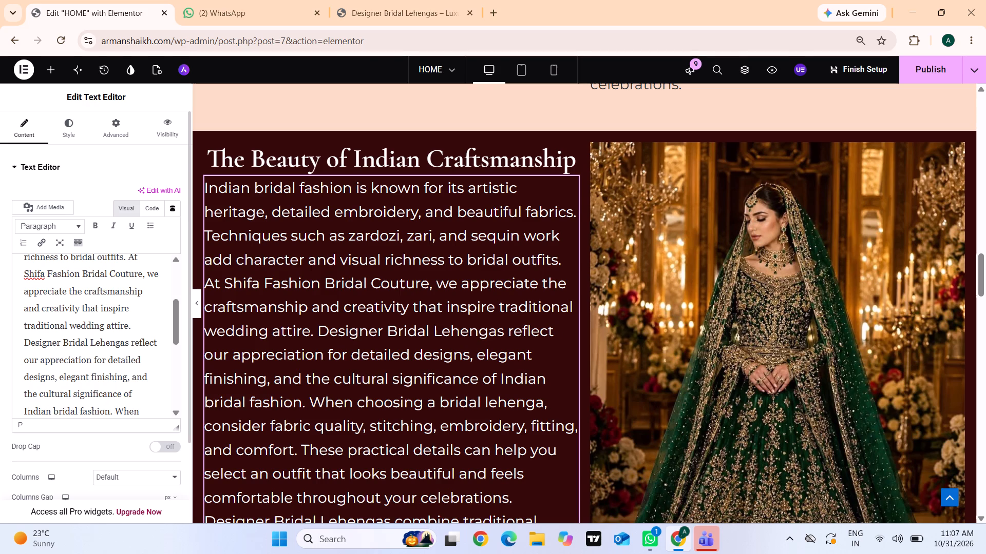
# Check the rest of the body text under "The Beauty of Indian Craftsmanship" for stray asterisks.
pyautogui.scroll(-2, 135, 341)
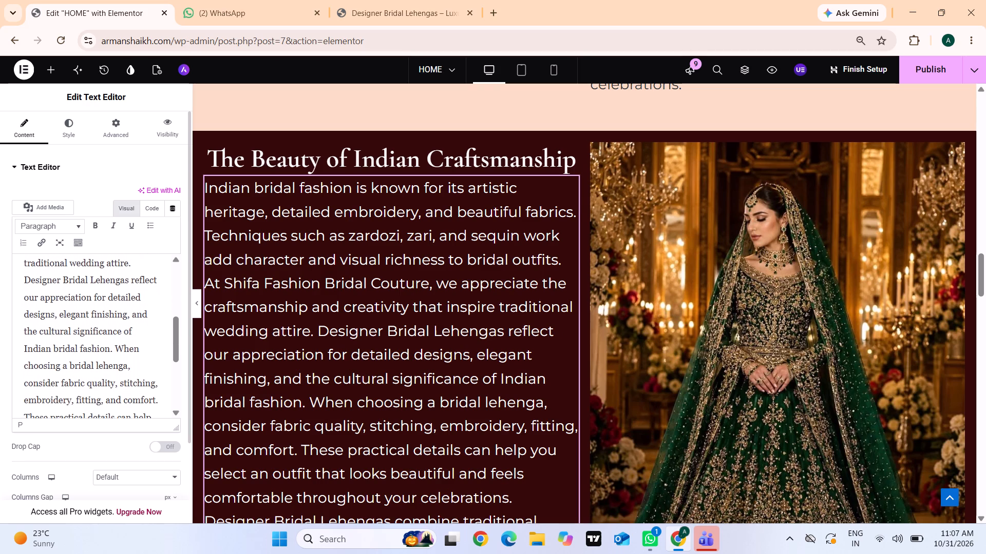
pyautogui.scroll(-3, 135, 341)
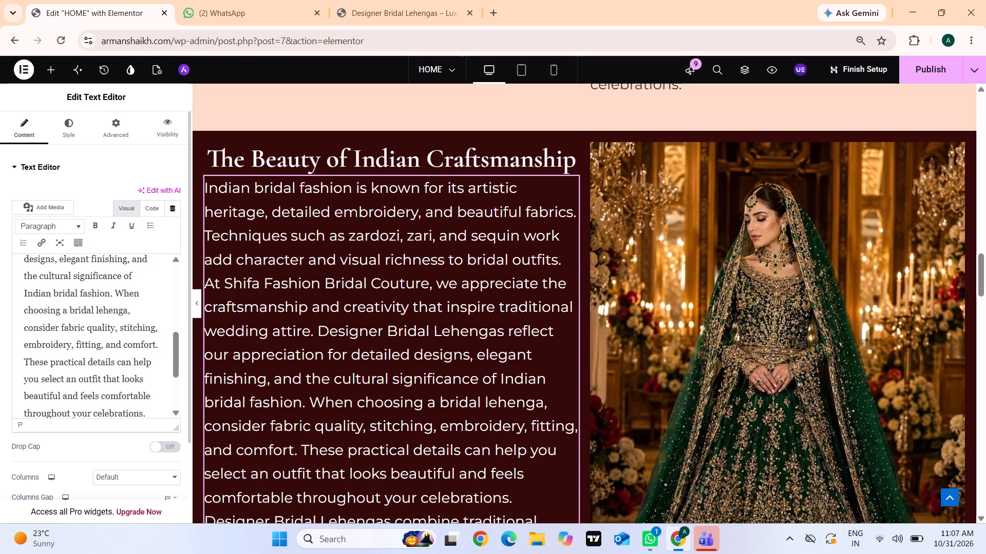
pyautogui.scroll(-3, 135, 341)
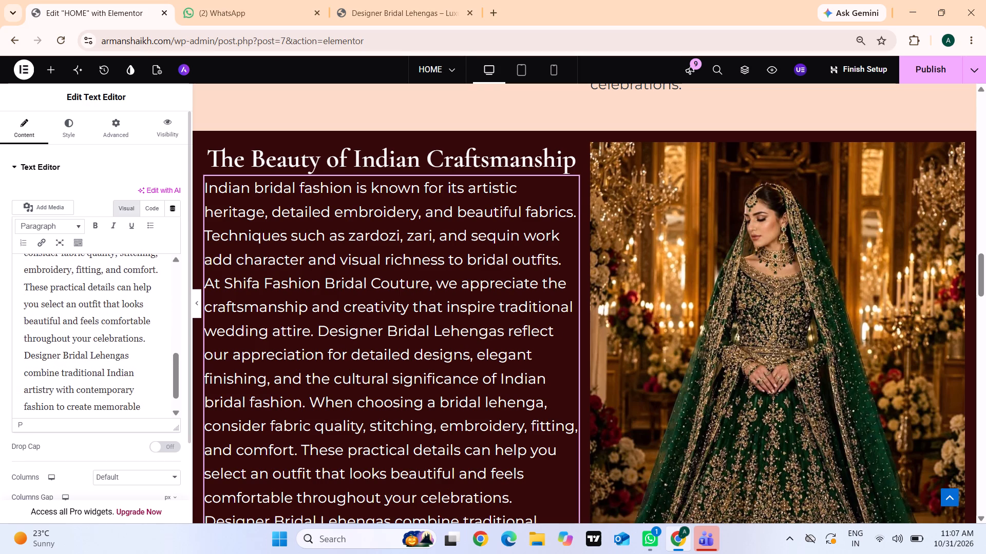
pyautogui.scroll(-2, 135, 341)
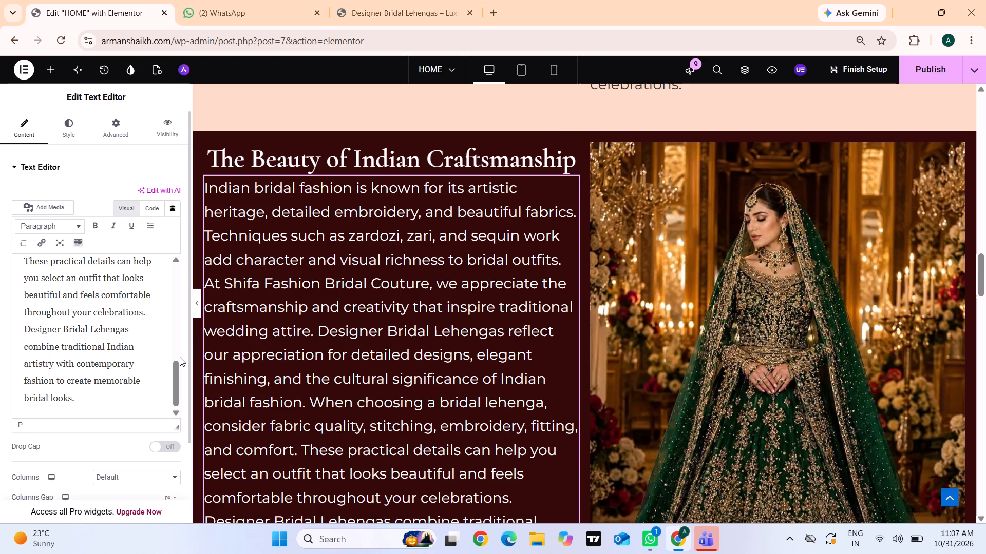
# Remove the asterisks around "Designer Bridal Lehengas" before "celebrate this individuality" in the body text under "Find Your Perfect Bridal Style".
pyautogui.scroll(-4, 237, 347)
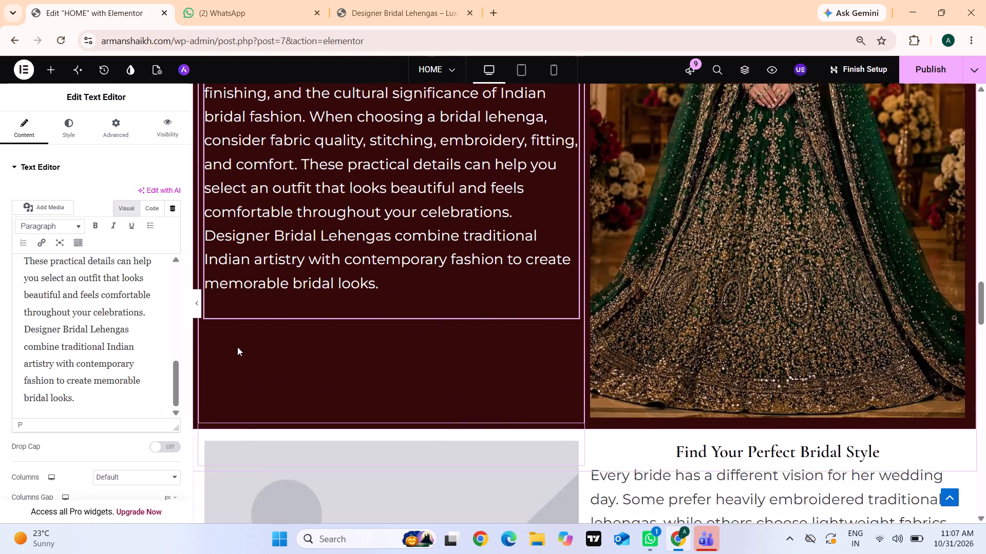
pyautogui.scroll(-3, 237, 347)
pyautogui.click(651, 222)
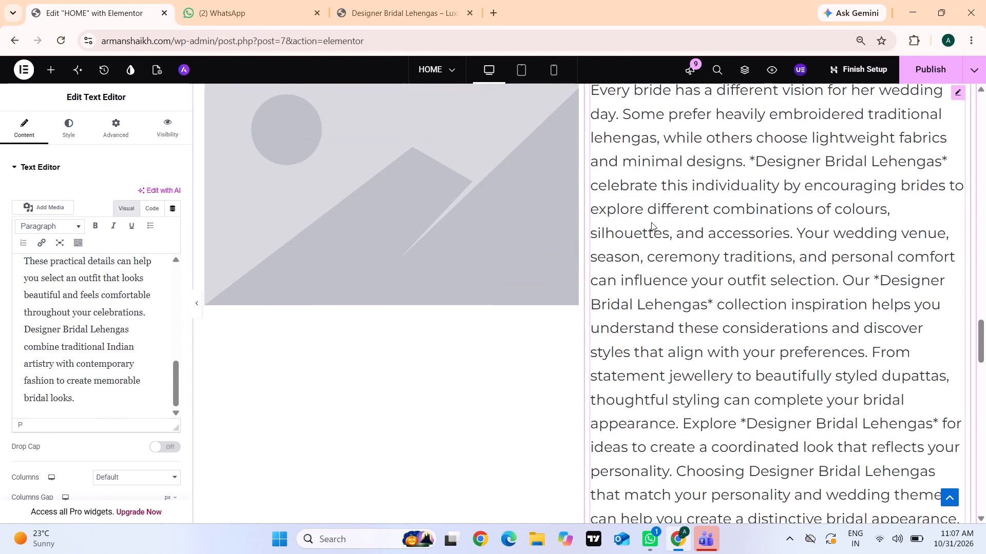
pyautogui.click(28, 125)
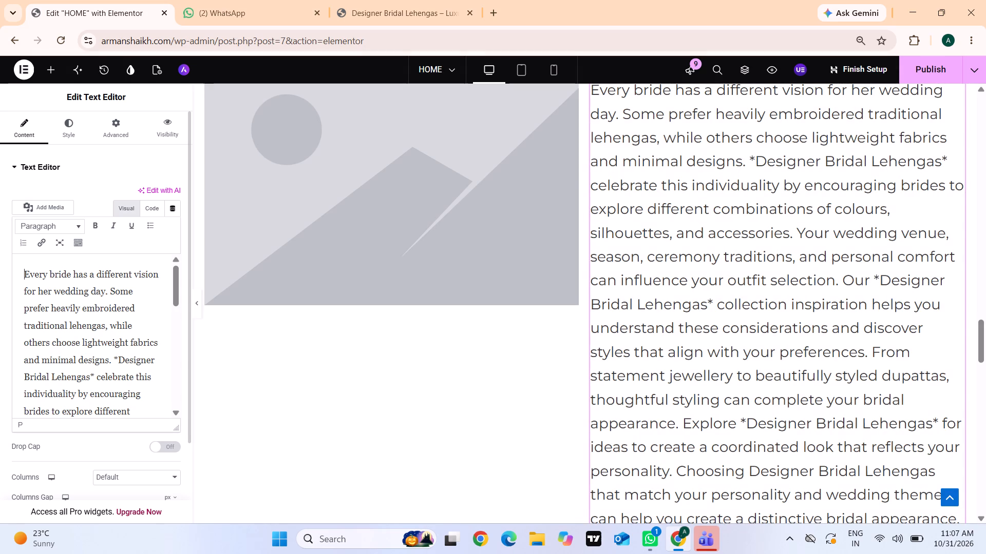
pyautogui.click(119, 360)
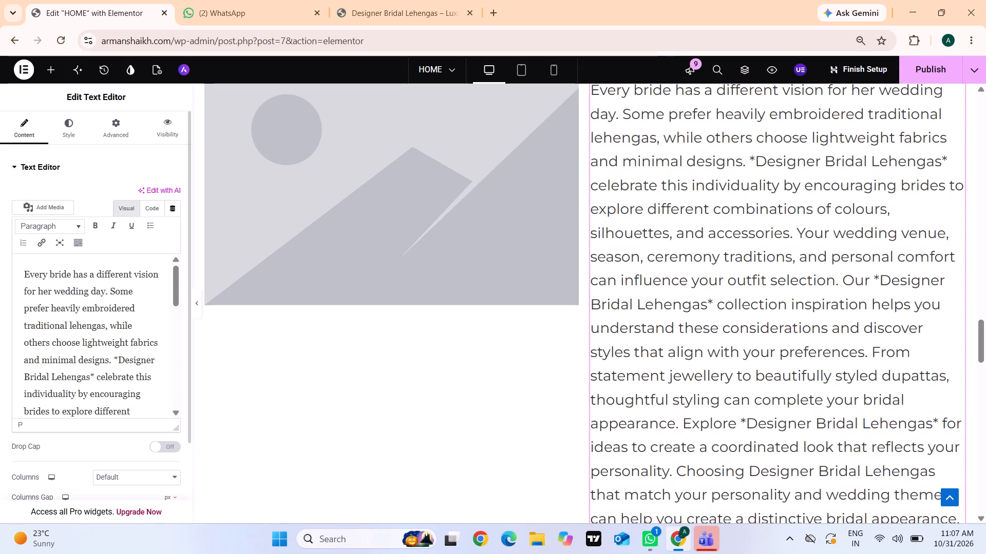
pyautogui.press('BackSpace')
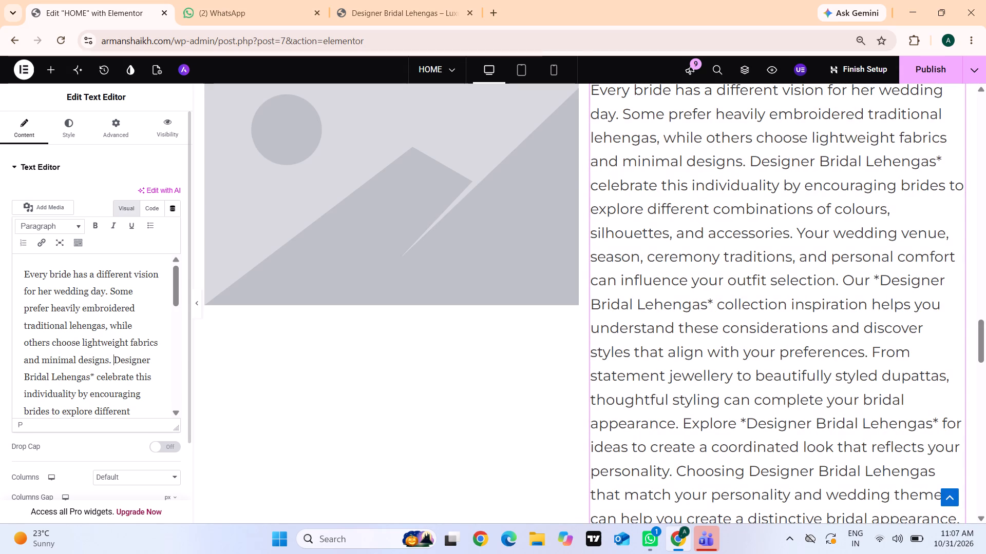
pyautogui.click(93, 372)
pyautogui.press('BackSpace')
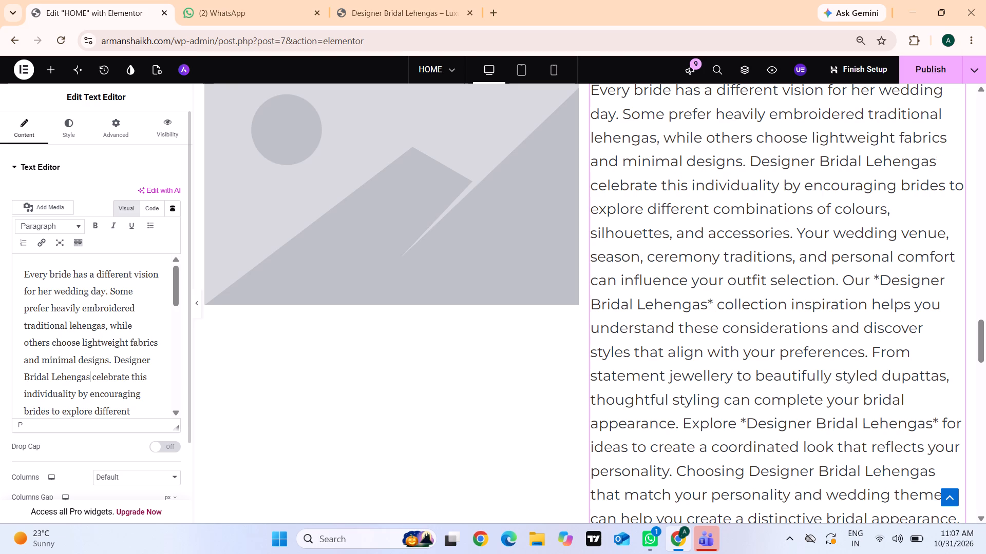
# Remove the asterisks around "Designer Bridal Lehengas" before "collection inspiration" in the same body text.
pyautogui.scroll(-2, 93, 372)
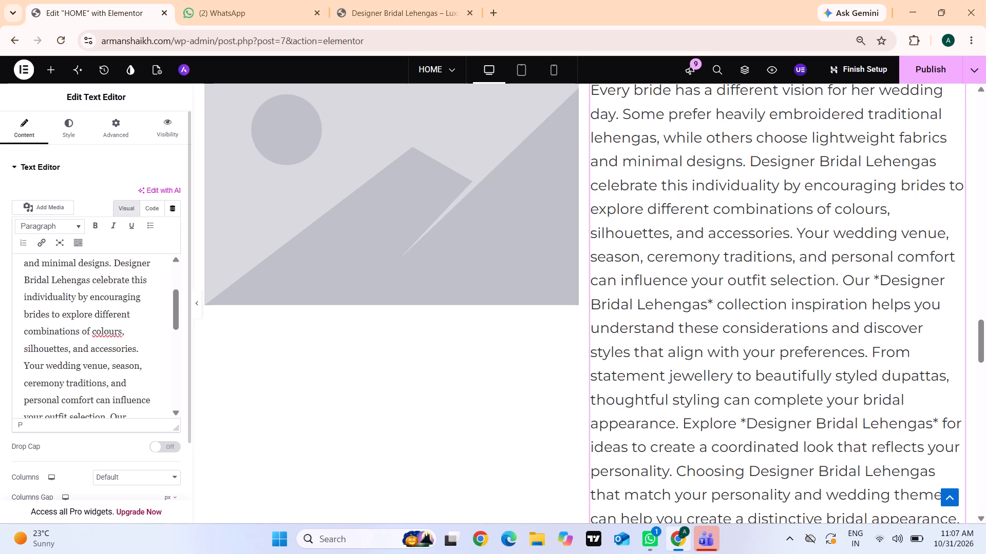
pyautogui.scroll(-2, 93, 372)
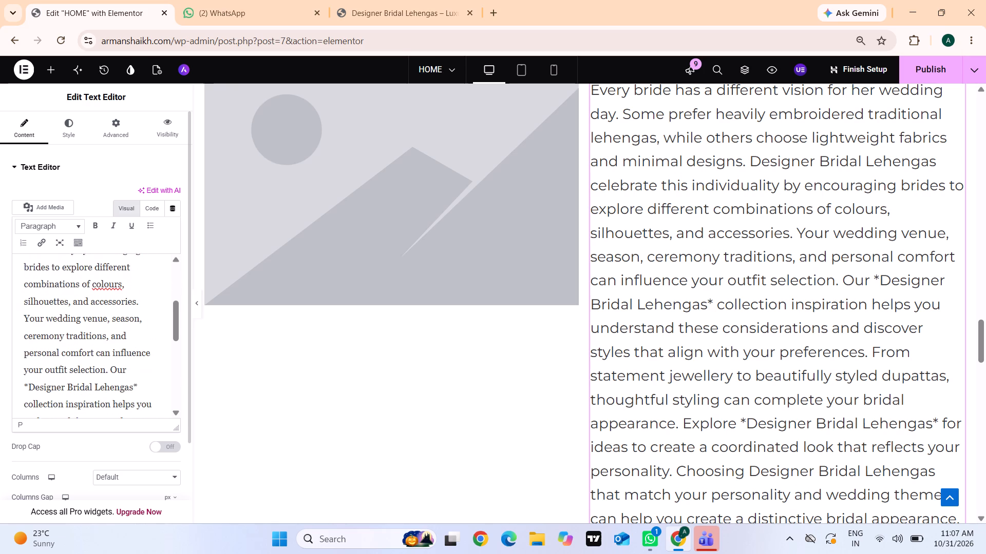
pyautogui.scroll(-2, 93, 372)
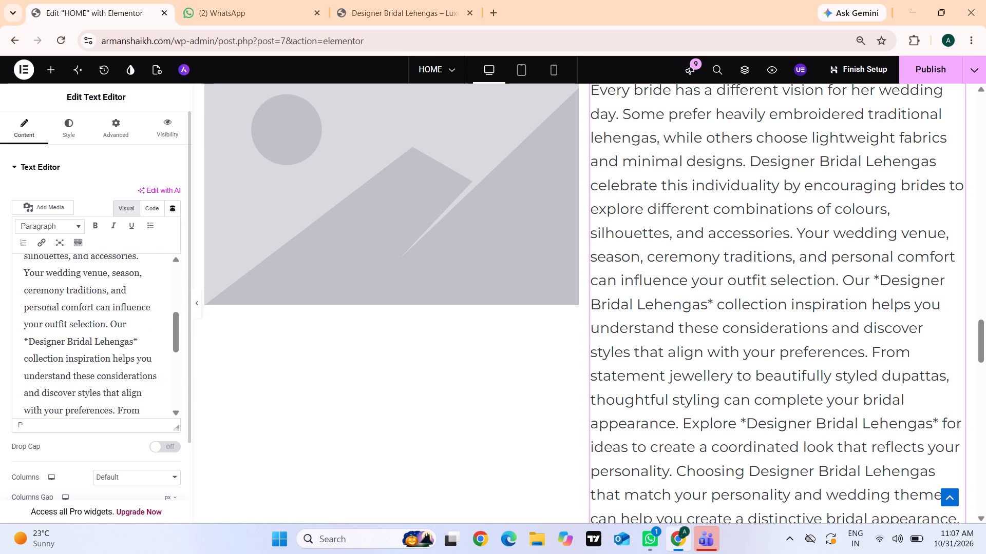
pyautogui.click(28, 340)
pyautogui.press('BackSpace')
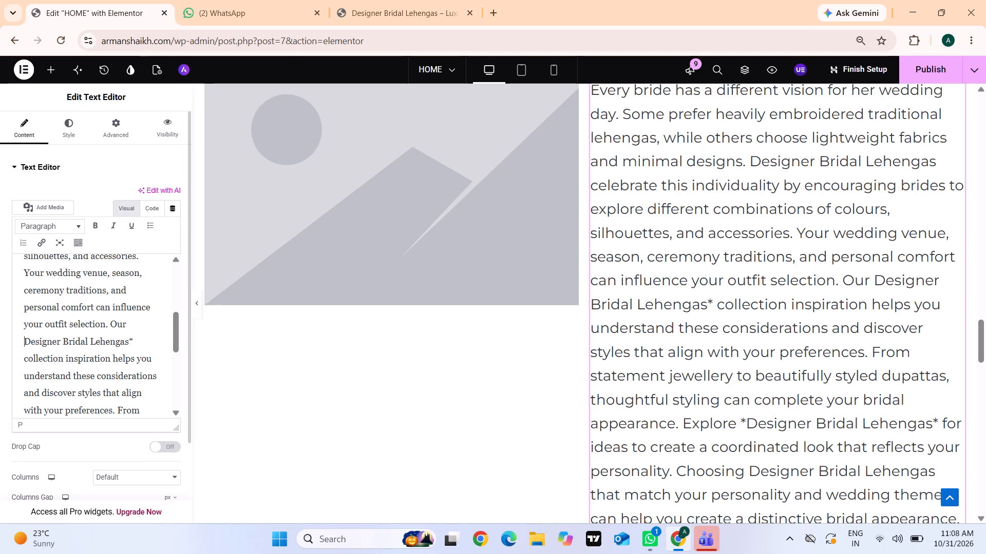
pyautogui.click(133, 335)
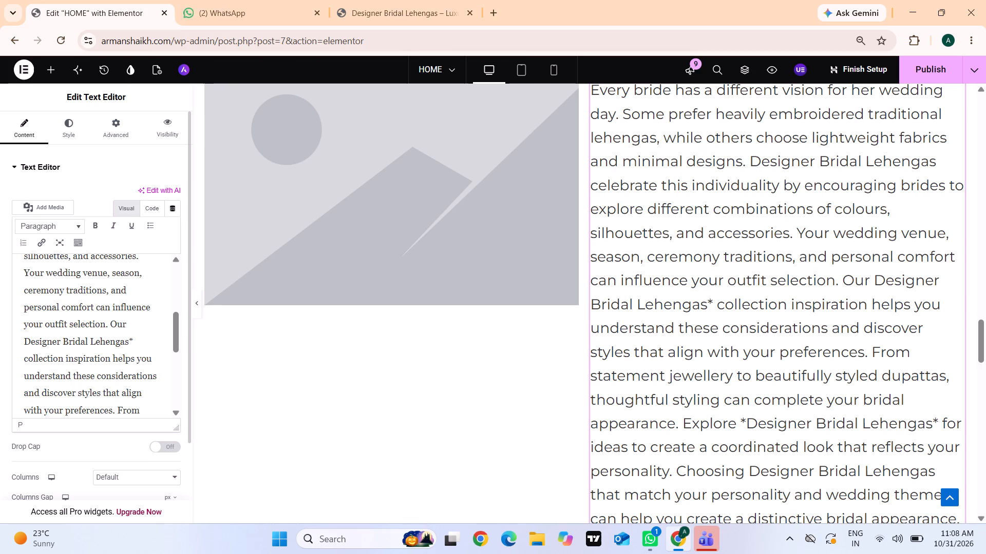
pyautogui.press('BackSpace')
# Remove the asterisks around "Designer Bridal Lehengas" after "Explore" in the same body text and check the rest of it.
pyautogui.scroll(-1, 133, 335)
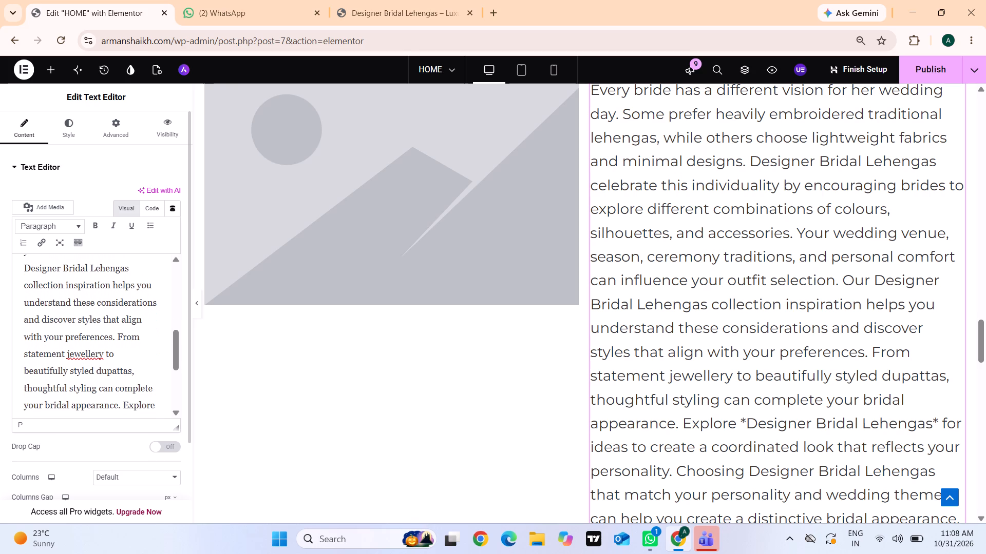
pyautogui.scroll(-2, 133, 335)
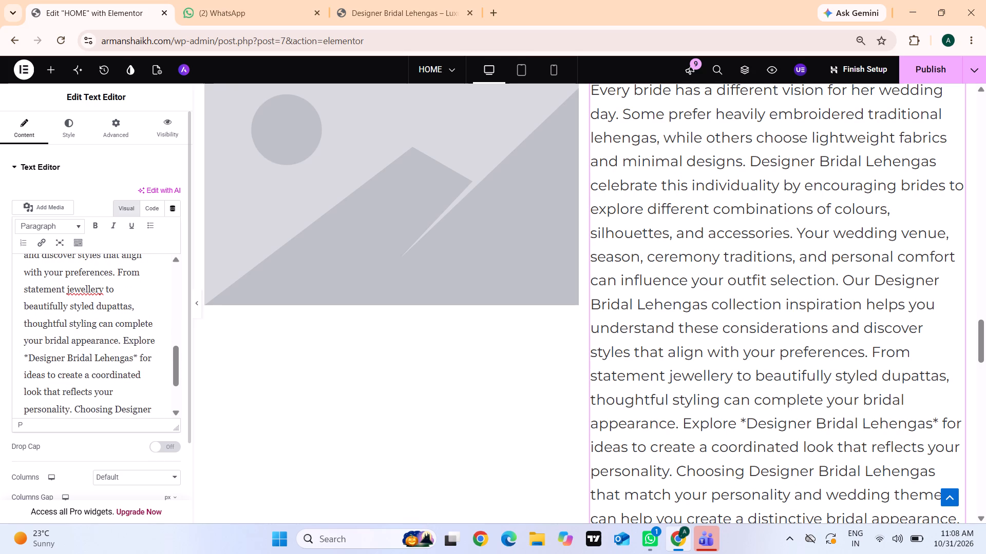
pyautogui.scroll(-1, 133, 335)
pyautogui.click(29, 328)
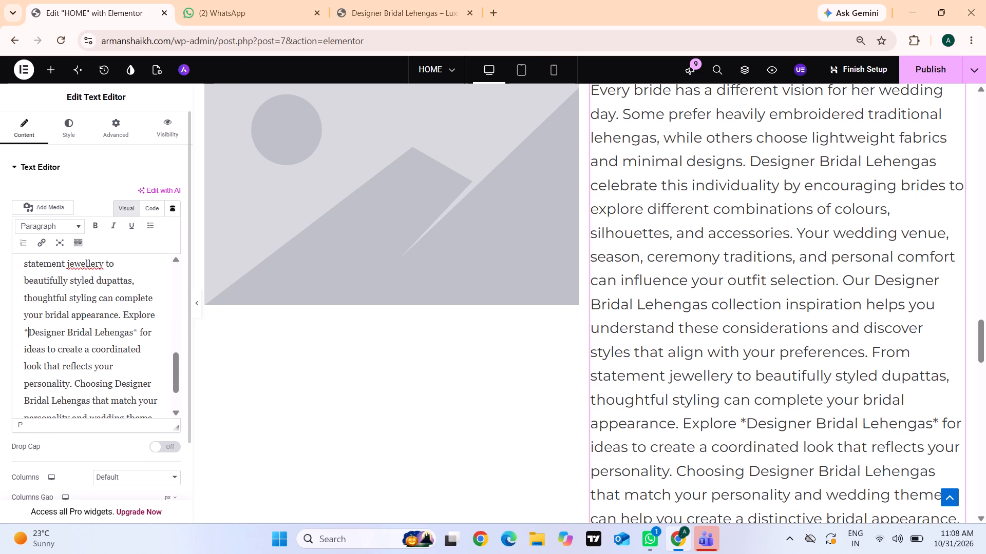
pyautogui.press('BackSpace')
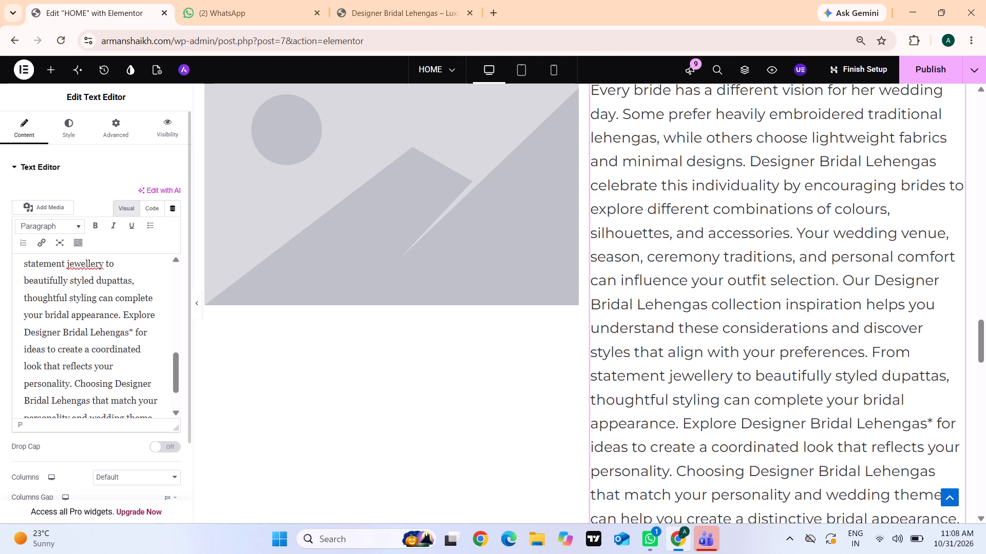
pyautogui.click(131, 331)
pyautogui.press('BackSpace')
pyautogui.scroll(-1, 131, 331)
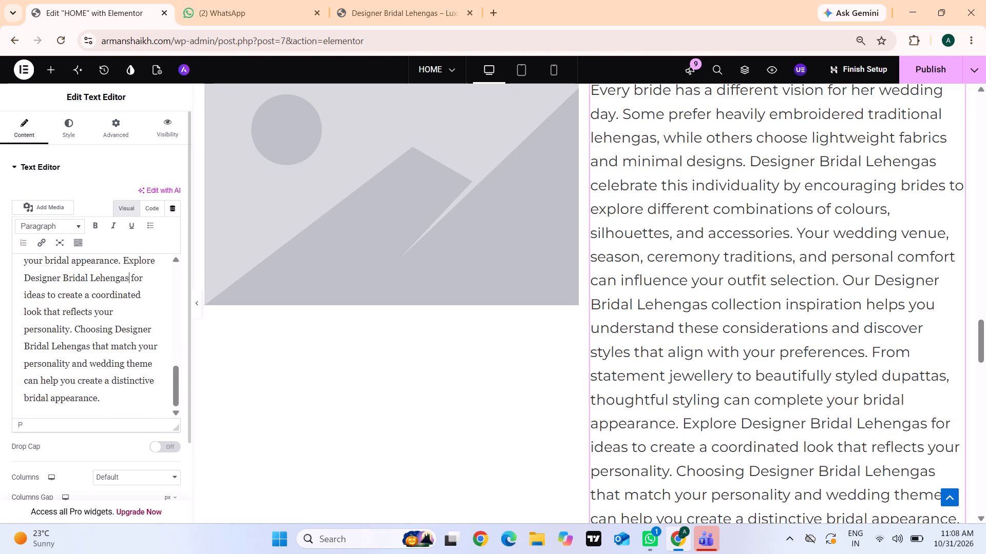
pyautogui.scroll(-2, 131, 331)
# Remove the asterisks around "Designer Bridal Lehengas" before "reflect our appreciation" in the body text under "Why Choose Shifa Fashion Bridal Couture?".
pyautogui.scroll(-3, 510, 261)
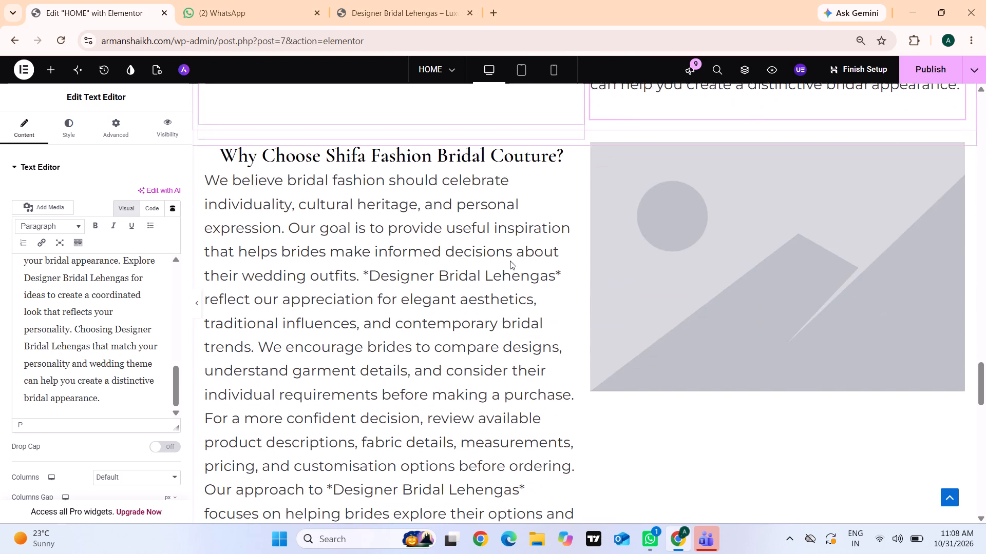
pyautogui.scroll(-1, 510, 261)
pyautogui.click(450, 267)
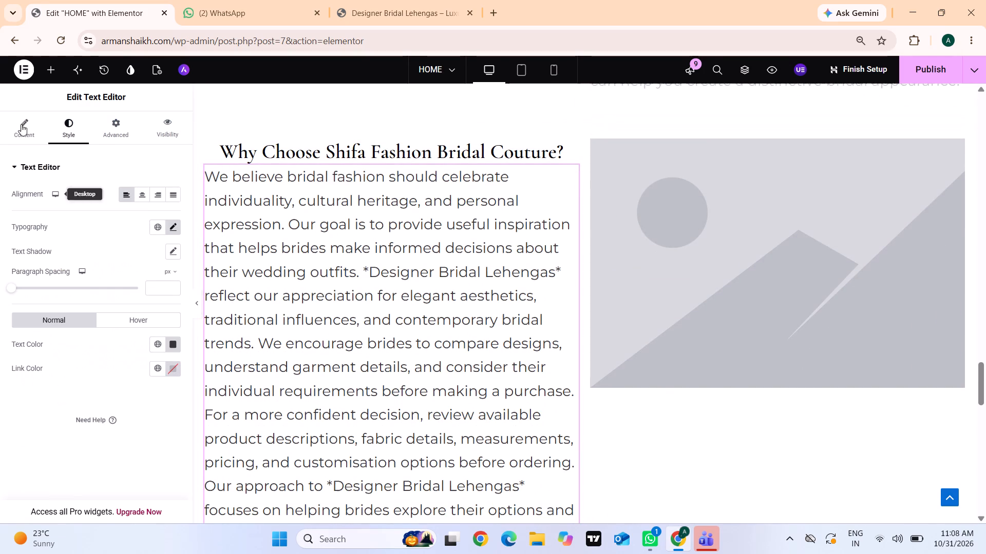
pyautogui.click(9, 111)
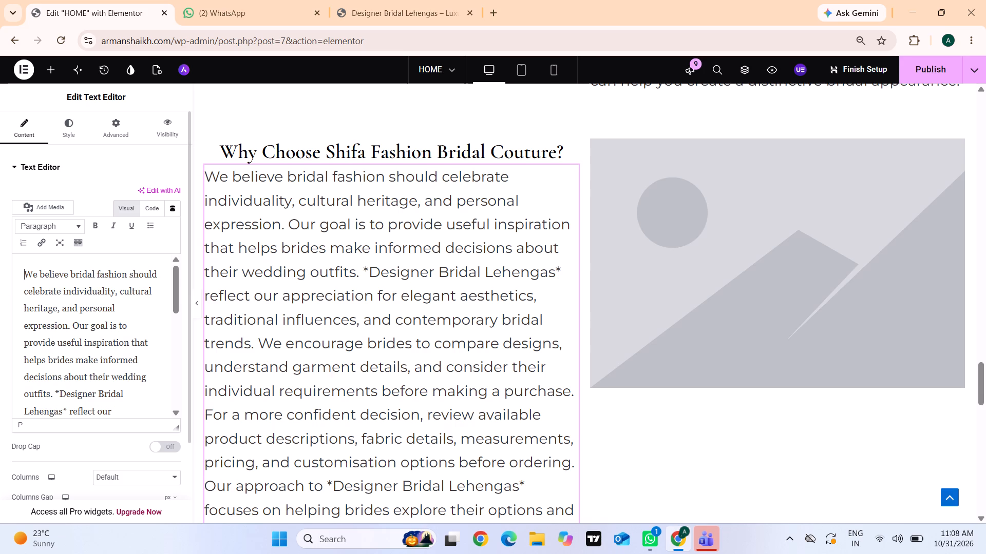
pyautogui.click(60, 393)
pyautogui.press('BackSpace')
pyautogui.click(68, 413)
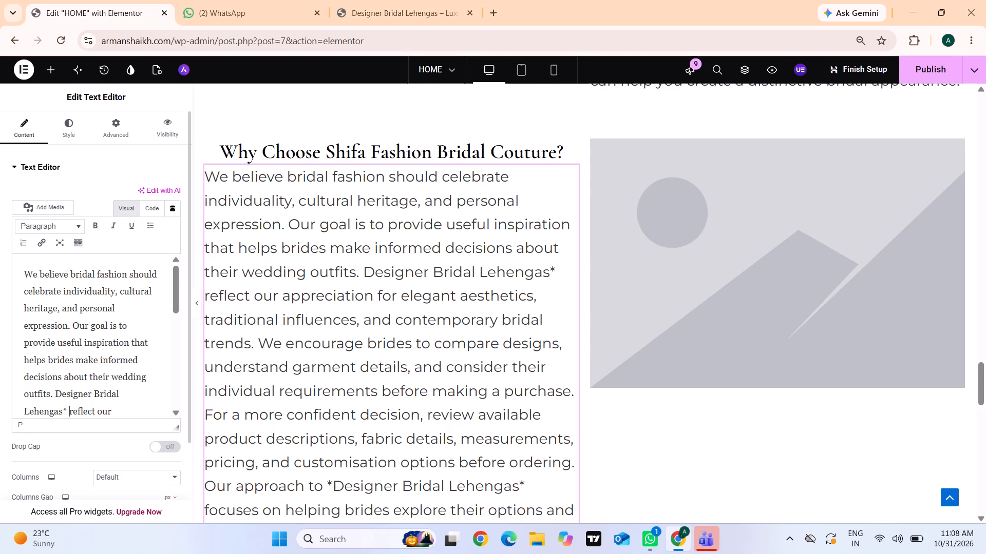
pyautogui.click(67, 413)
pyautogui.press('BackSpace')
# Remove the asterisks around "Designer Bridal Lehengas" after "Our approach to" in the same body text and check the rest of it.
pyautogui.scroll(-1, 67, 413)
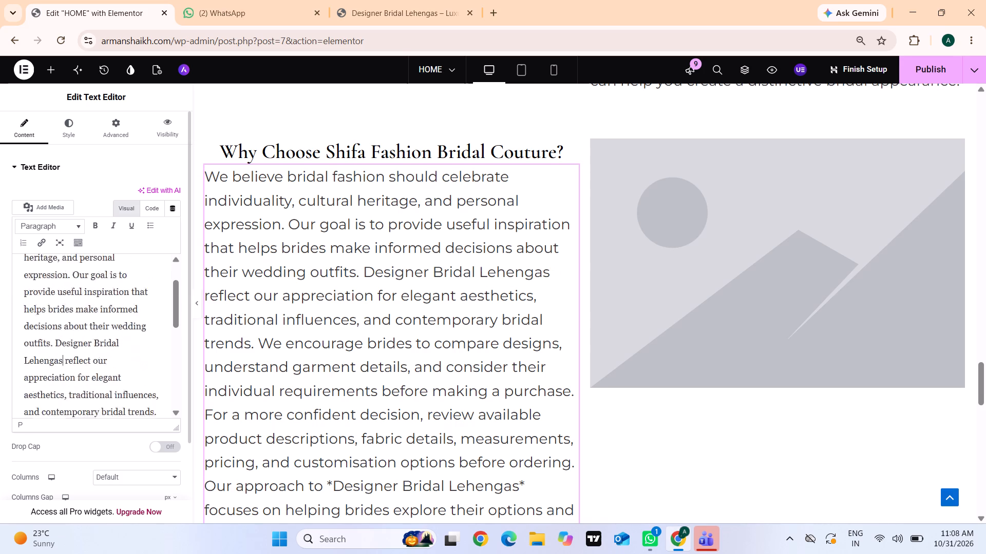
pyautogui.scroll(-2, 67, 413)
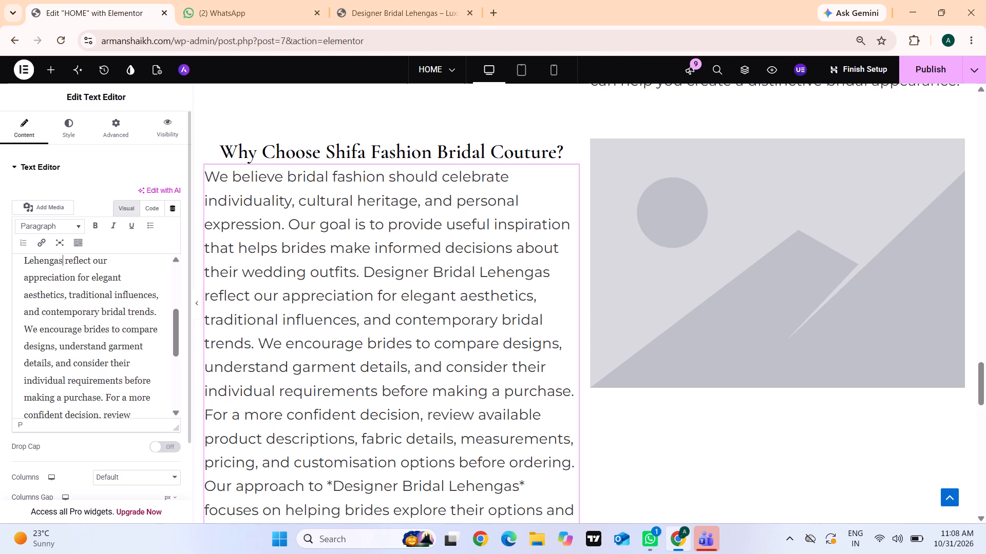
pyautogui.scroll(-1, 86, 385)
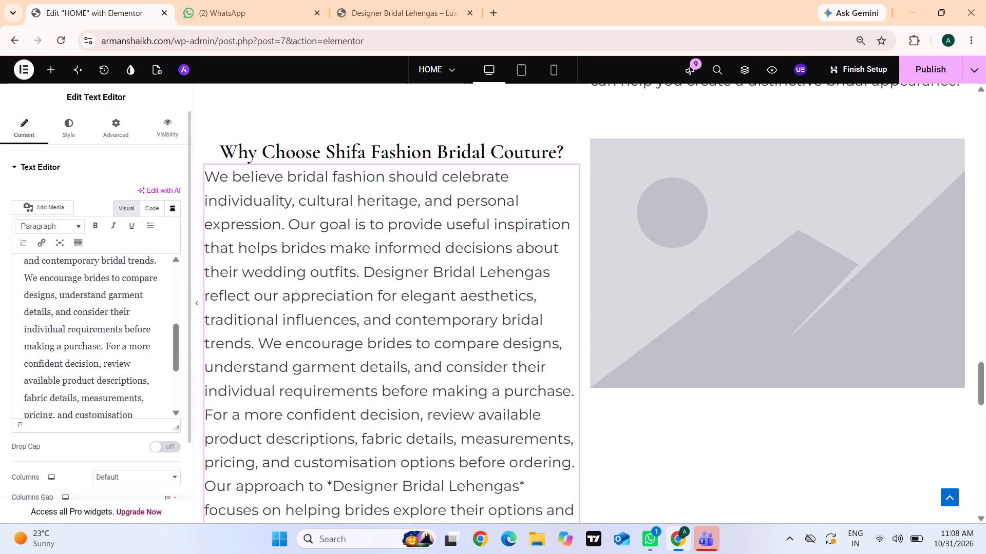
pyautogui.scroll(-1, 70, 380)
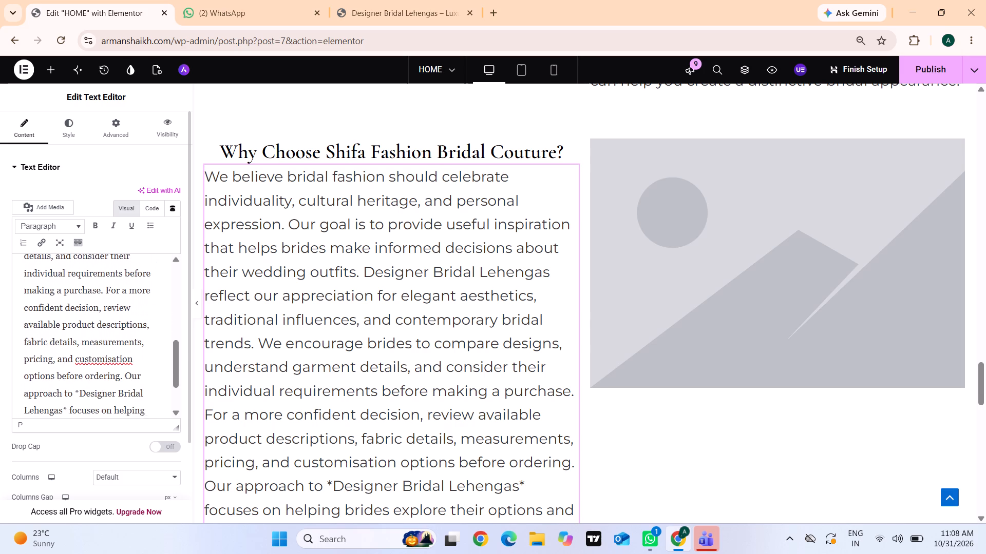
pyautogui.scroll(-2, 70, 380)
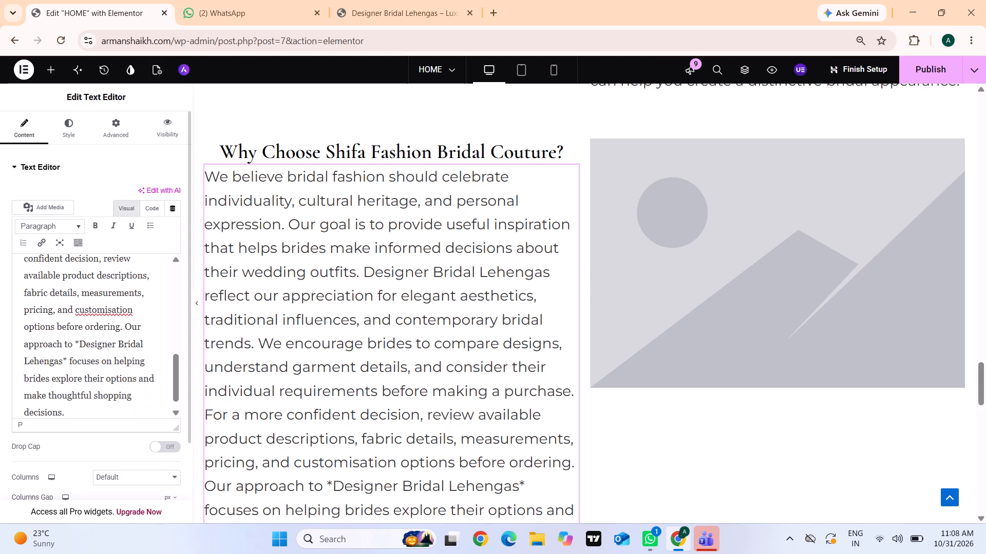
pyautogui.click(79, 344)
pyautogui.press('BackSpace')
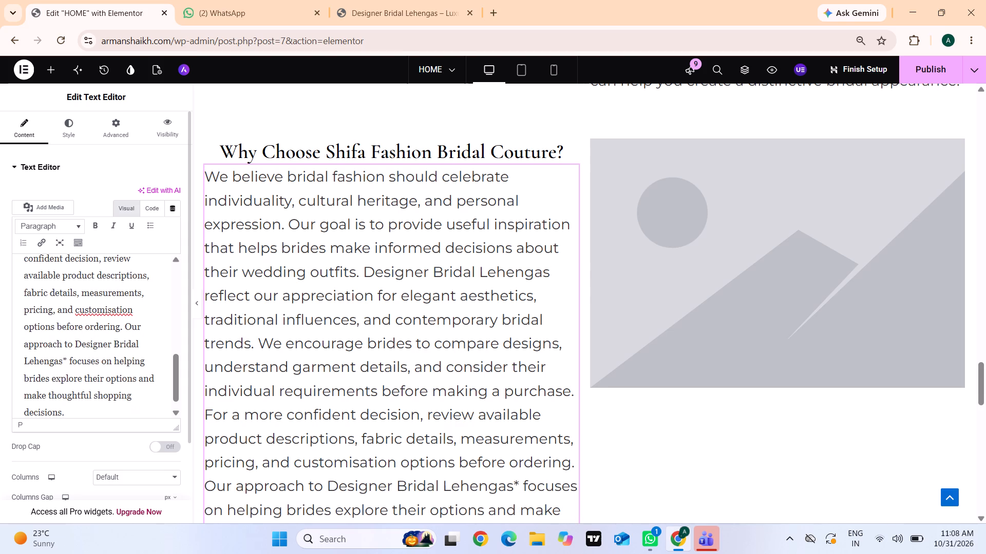
pyautogui.click(64, 360)
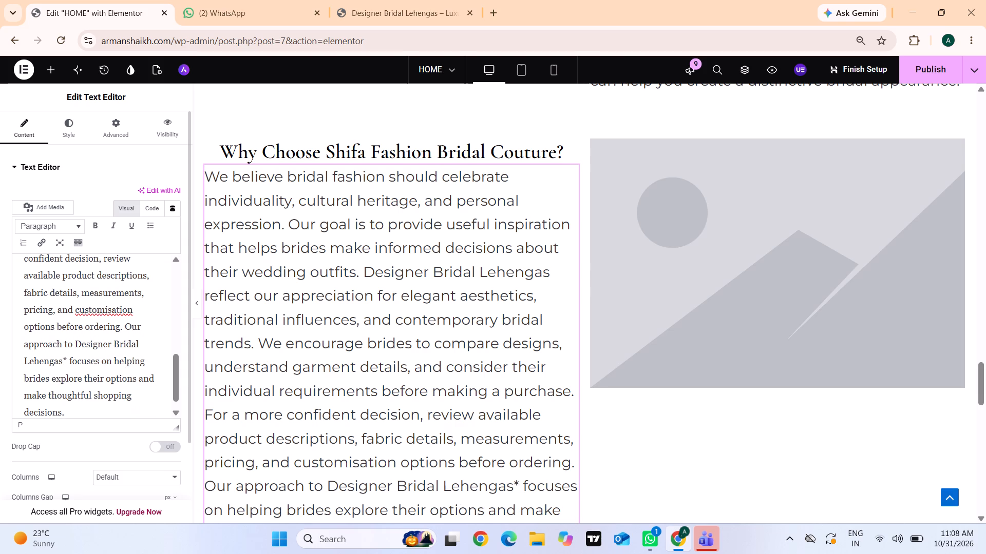
pyautogui.click(65, 360)
pyautogui.press('BackSpace')
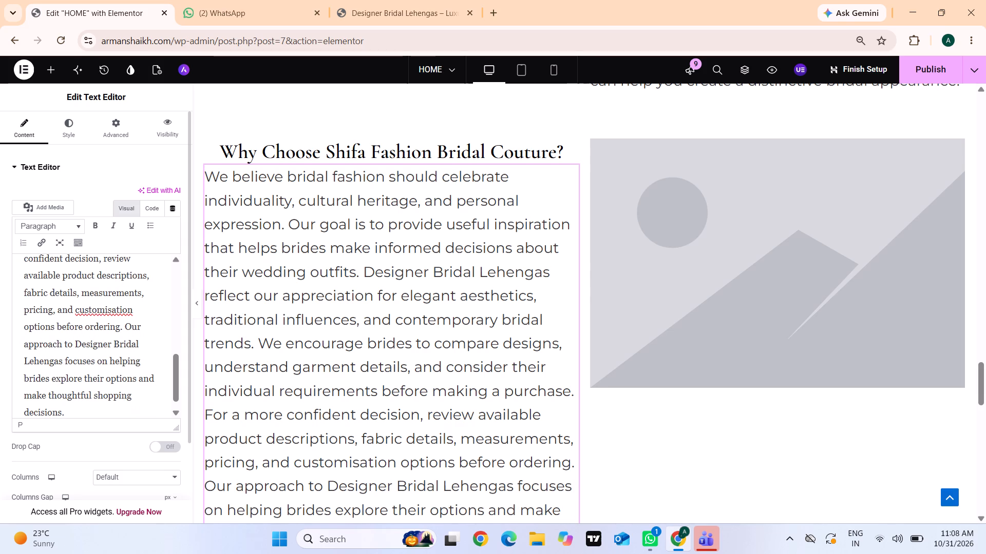
pyautogui.scroll(-1, 65, 360)
pyautogui.scroll(-1, 348, 321)
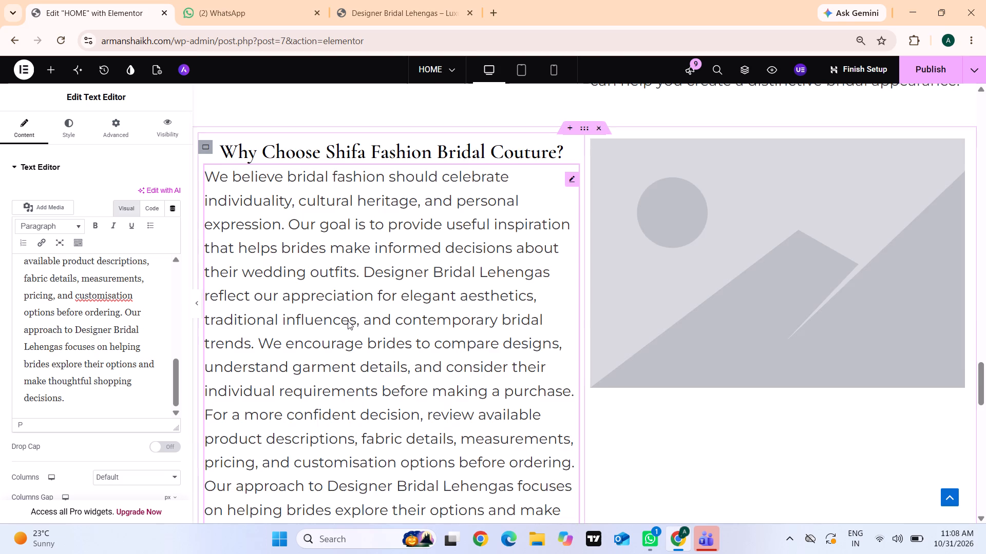
# Change the font family of the body text under "Explore Your Dream Bridal Look" to Montserrat.
pyautogui.scroll(-4, 348, 321)
pyautogui.scroll(5, 746, 224)
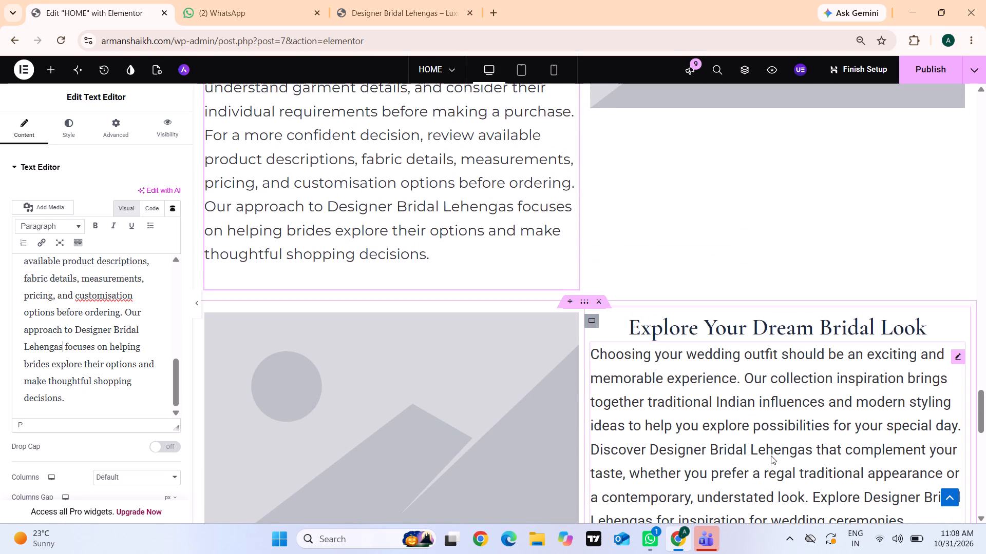
pyautogui.click(771, 456)
pyautogui.click(167, 222)
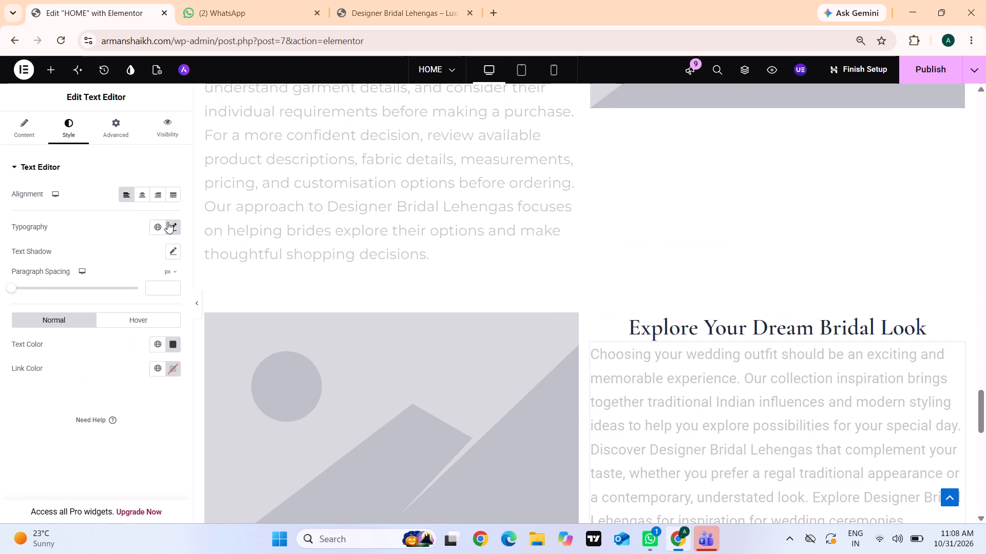
pyautogui.click(145, 285)
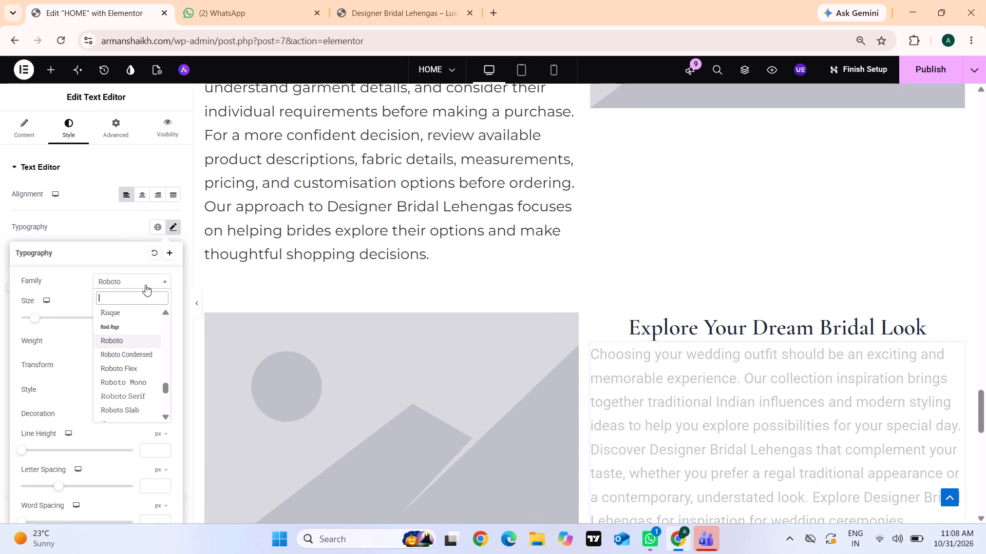
pyautogui.write('MPNT')
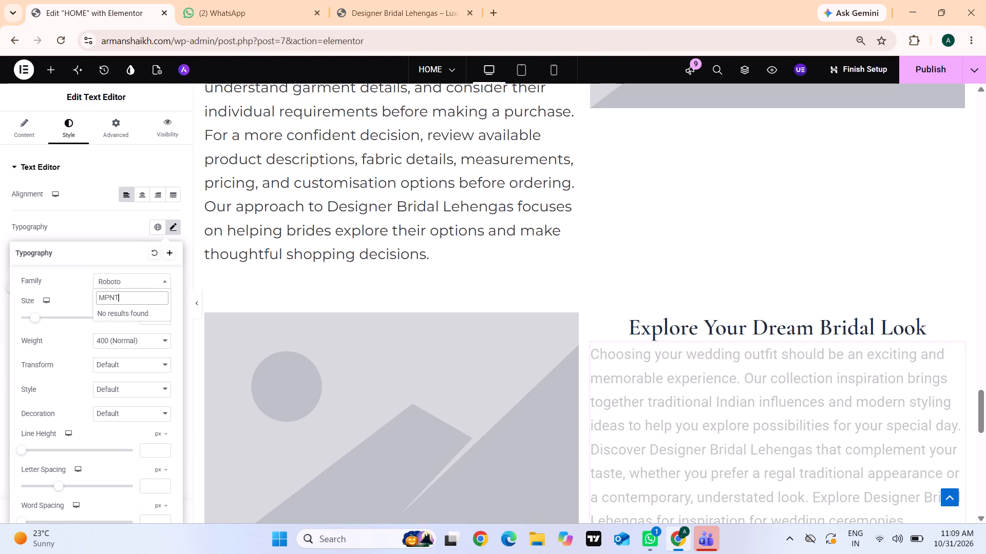
pyautogui.press('BackSpace')
pyautogui.press('BackSpace')
pyautogui.press('BackSpace')
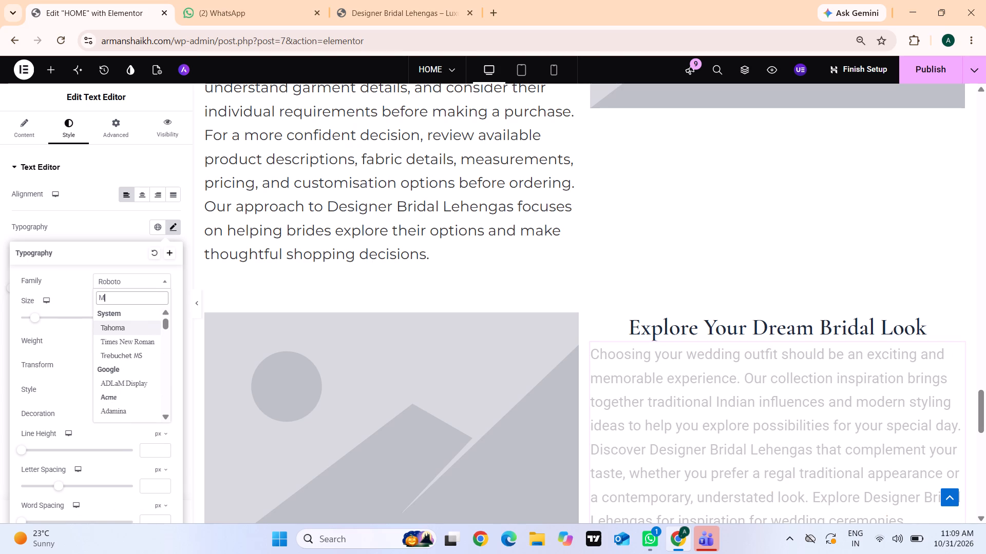
pyautogui.write('ONT')
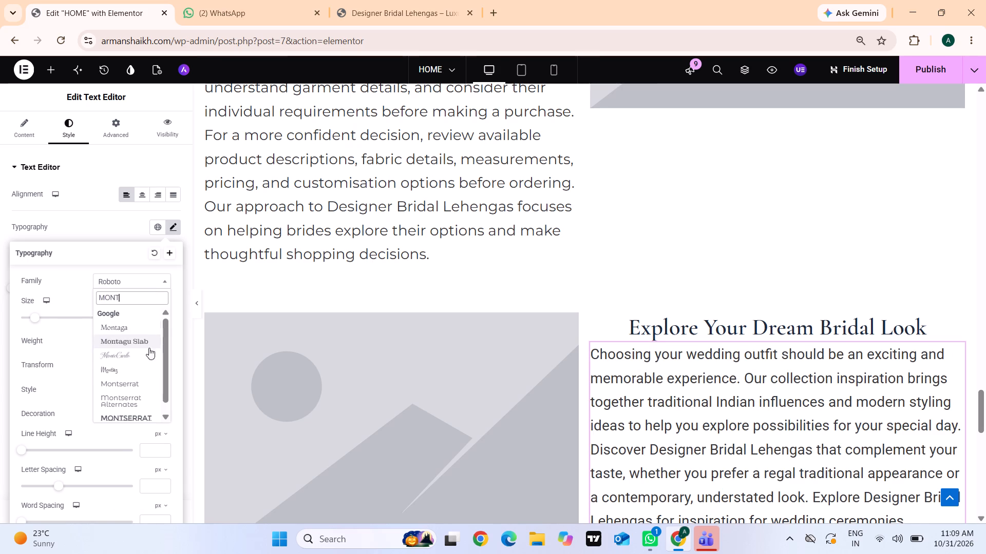
pyautogui.click(129, 384)
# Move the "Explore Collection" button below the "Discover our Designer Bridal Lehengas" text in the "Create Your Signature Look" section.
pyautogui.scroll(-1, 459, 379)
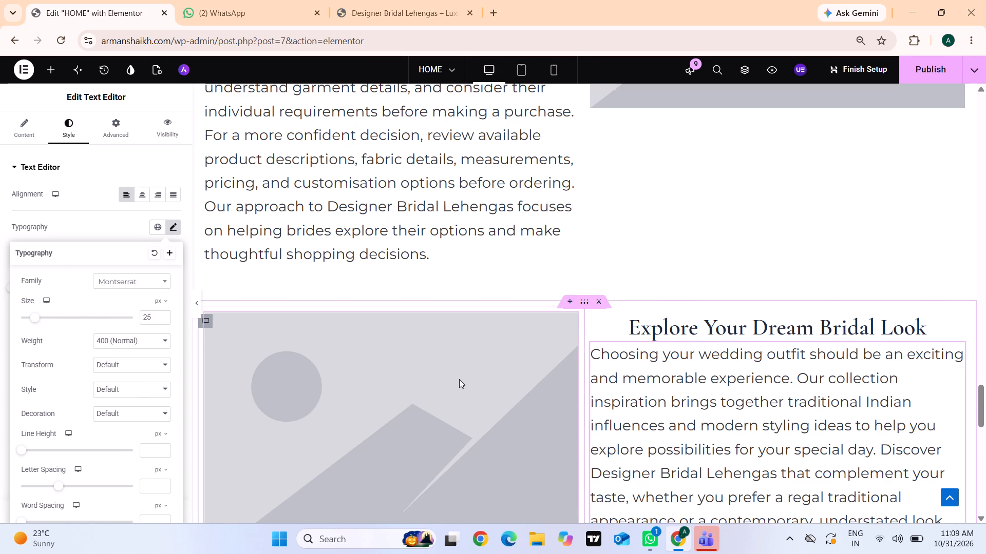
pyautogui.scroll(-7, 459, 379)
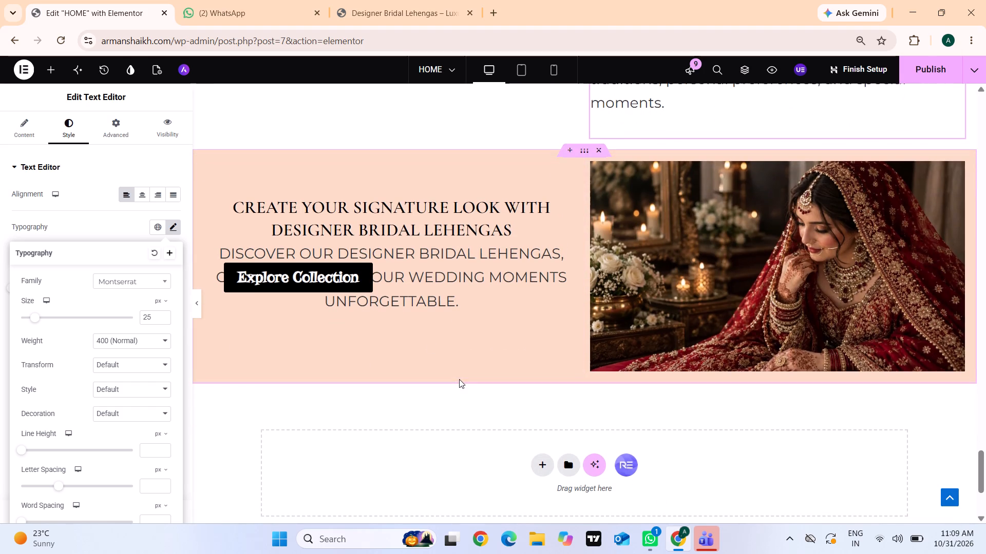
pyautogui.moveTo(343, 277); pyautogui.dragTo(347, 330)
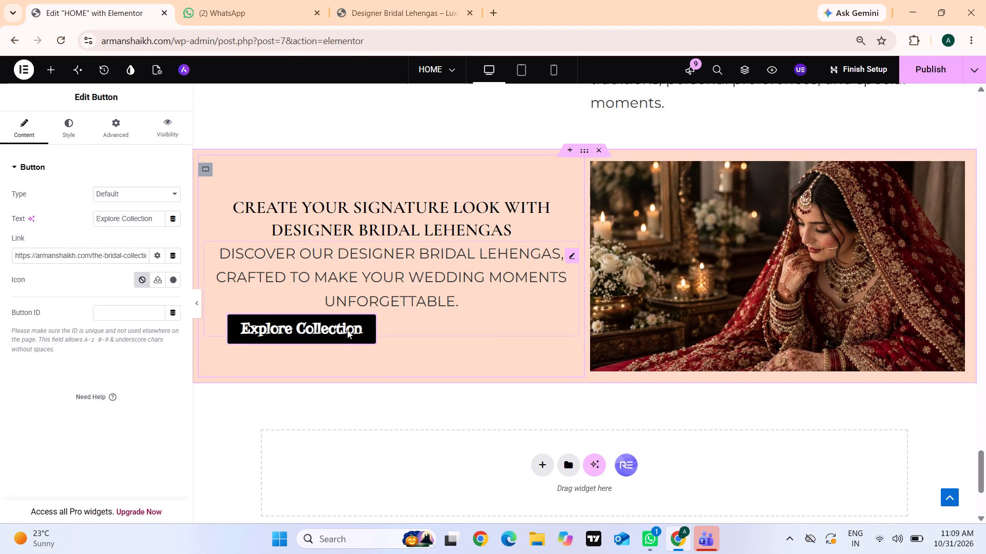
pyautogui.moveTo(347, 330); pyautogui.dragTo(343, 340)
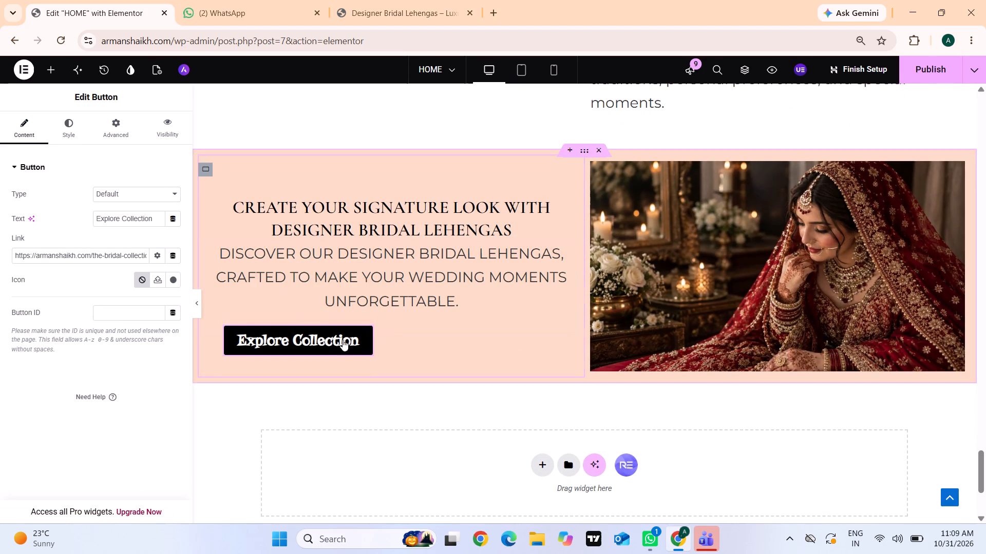
# Publish the updated HOME page.
pyautogui.click(950, 68)
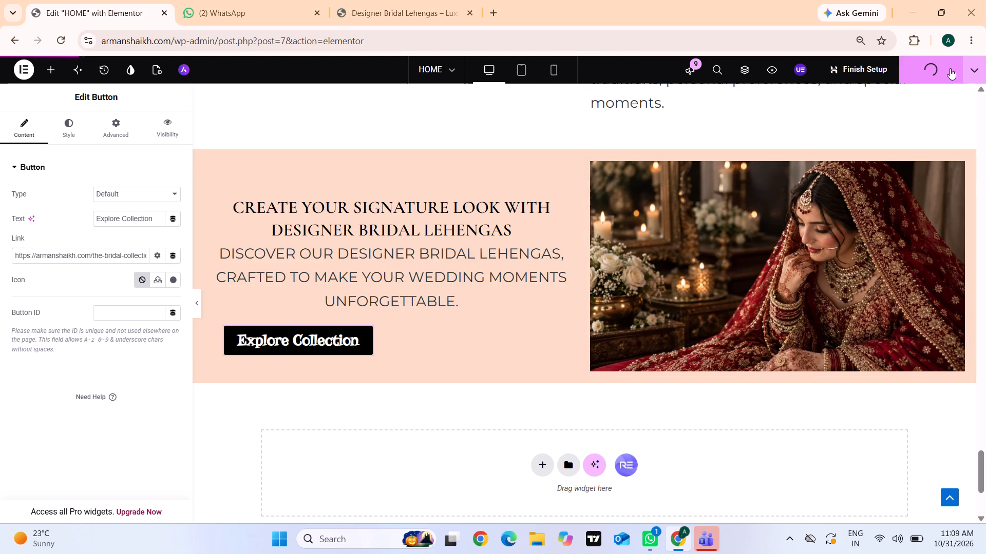
# Reload the live home page and examine its bridal sections, body text and button placement down to the footer.
pyautogui.click(399, 4)
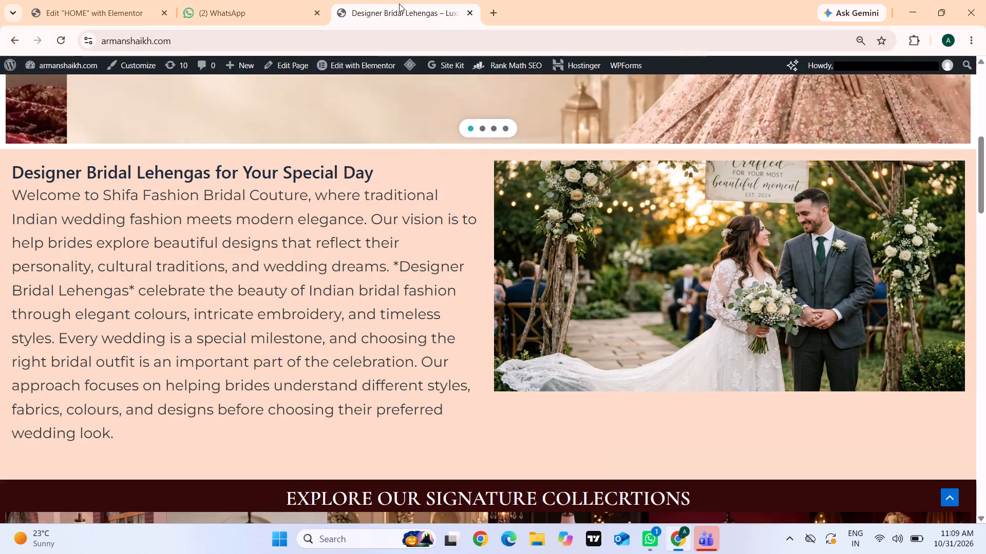
pyautogui.click(62, 42)
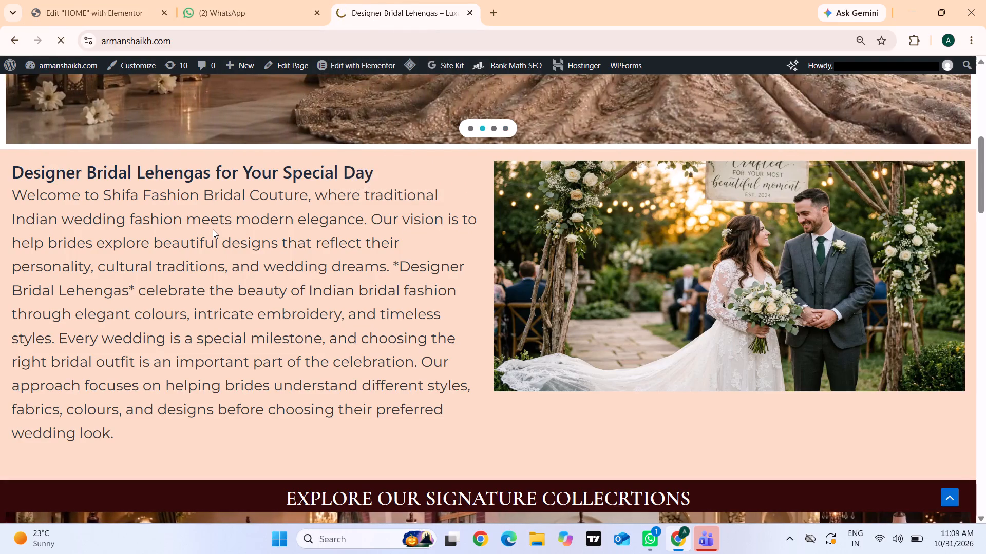
pyautogui.scroll(-3, 213, 229)
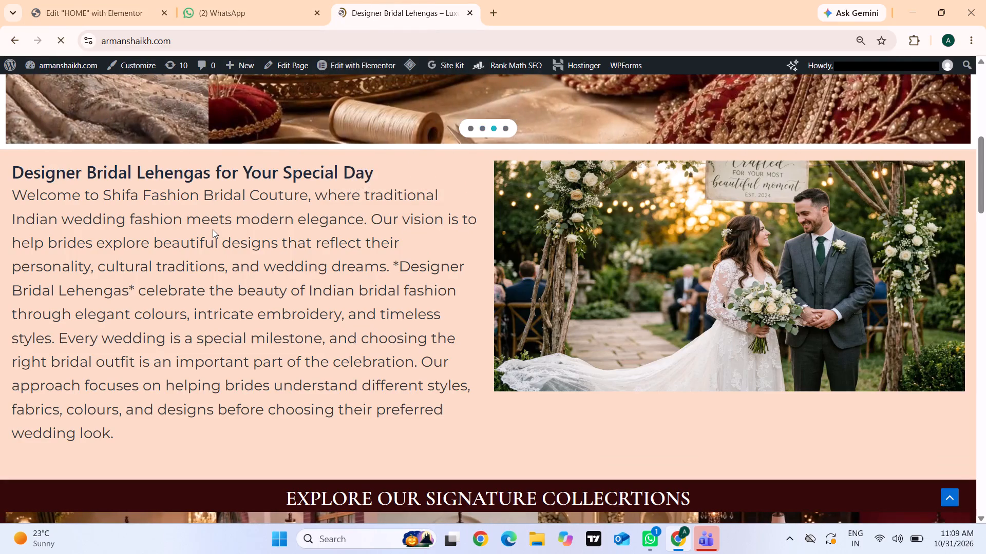
pyautogui.scroll(-1, 213, 229)
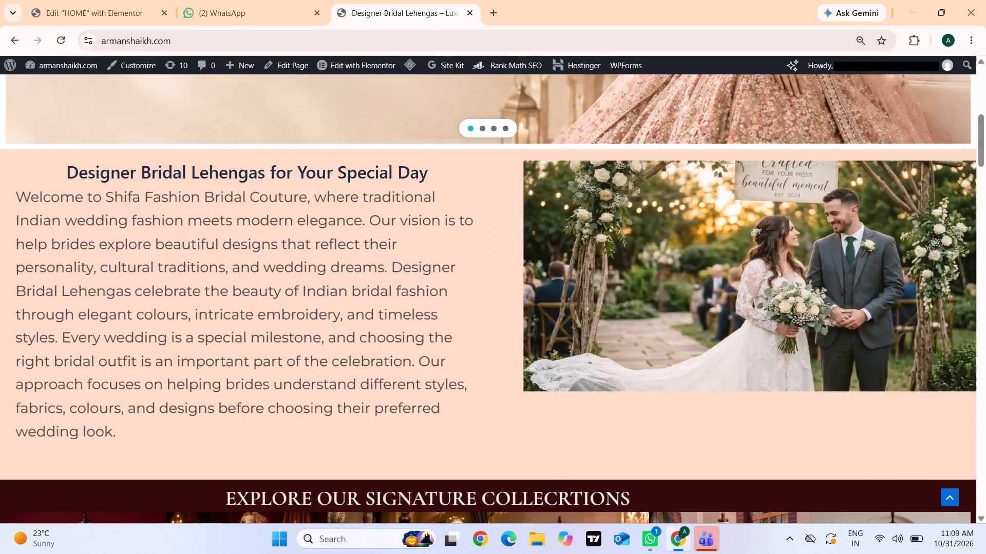
pyautogui.scroll(-7, 365, 211)
pyautogui.scroll(1, 365, 211)
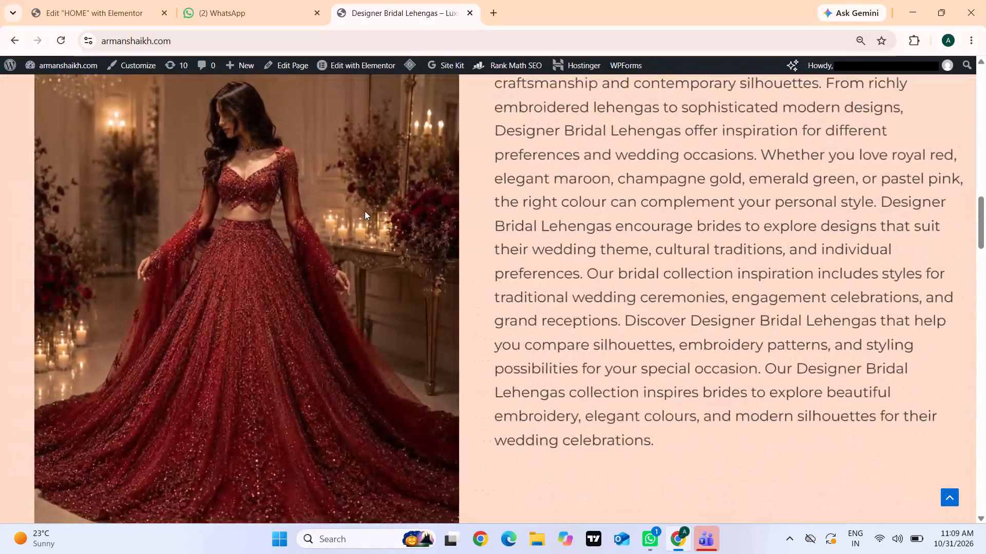
pyautogui.scroll(1, 365, 211)
pyautogui.scroll(-6, 365, 211)
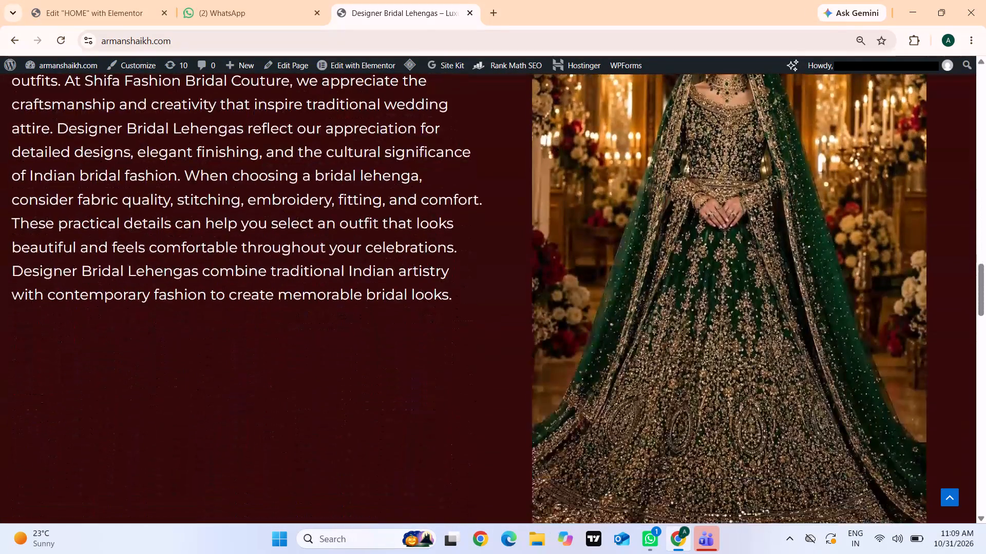
pyautogui.scroll(-7, 365, 211)
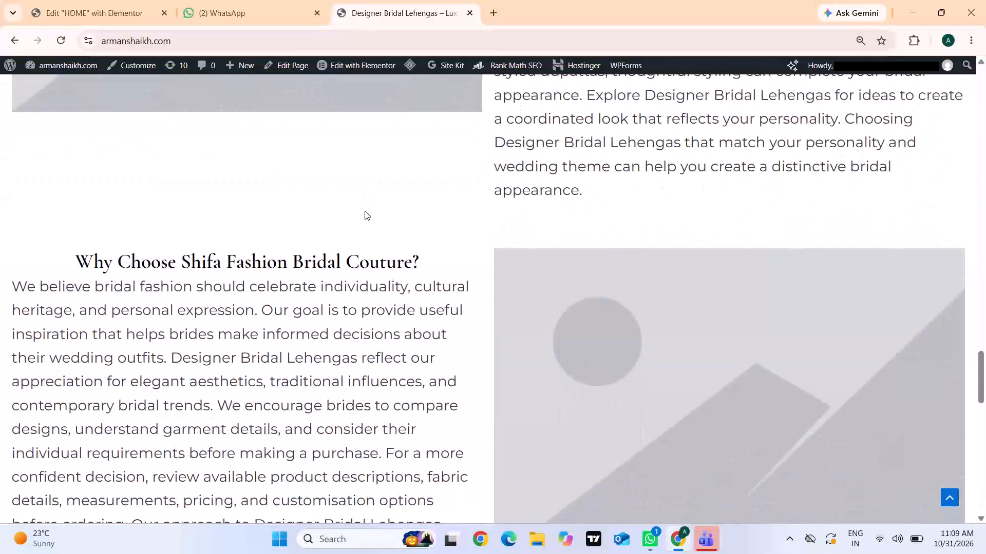
pyautogui.scroll(-7, 365, 211)
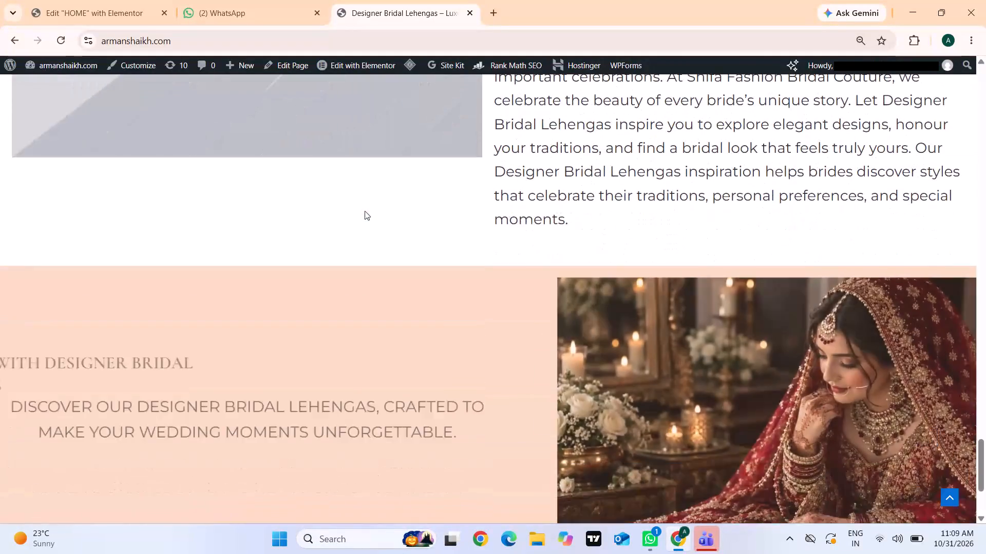
pyautogui.scroll(-1, 365, 211)
pyautogui.scroll(11, 365, 211)
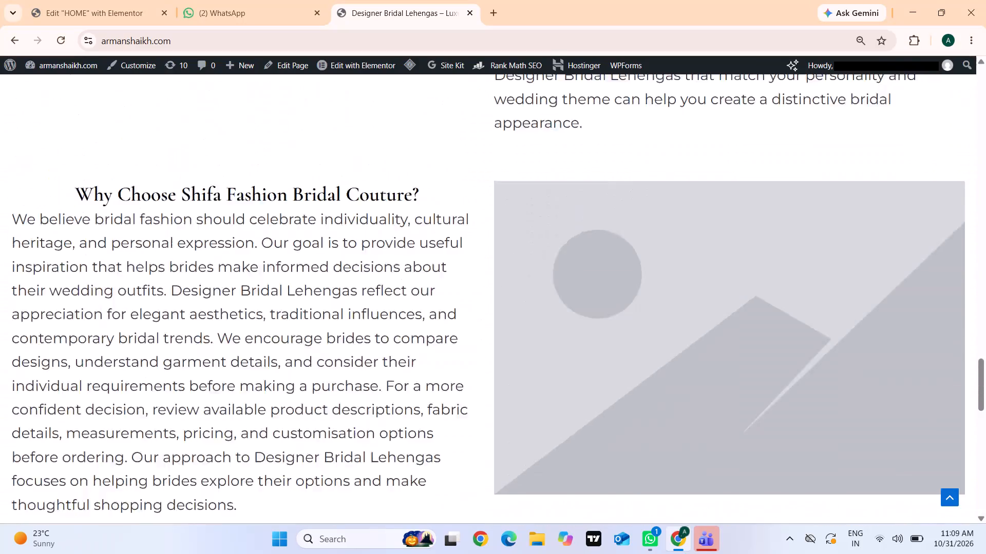
pyautogui.scroll(-14, 365, 211)
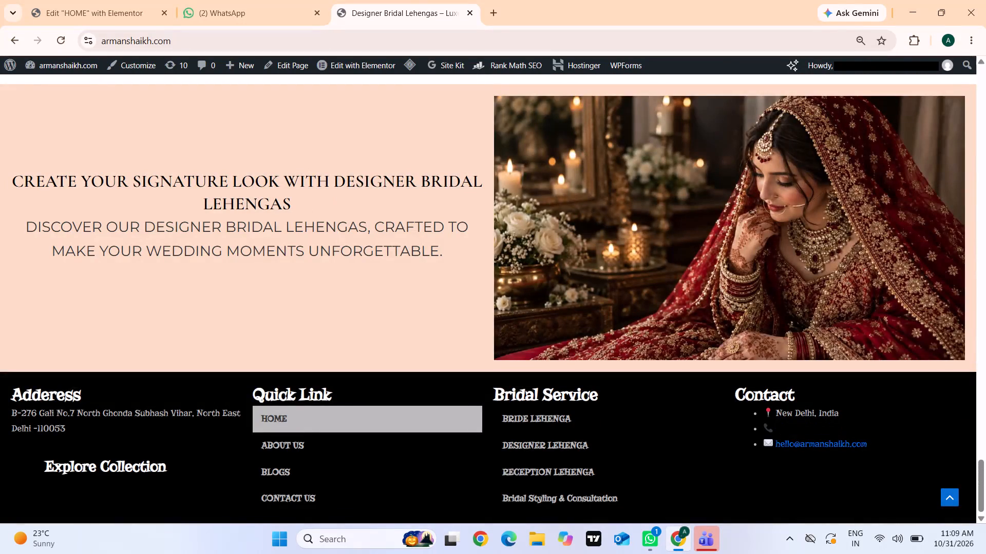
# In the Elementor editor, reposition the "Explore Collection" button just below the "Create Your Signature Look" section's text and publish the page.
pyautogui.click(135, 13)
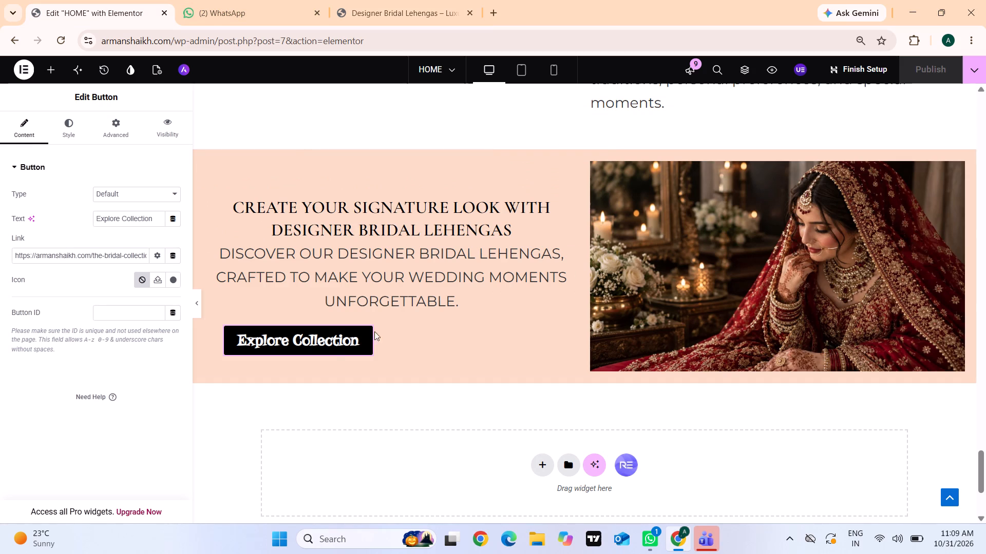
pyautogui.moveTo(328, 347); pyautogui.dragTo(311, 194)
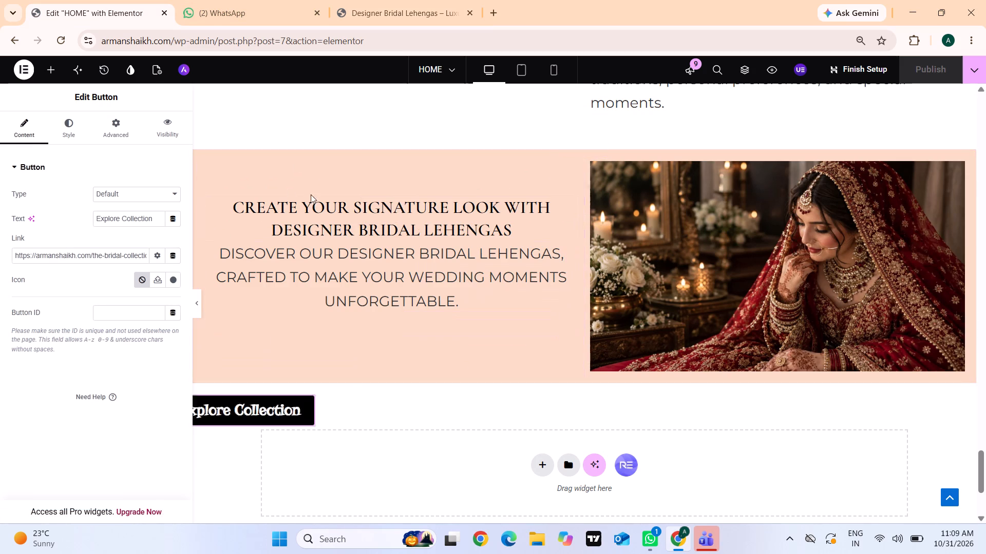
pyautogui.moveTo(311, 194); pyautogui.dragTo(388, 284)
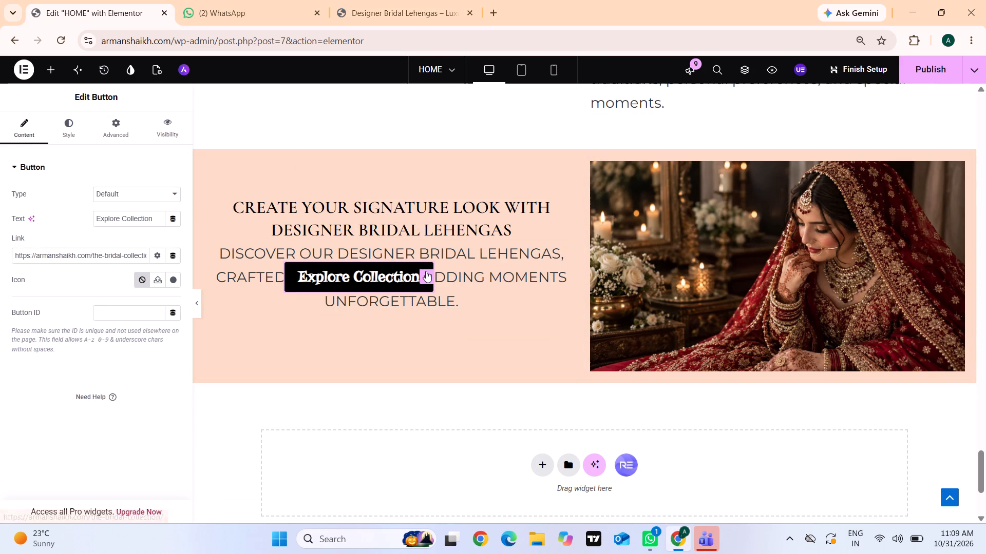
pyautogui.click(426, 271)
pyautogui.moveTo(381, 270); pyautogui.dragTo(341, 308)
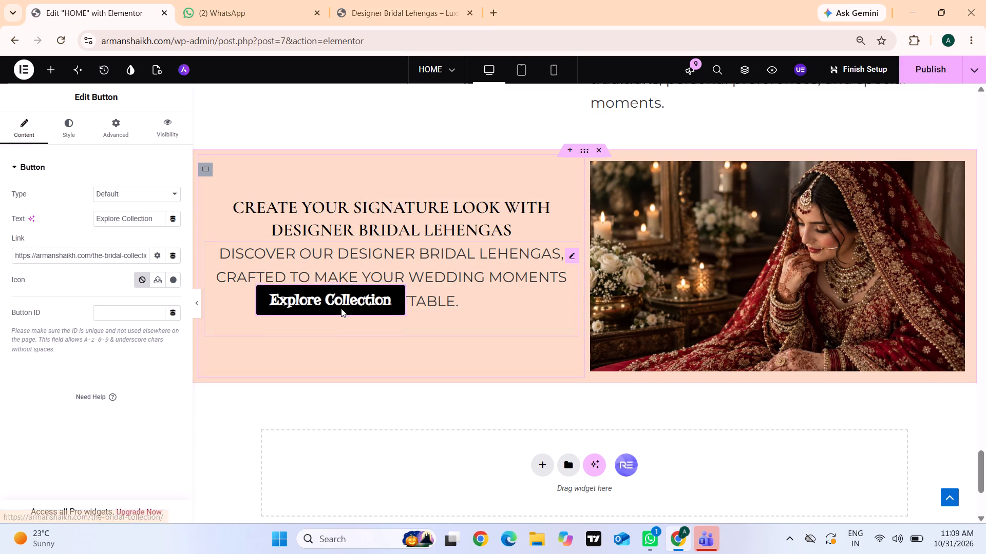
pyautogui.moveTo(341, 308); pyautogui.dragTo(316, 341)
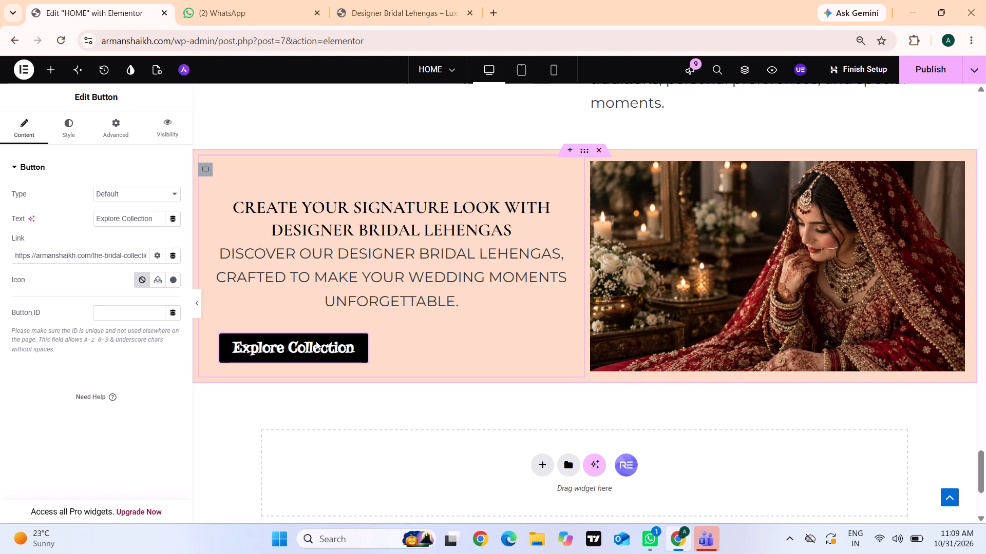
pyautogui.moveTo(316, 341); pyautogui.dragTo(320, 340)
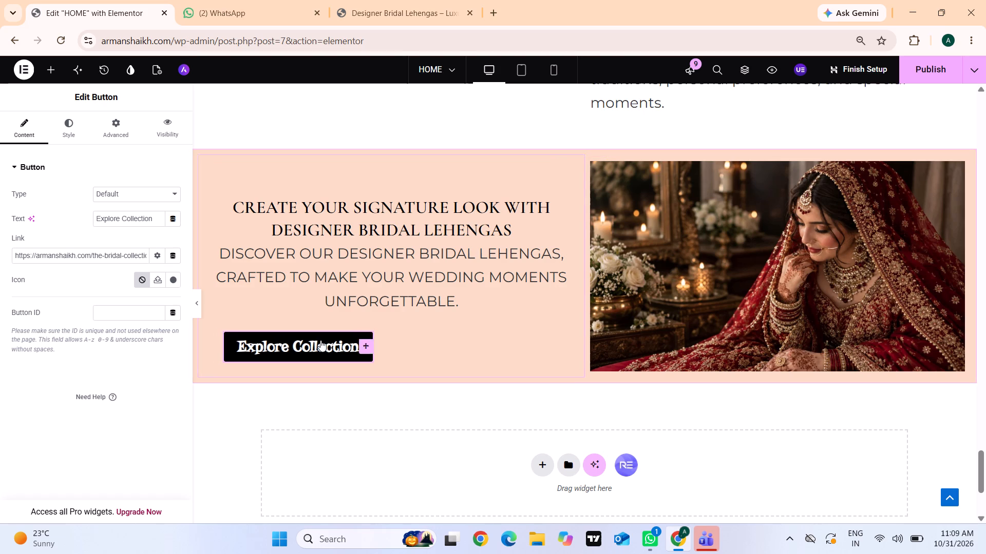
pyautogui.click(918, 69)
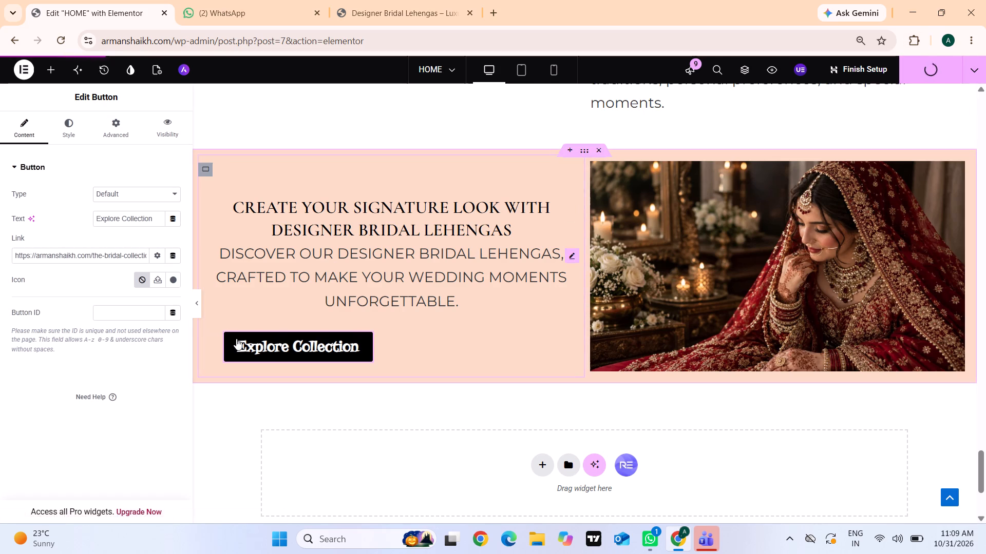
# Reload the live home page and check the "Explore Collection" button's placement near the footer.
pyautogui.click(401, 0)
pyautogui.click(55, 45)
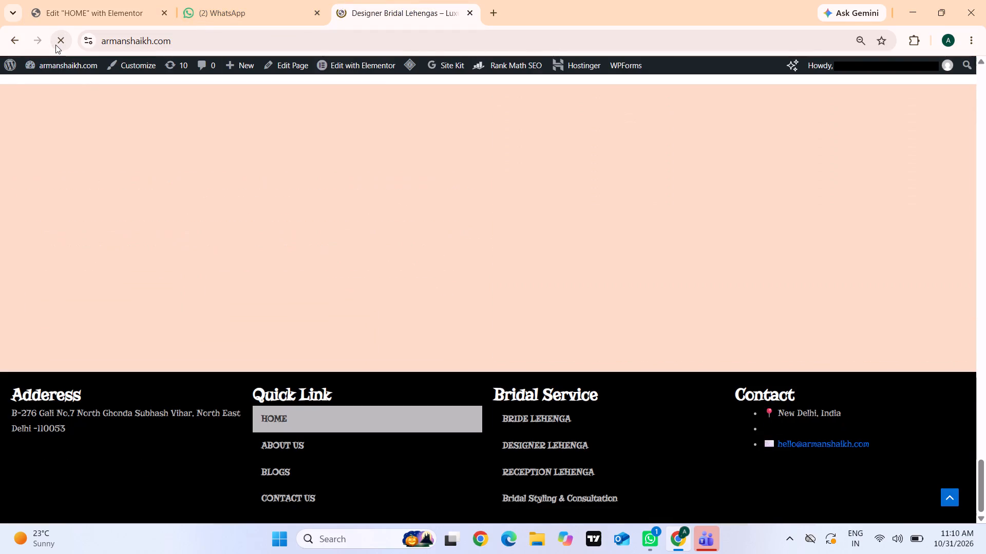
pyautogui.scroll(4, 172, 253)
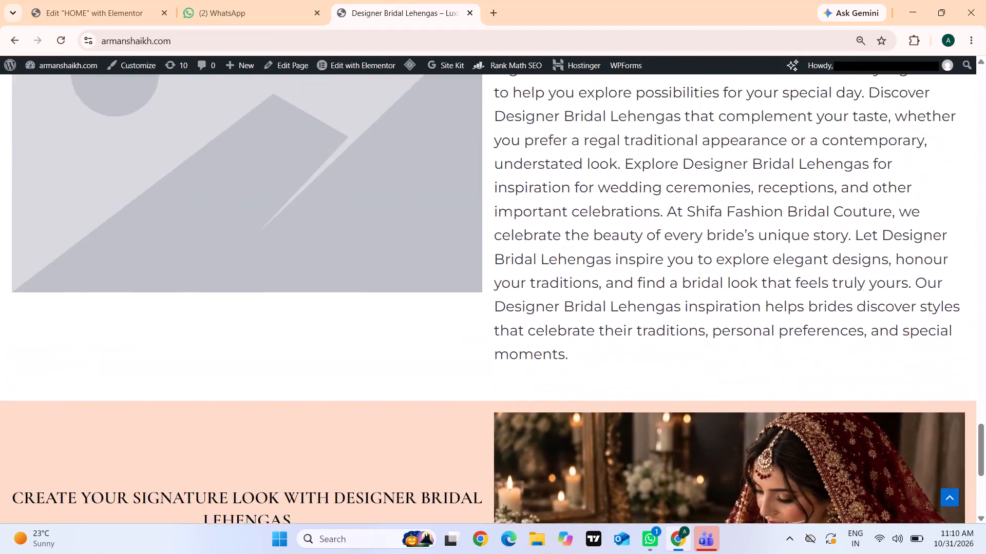
pyautogui.scroll(3, 172, 253)
# Back in the Elementor editor, delete the "Explore Collection" button from the "Create Your Signature Look" section.
pyautogui.click(116, 0)
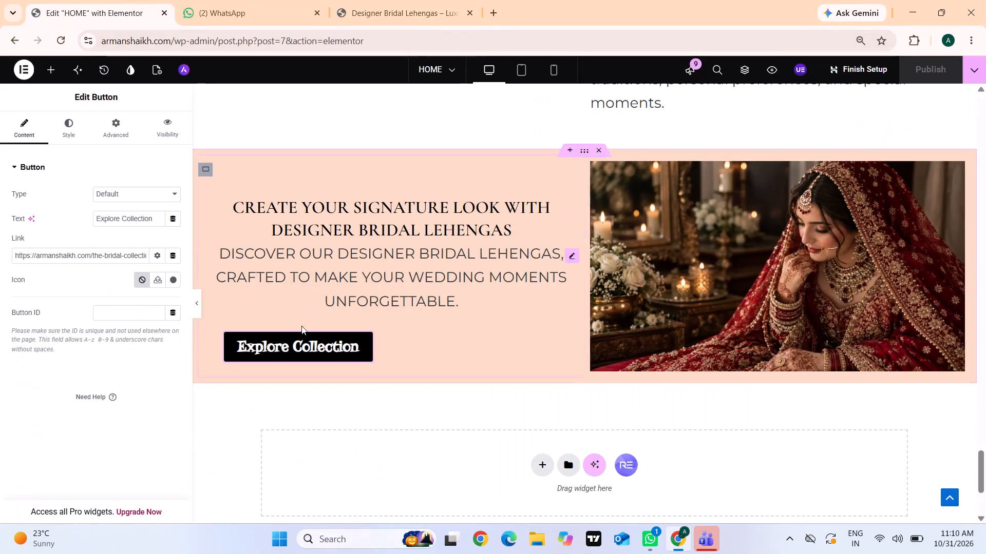
pyautogui.doubleClick(302, 345)
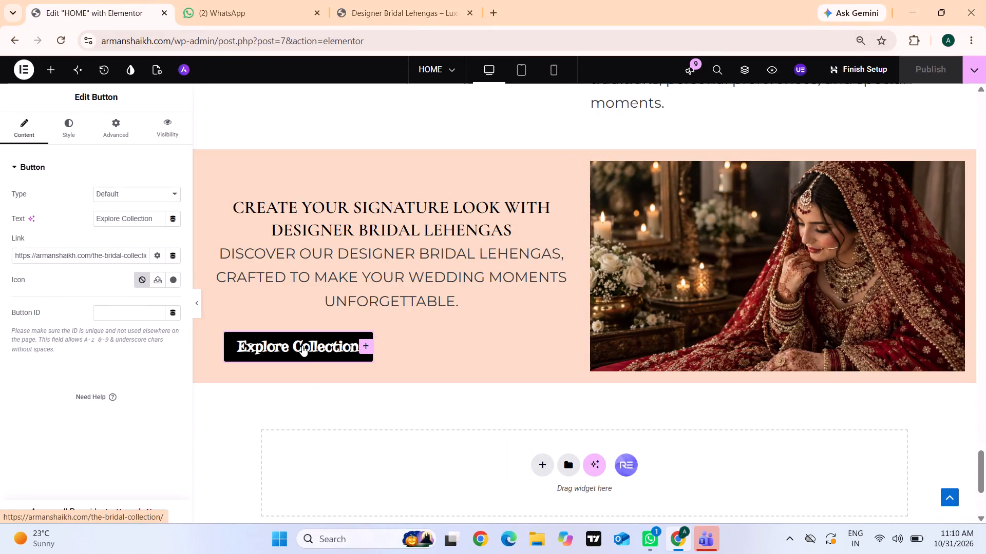
pyautogui.rightClick(302, 345)
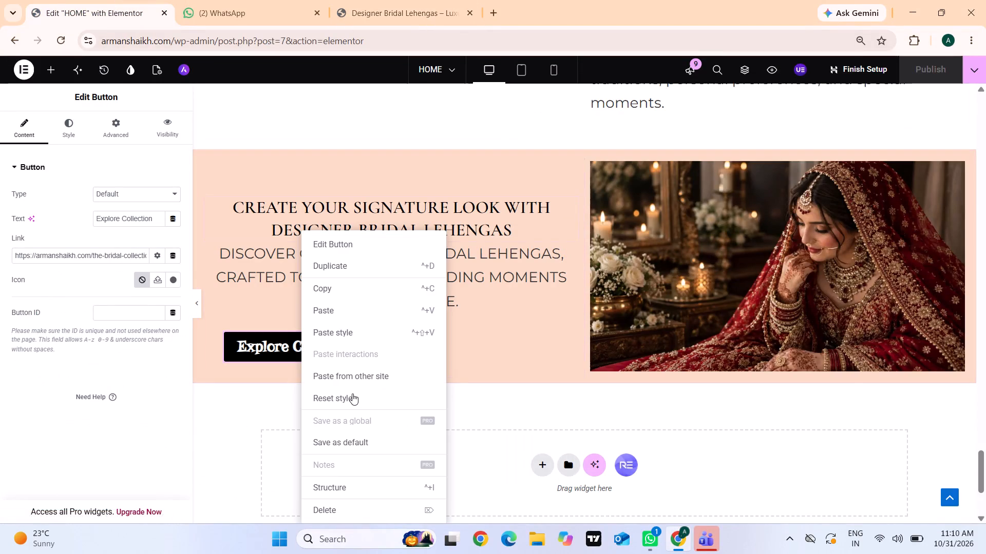
pyautogui.click(338, 505)
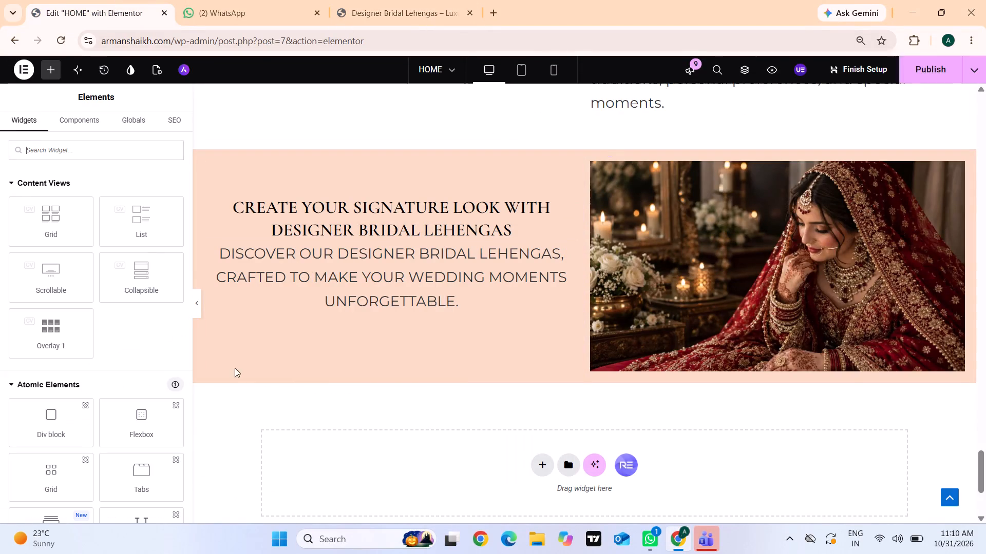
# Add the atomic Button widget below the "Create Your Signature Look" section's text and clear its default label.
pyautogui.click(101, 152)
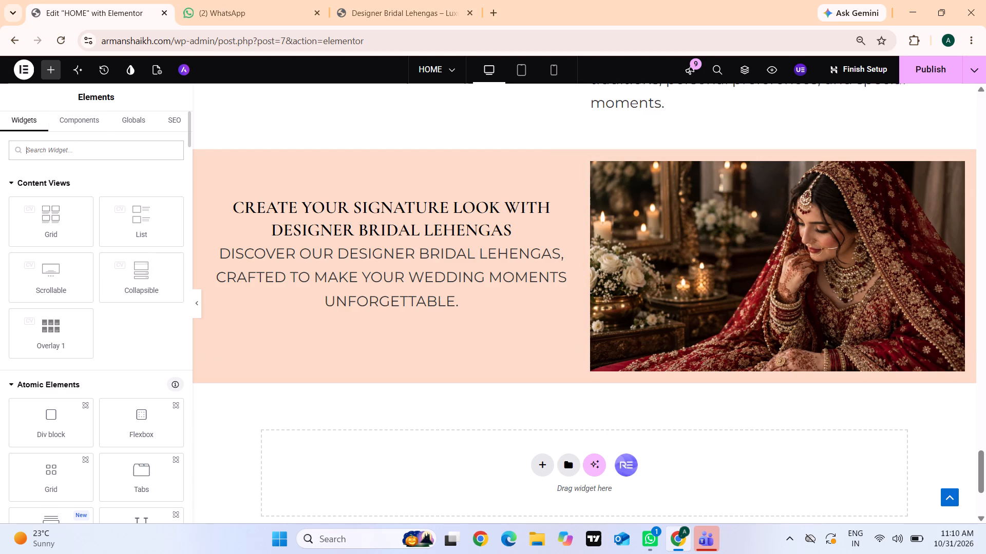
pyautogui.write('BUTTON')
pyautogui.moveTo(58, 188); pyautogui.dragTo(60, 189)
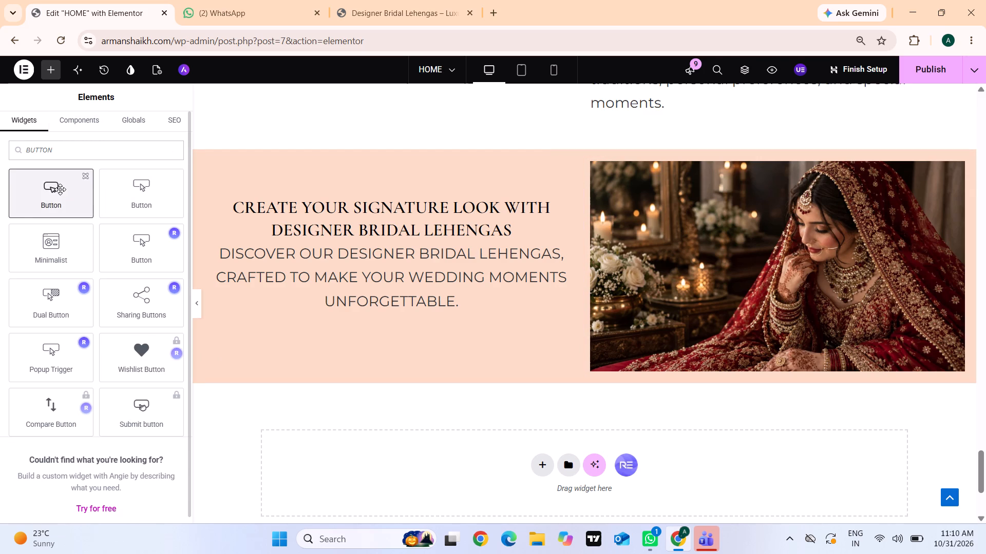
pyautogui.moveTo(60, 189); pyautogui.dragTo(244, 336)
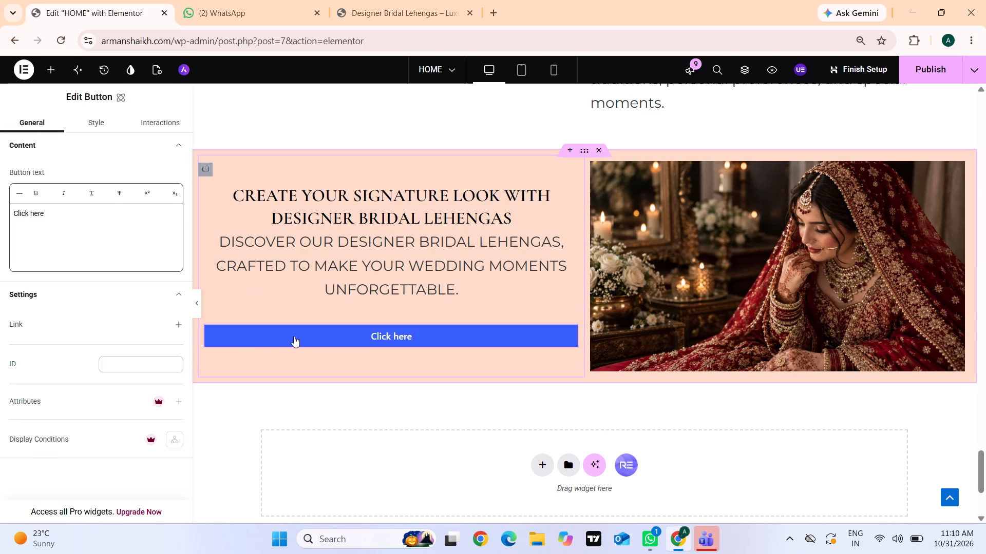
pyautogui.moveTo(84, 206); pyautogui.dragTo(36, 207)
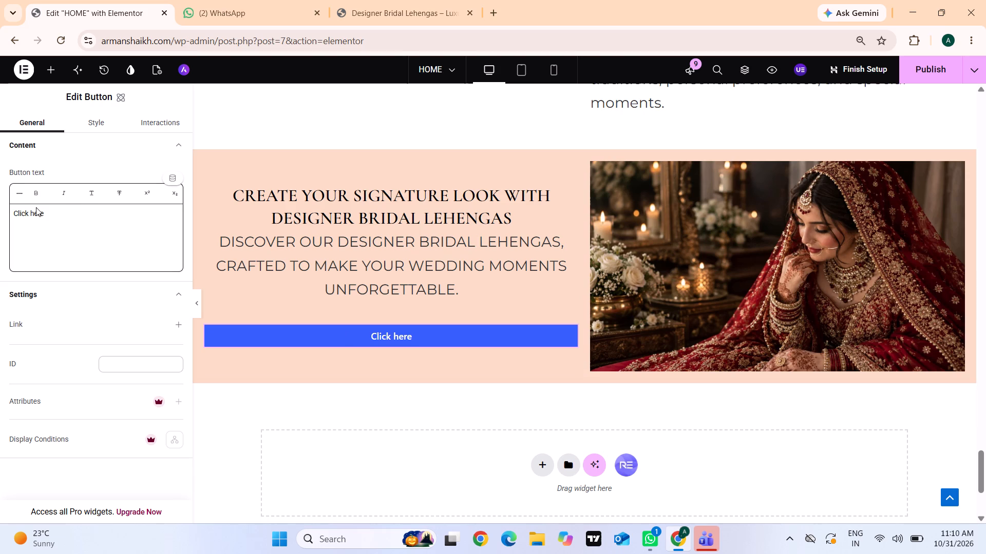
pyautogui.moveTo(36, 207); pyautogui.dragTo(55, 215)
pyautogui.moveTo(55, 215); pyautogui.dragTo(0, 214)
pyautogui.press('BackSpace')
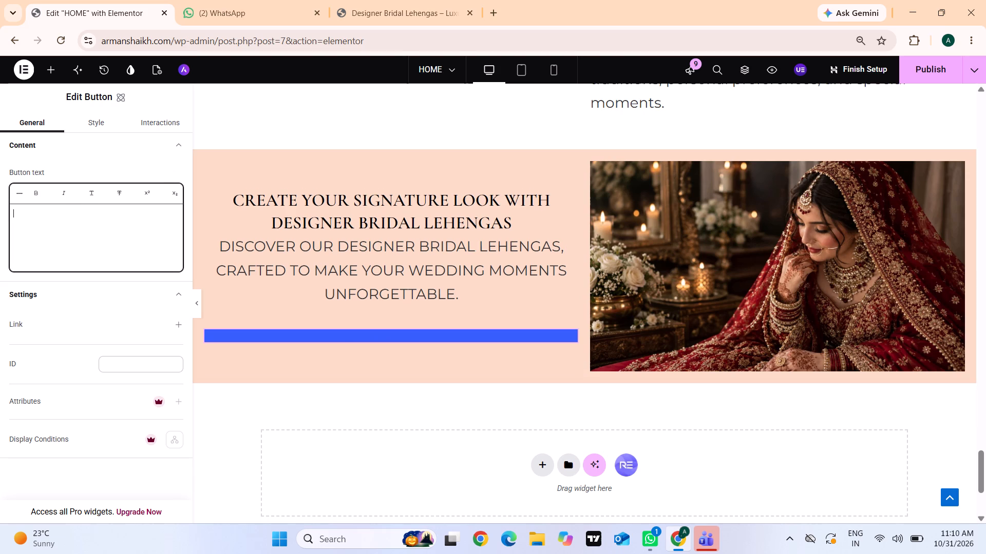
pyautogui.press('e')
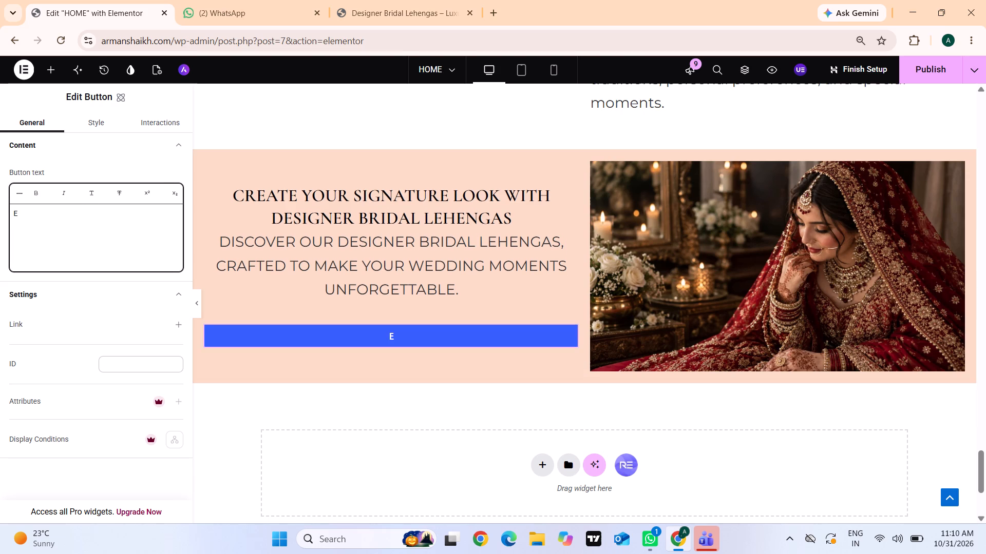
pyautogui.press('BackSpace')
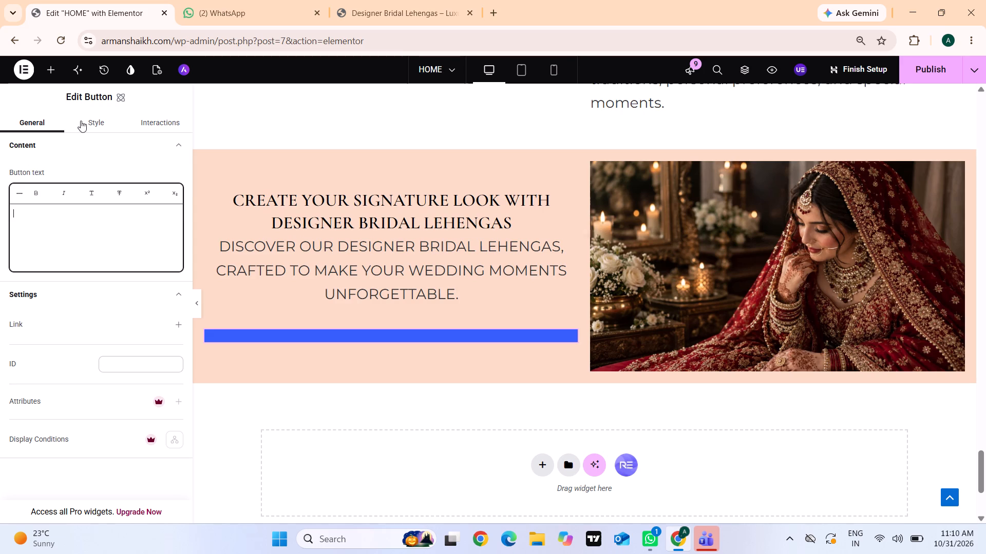
# Add a standard Button widget below the "Create Your Signature Look" section's text.
pyautogui.click(53, 71)
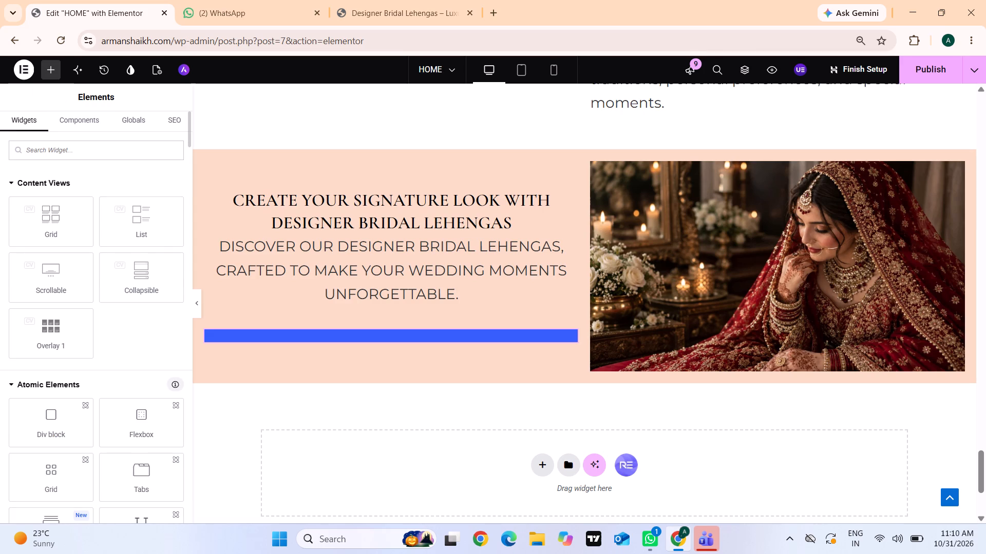
pyautogui.click(49, 146)
pyautogui.write('BUTT')
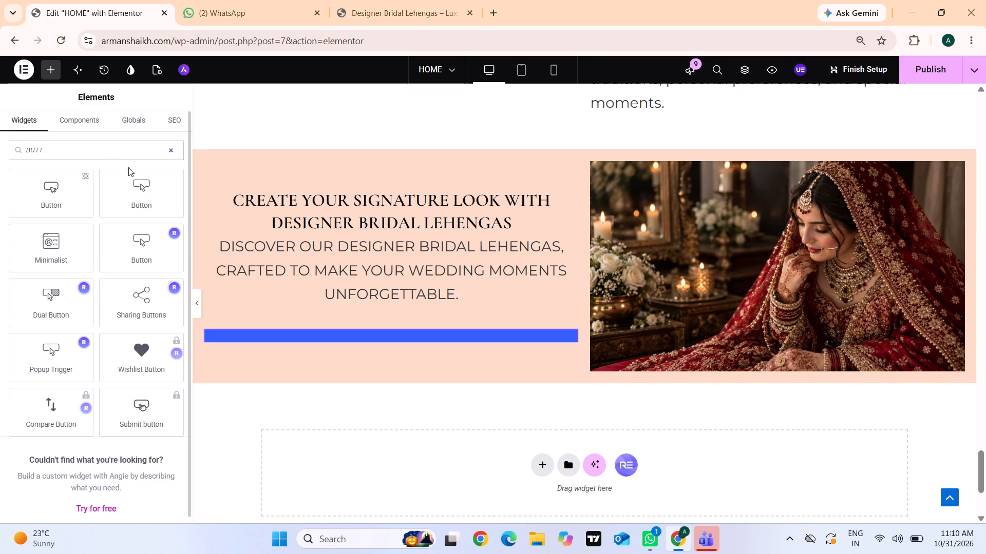
pyautogui.moveTo(149, 195); pyautogui.dragTo(264, 343)
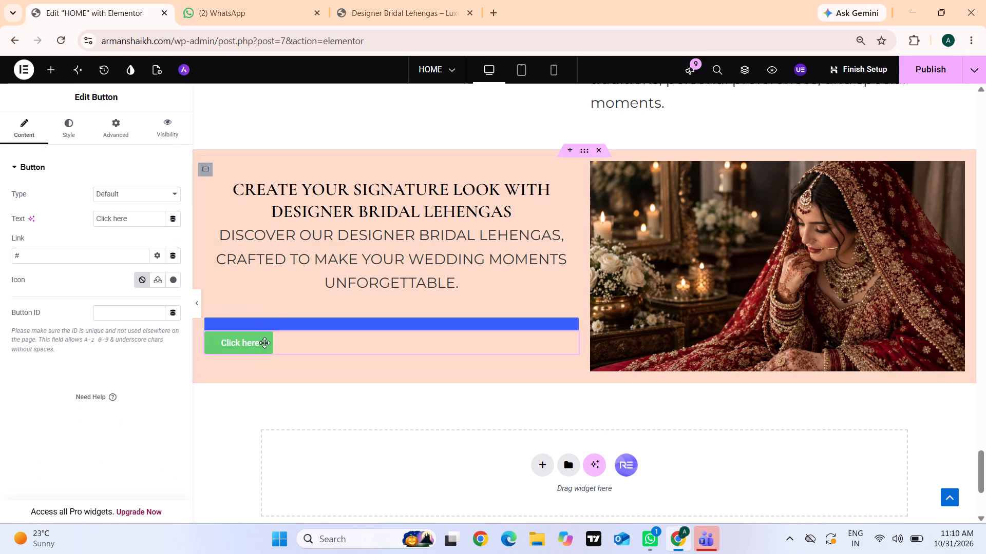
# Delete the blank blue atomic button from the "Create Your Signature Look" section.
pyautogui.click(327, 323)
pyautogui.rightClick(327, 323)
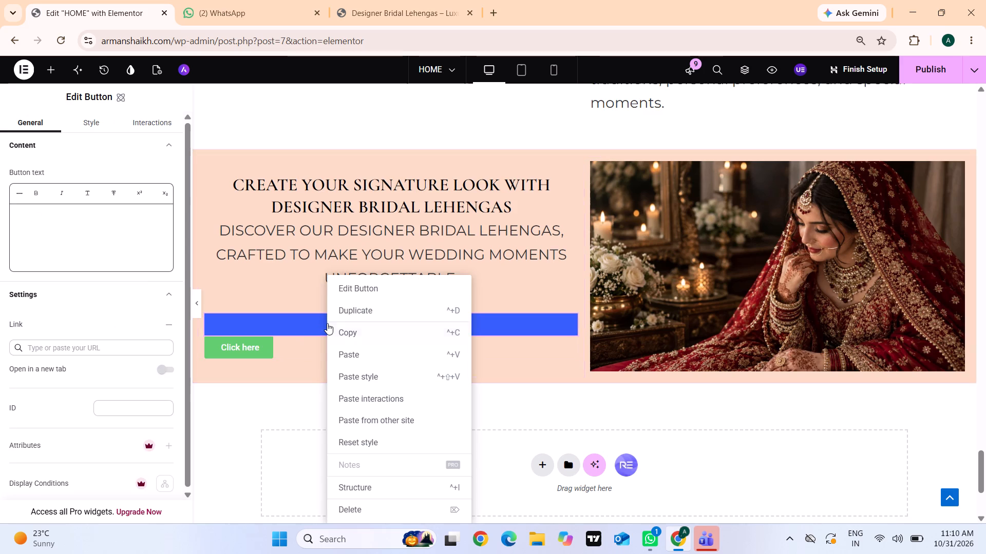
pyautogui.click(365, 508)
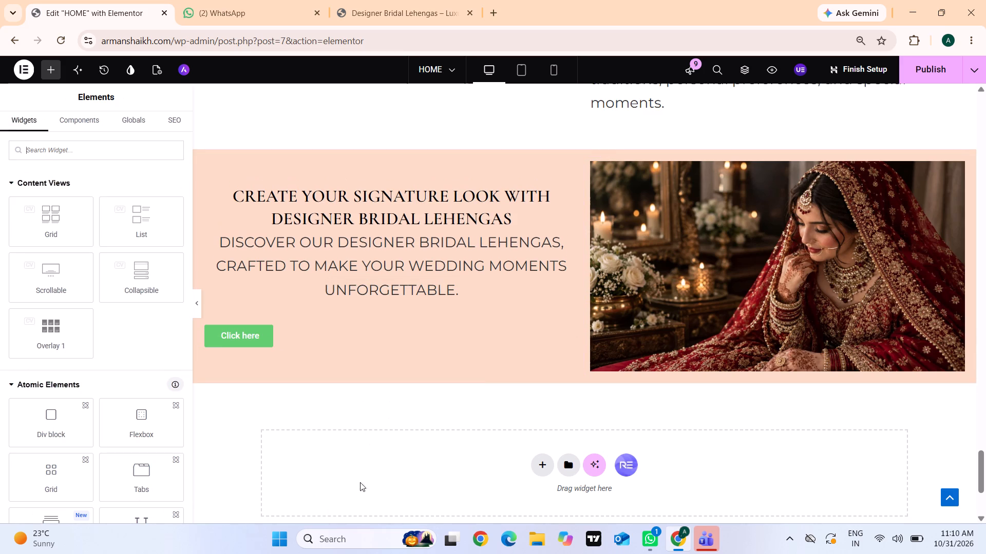
# Set the new green button's text to "EXPLORE COLLECTION".
pyautogui.click(248, 324)
pyautogui.click(248, 329)
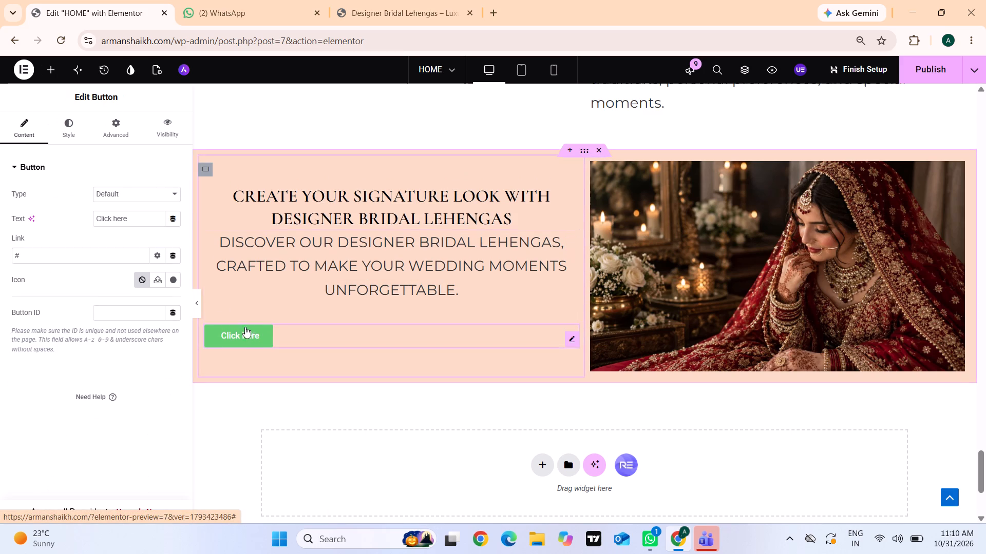
pyautogui.moveTo(135, 216); pyautogui.dragTo(68, 215)
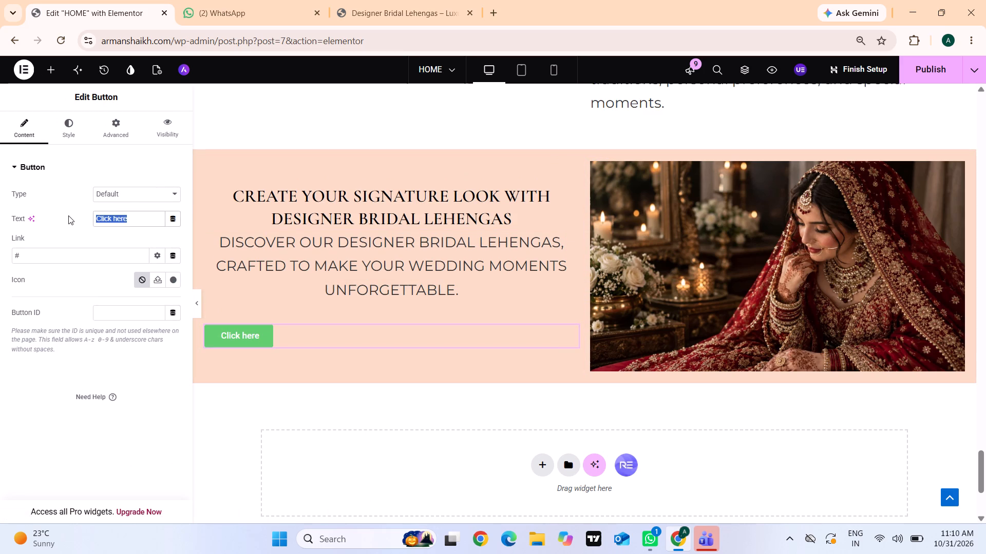
pyautogui.press('BackSpace')
pyautogui.press('e')
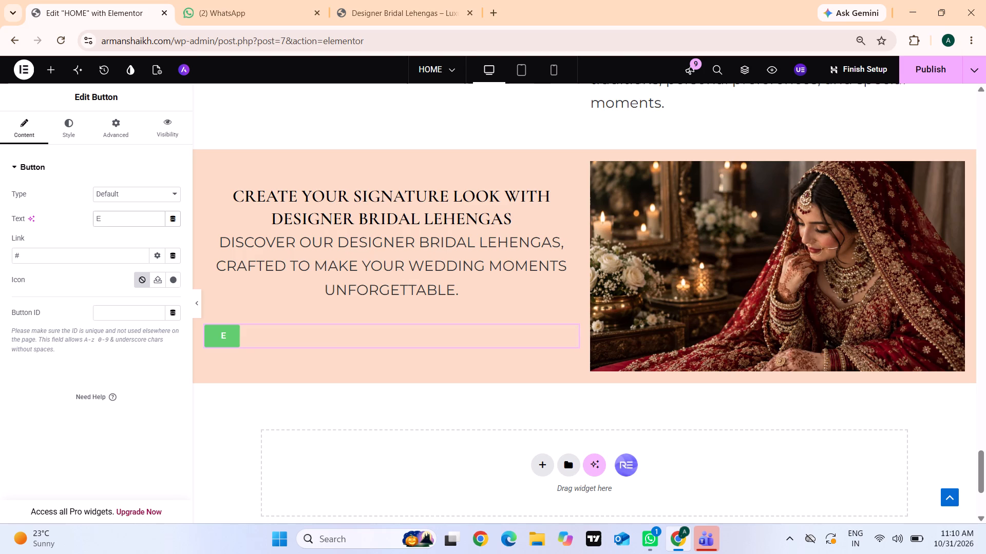
pyautogui.write('XPLORE')
pyautogui.press('space')
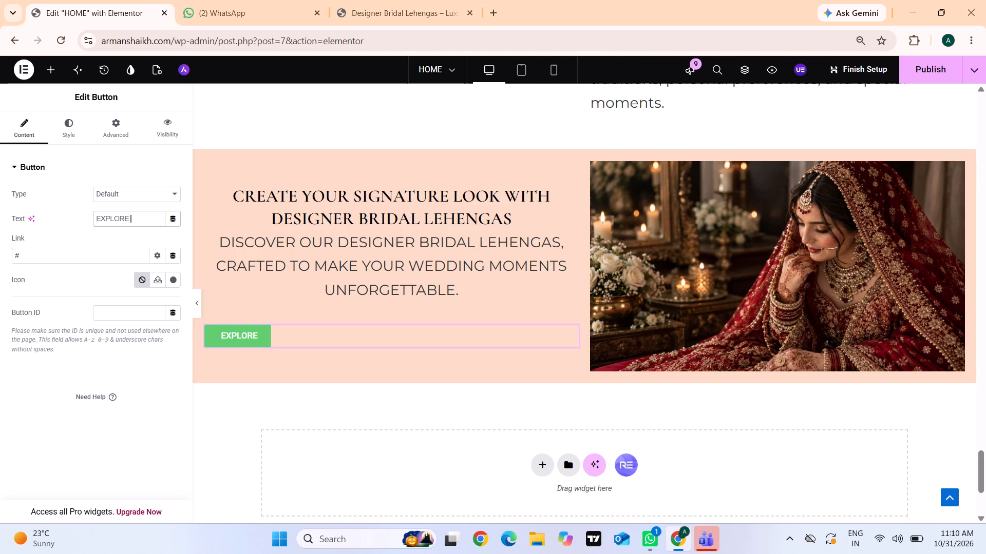
pyautogui.write('COLLEXTION')
pyautogui.press('space')
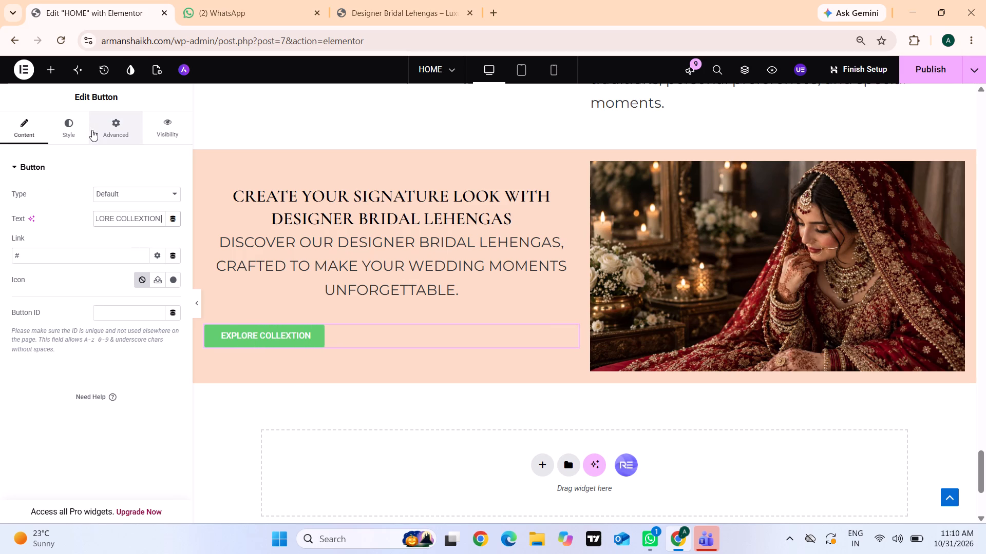
pyautogui.click(73, 117)
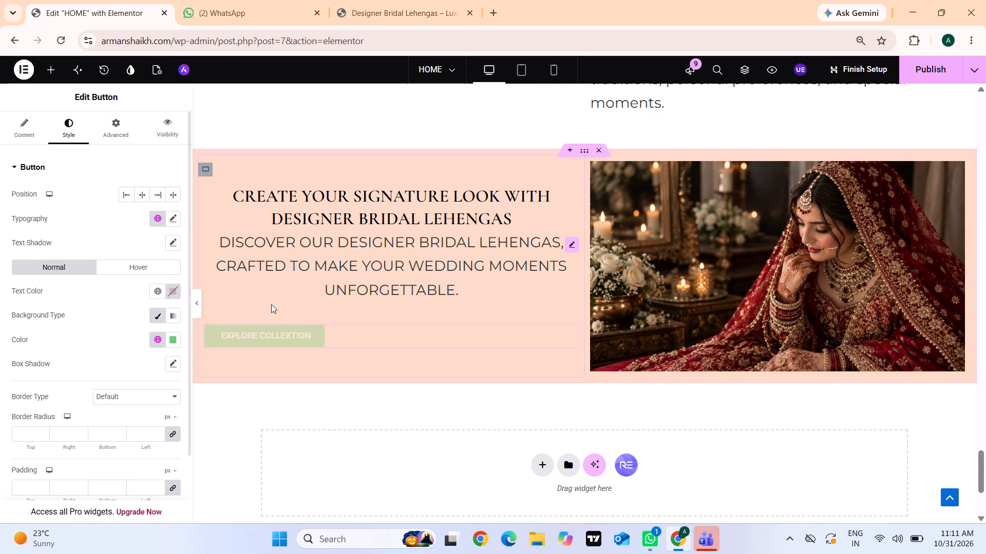
pyautogui.click(39, 124)
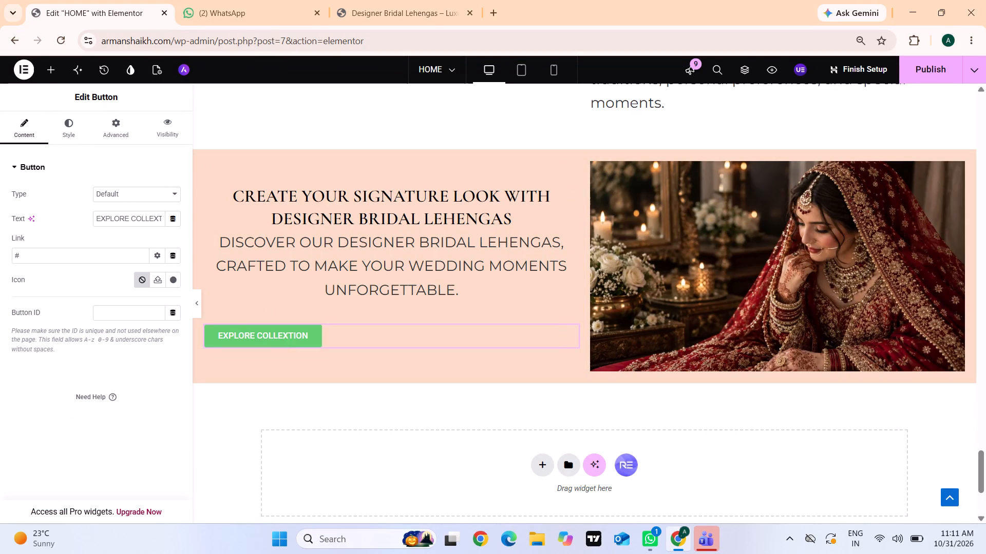
pyautogui.click(157, 220)
pyautogui.press('BackSpace')
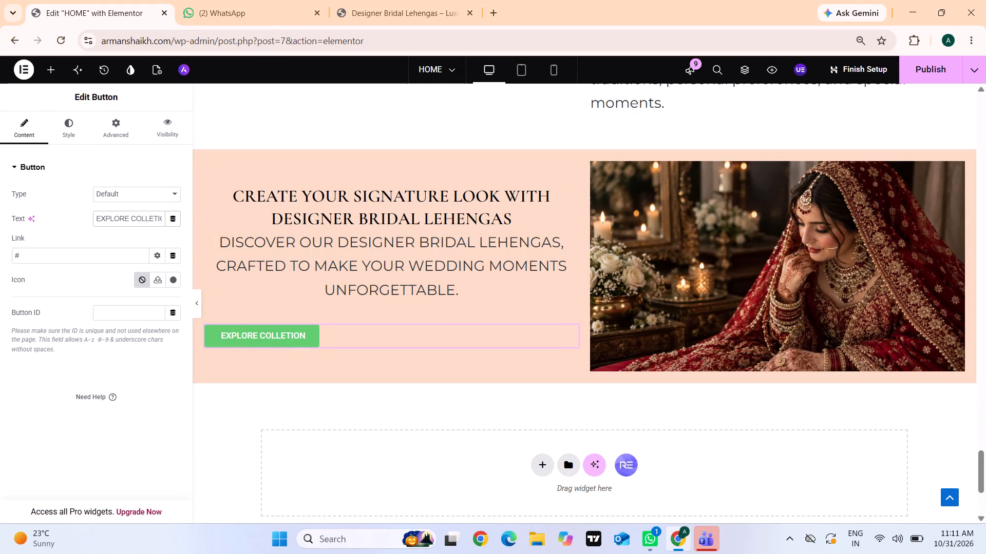
pyautogui.press('c')
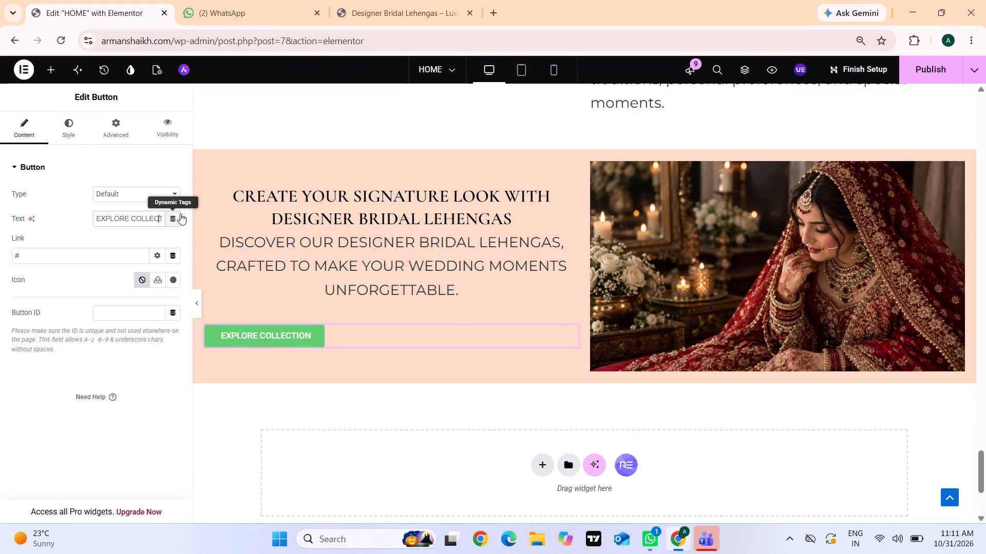
# Change the "EXPLORE COLLECTION" button's background color to black, #000000.
pyautogui.click(68, 129)
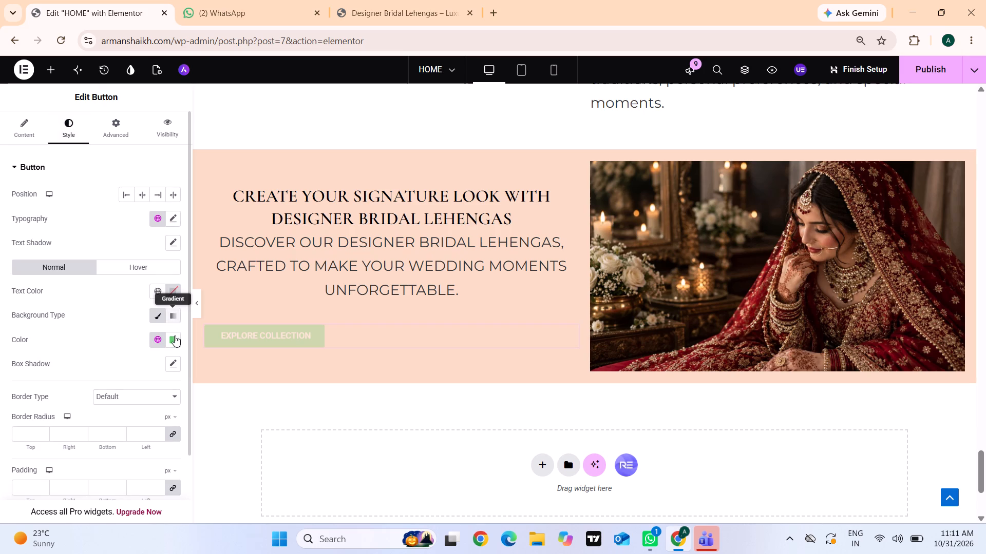
pyautogui.click(174, 335)
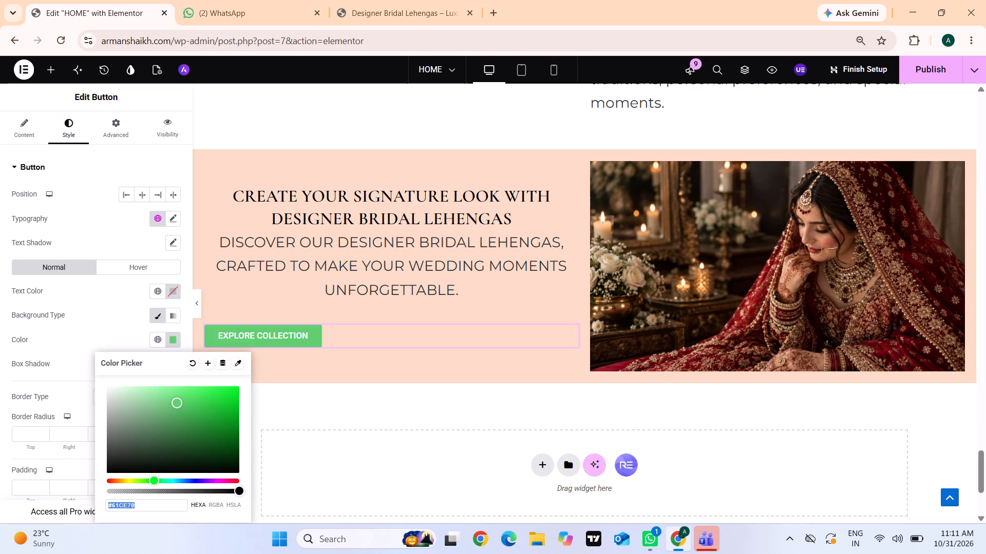
pyautogui.moveTo(177, 405); pyautogui.dragTo(107, 483)
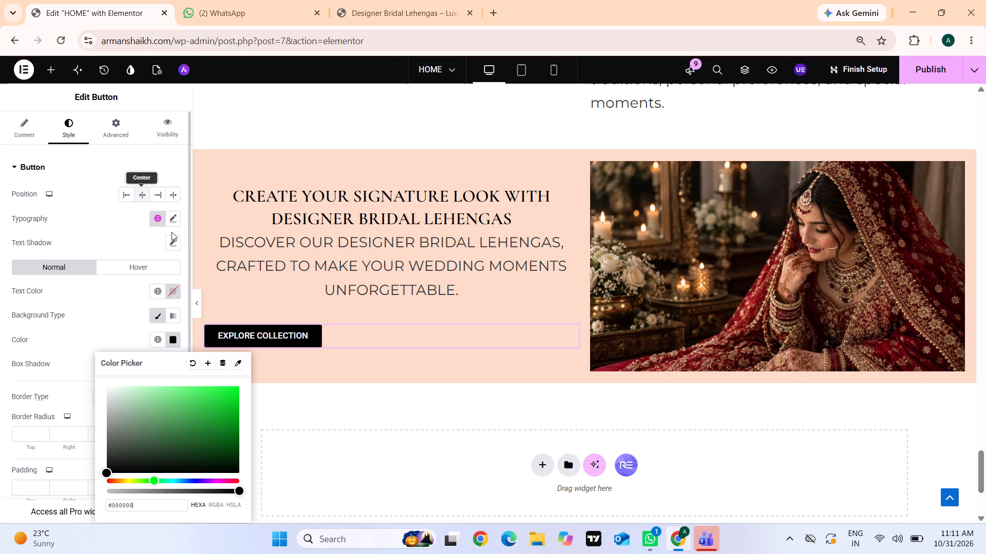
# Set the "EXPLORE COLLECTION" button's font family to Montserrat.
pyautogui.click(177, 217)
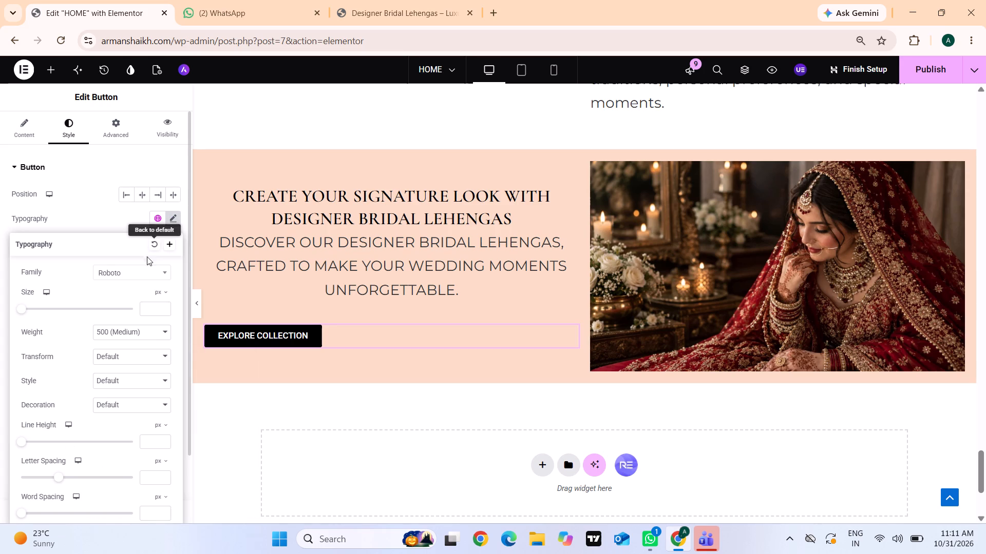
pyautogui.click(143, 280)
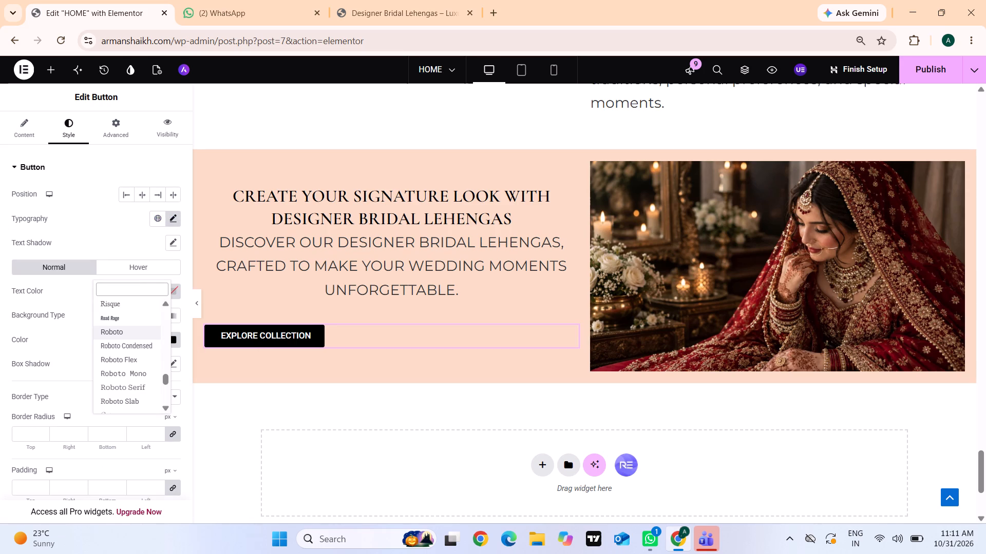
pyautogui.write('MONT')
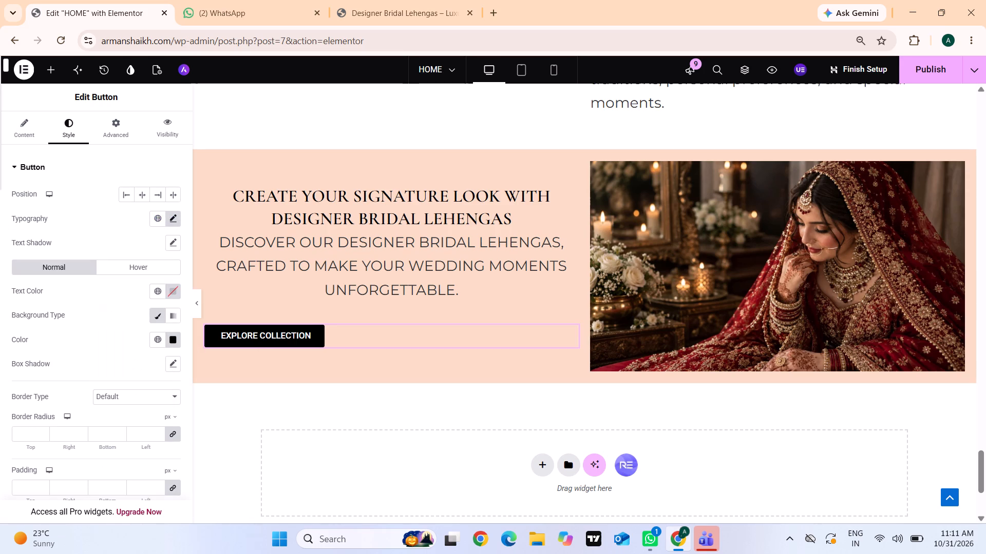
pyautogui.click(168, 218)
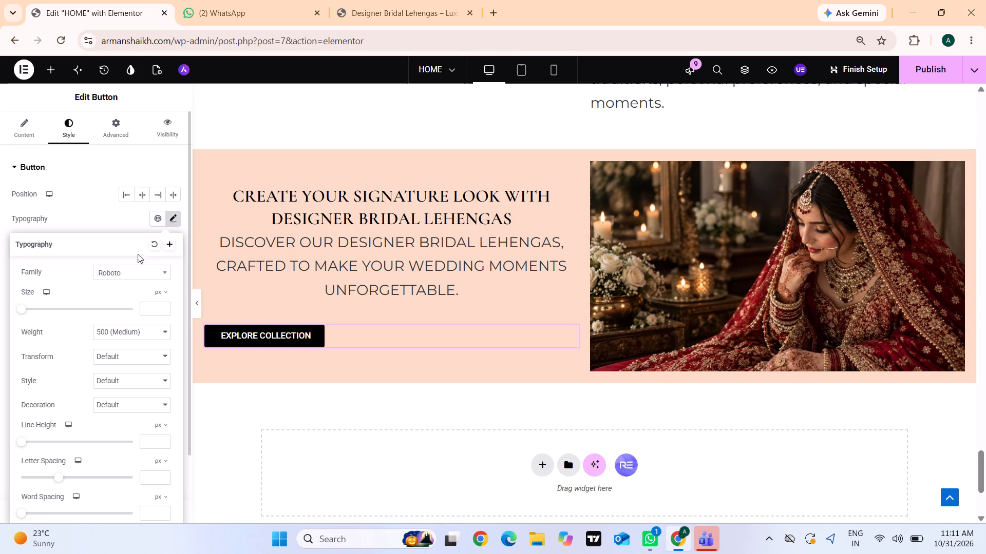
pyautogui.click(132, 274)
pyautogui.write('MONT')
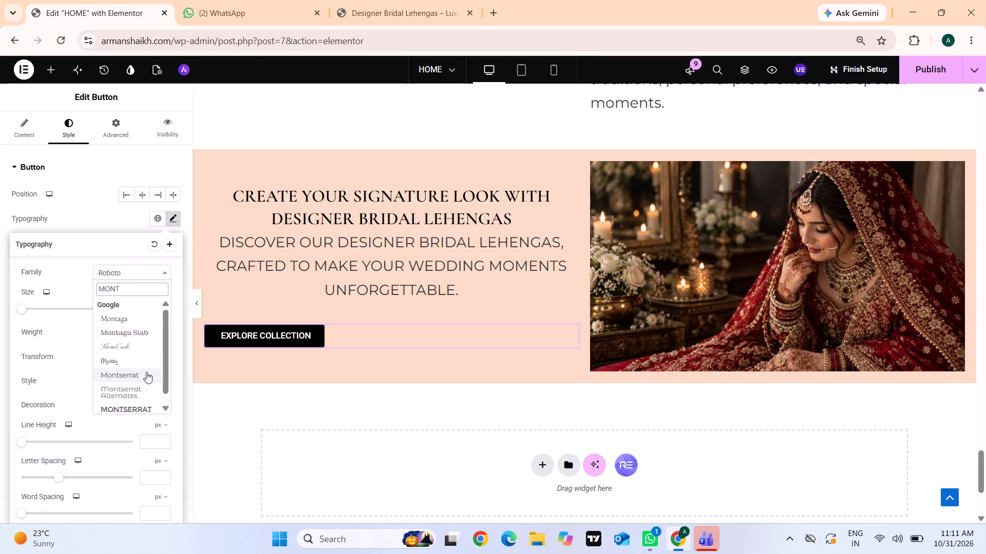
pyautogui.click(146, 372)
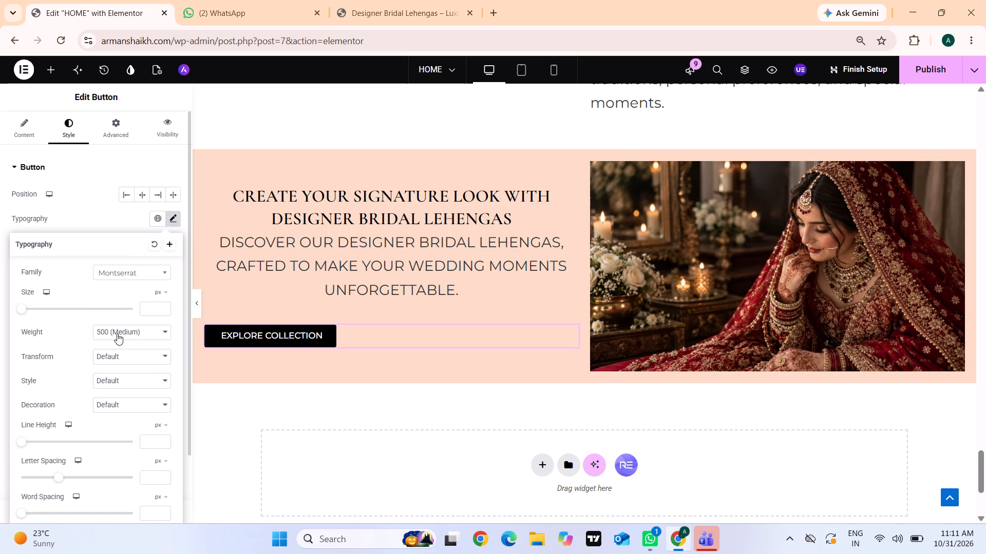
# Set the "EXPLORE COLLECTION" button's font family to Cormorant Garamond.
pyautogui.click(139, 275)
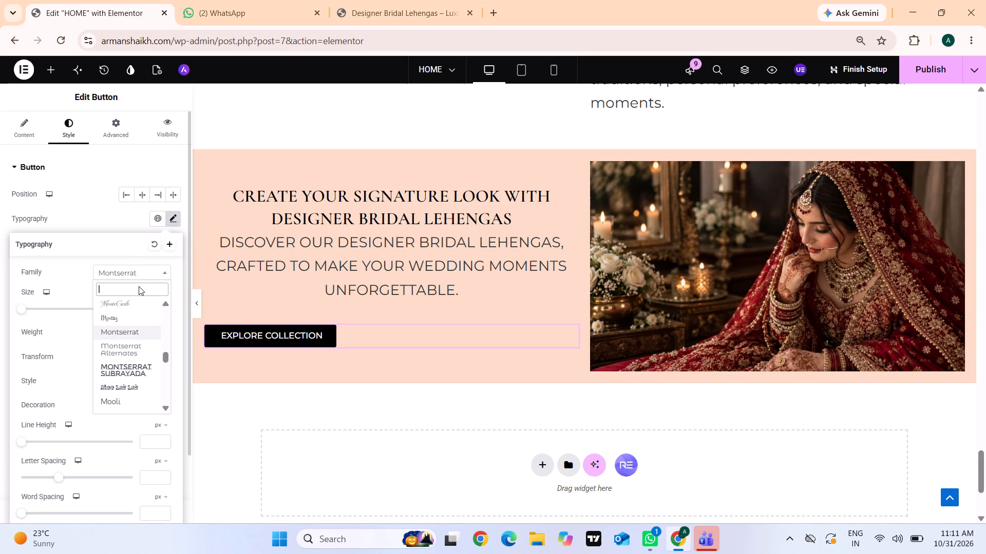
pyautogui.write('CON')
pyautogui.press('BackSpace')
pyautogui.write('RN')
pyautogui.press('BackSpace')
pyautogui.press('m')
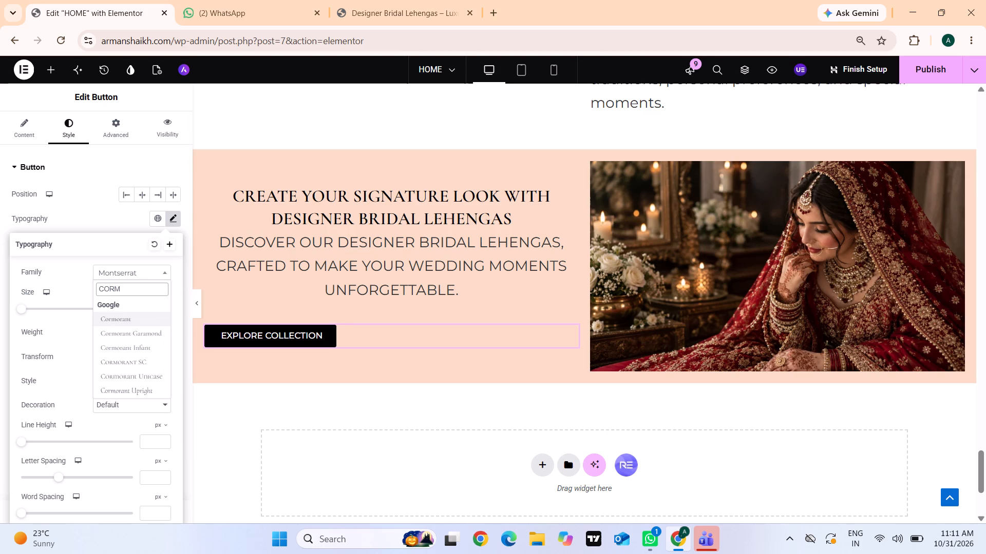
pyautogui.click(141, 335)
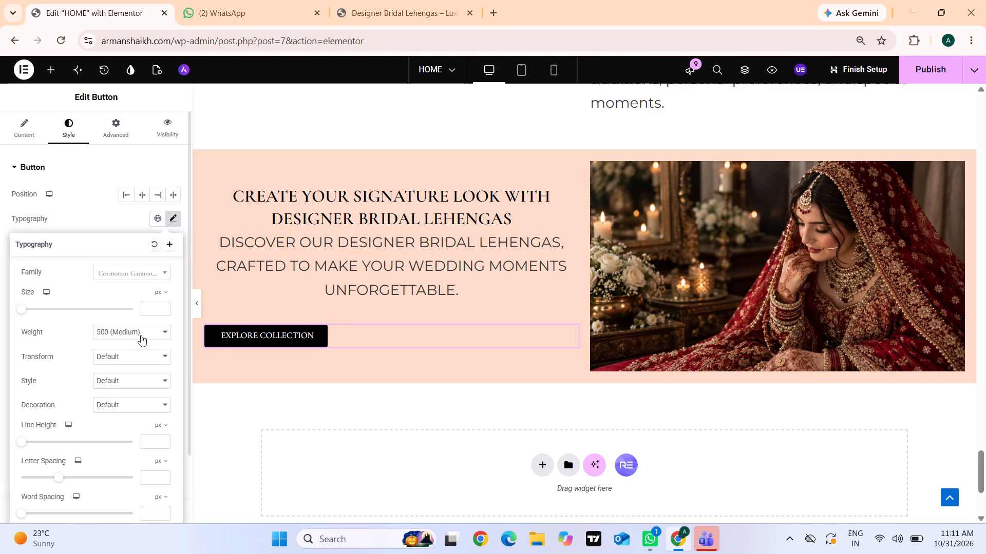
# Set the "EXPLORE COLLECTION" button's font family back to Montserrat.
pyautogui.click(141, 274)
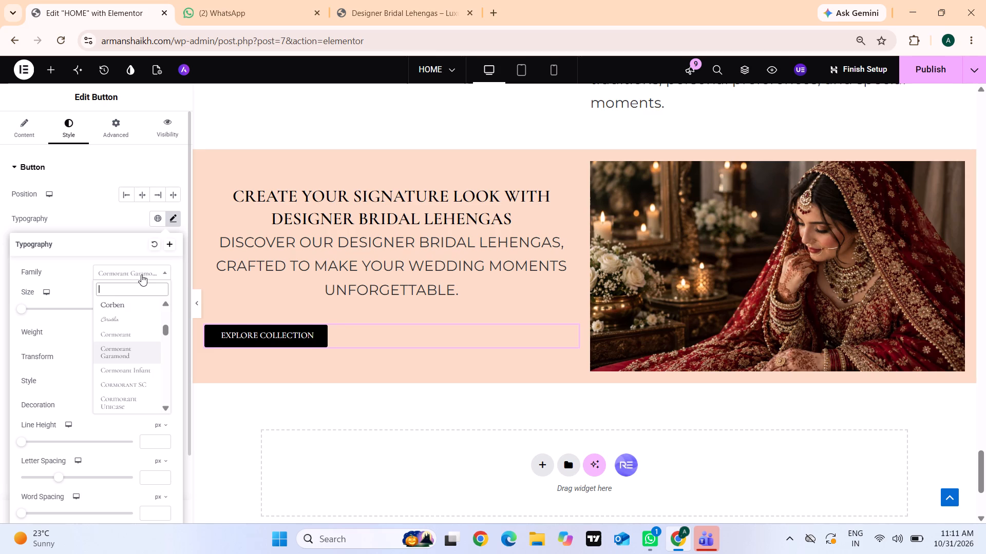
pyautogui.press('n')
pyautogui.press('BackSpace')
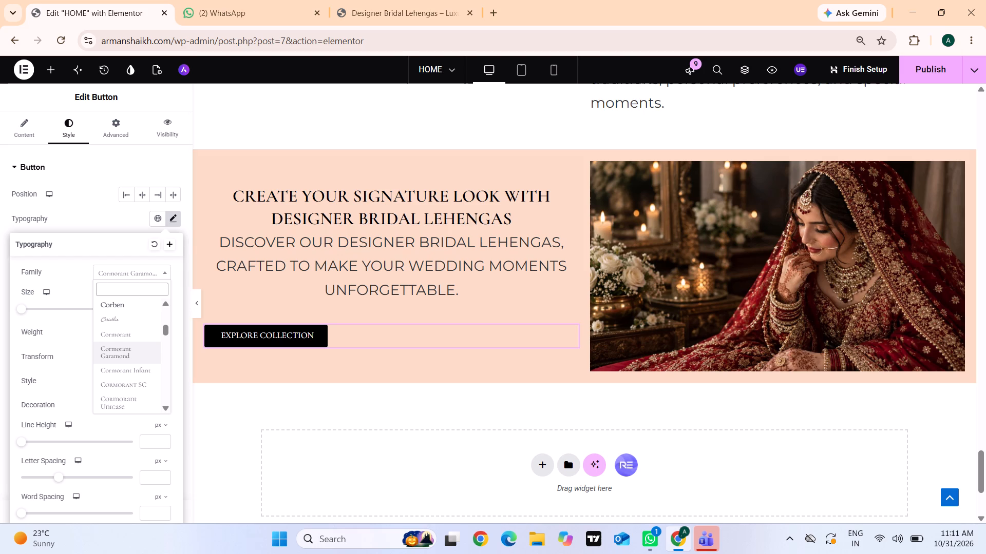
pyautogui.write('MONT')
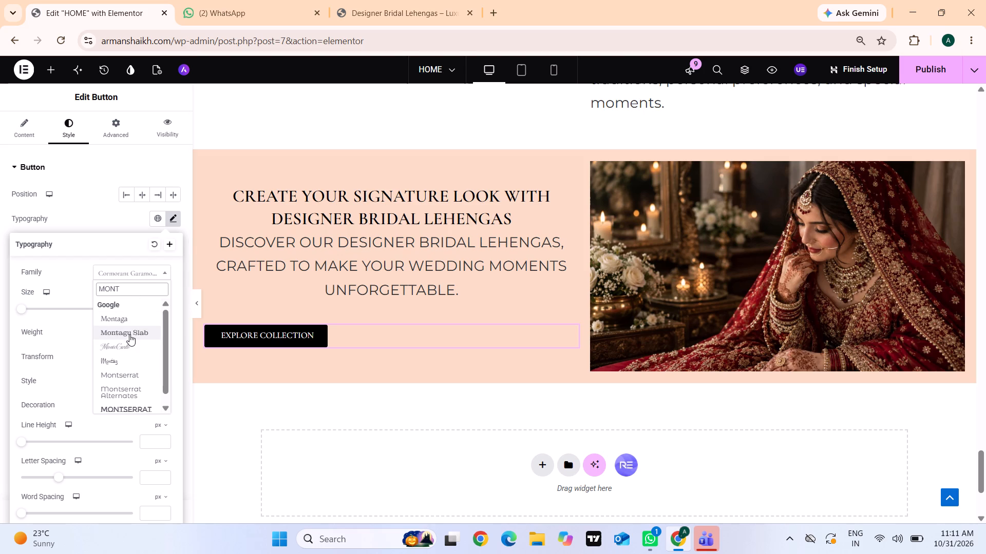
pyautogui.click(130, 370)
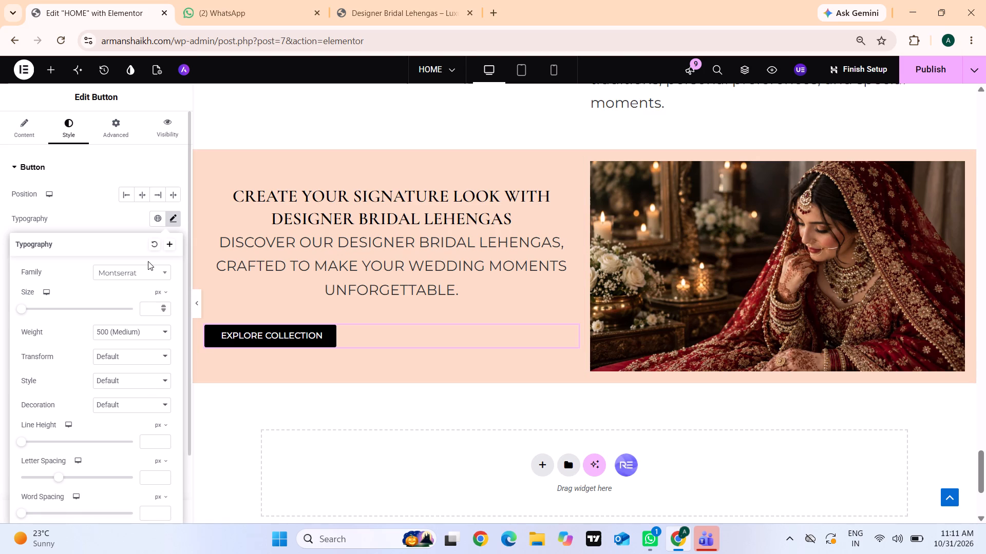
# Set the "EXPLORE COLLECTION" button's font size to 20 px.
pyautogui.click(152, 312)
pyautogui.press('3')
pyautogui.press('0')
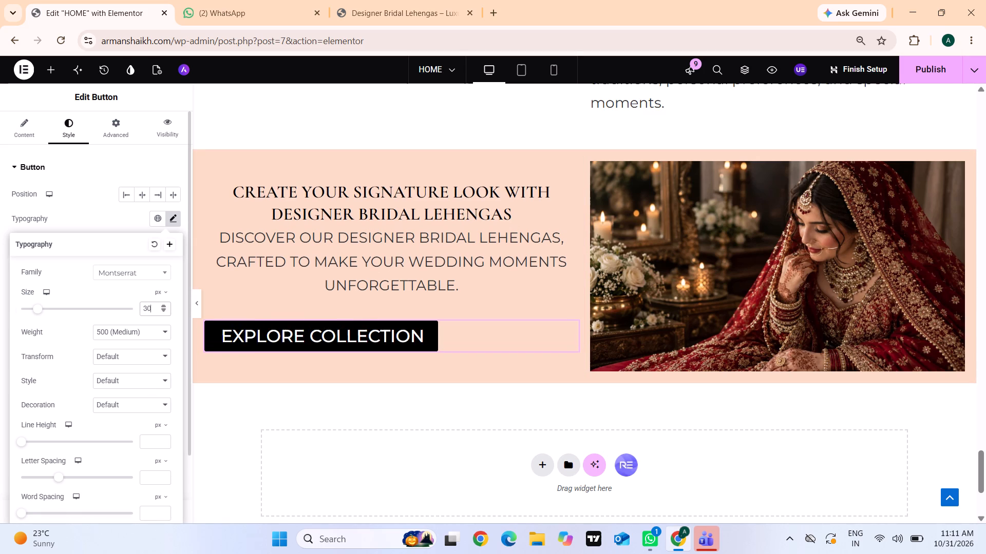
pyautogui.press('BackSpace')
pyautogui.press('BackSpace')
pyautogui.press('BackSpace')
pyautogui.write('20')
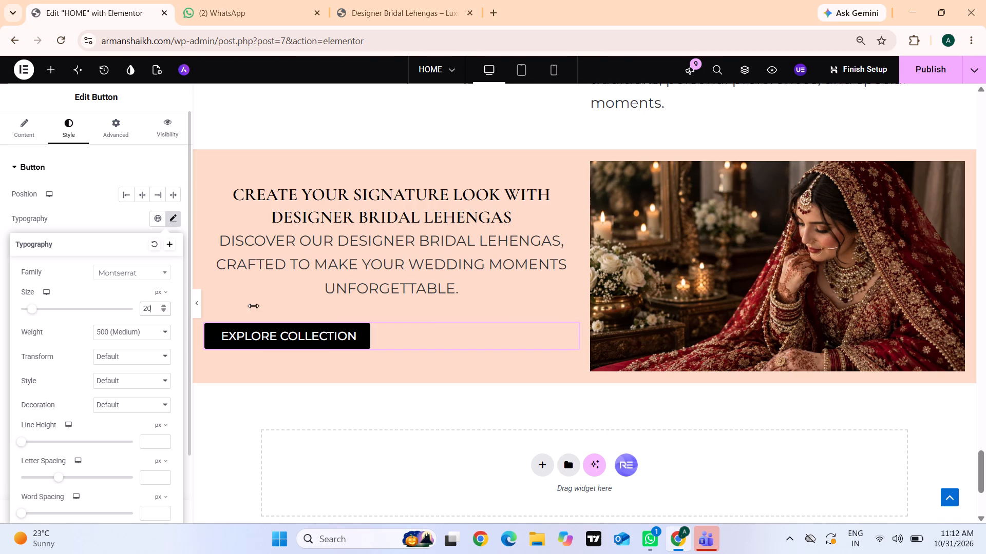
pyautogui.click(358, 388)
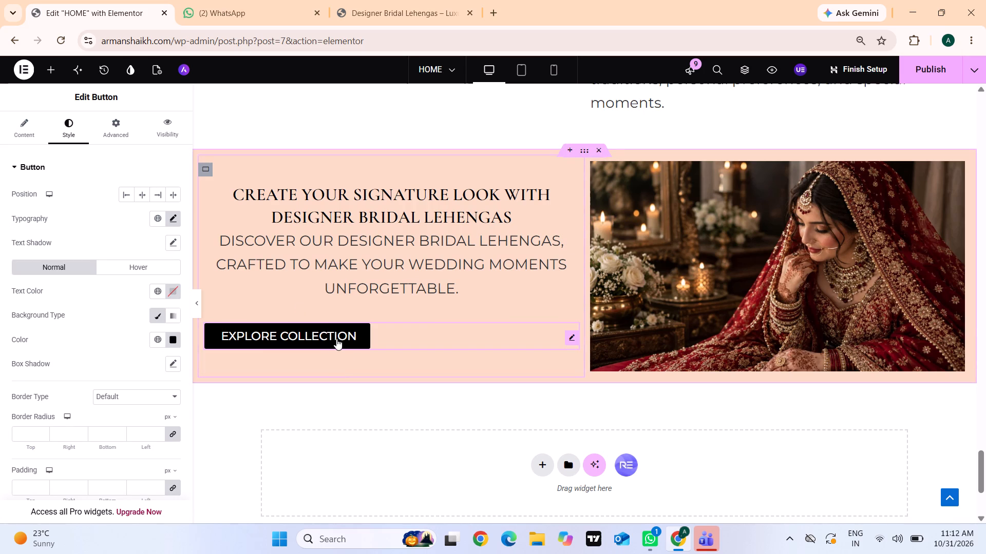
# Set the button's position to Absolute and place it below the paragraph, offset about 40 px horizontally and 311 px vertically.
pyautogui.moveTo(336, 339); pyautogui.dragTo(343, 340)
pyautogui.moveTo(329, 327); pyautogui.dragTo(336, 331)
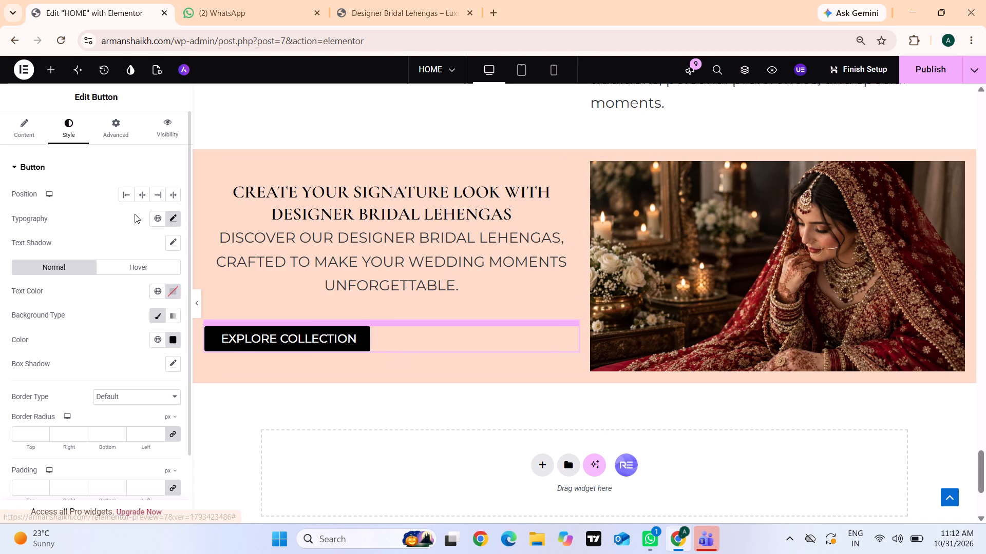
pyautogui.click(108, 122)
pyautogui.scroll(-1, 77, 316)
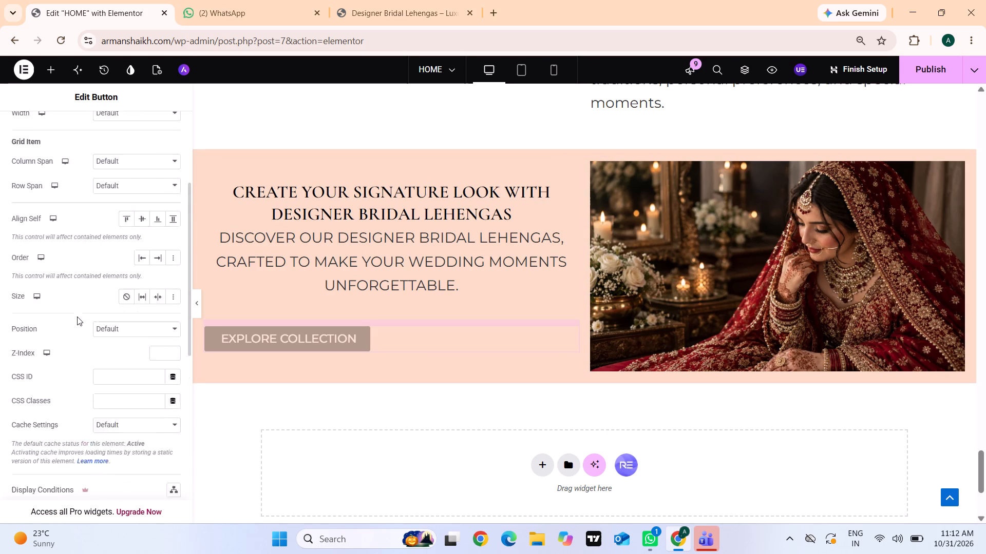
pyautogui.scroll(-1, 77, 316)
pyautogui.scroll(2, 77, 316)
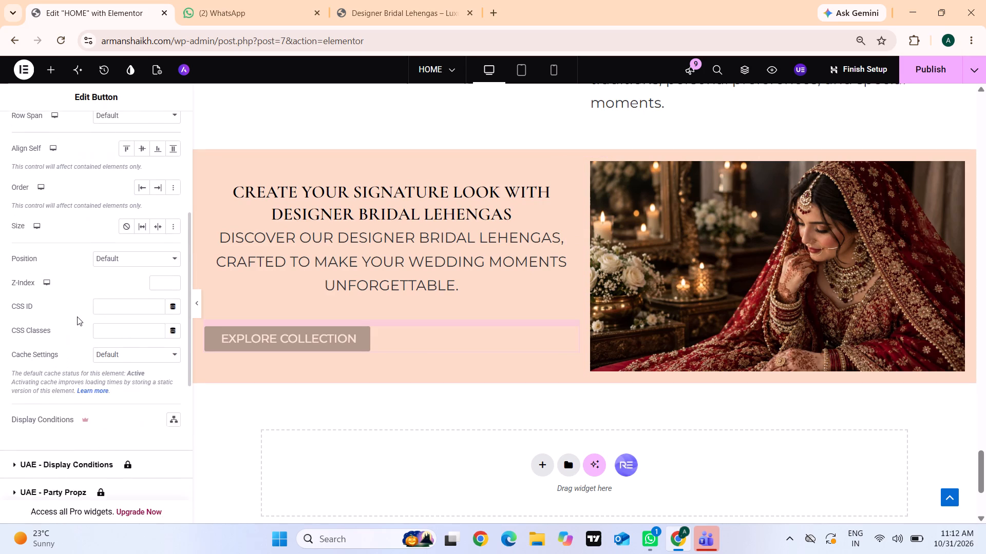
pyautogui.scroll(1, 77, 316)
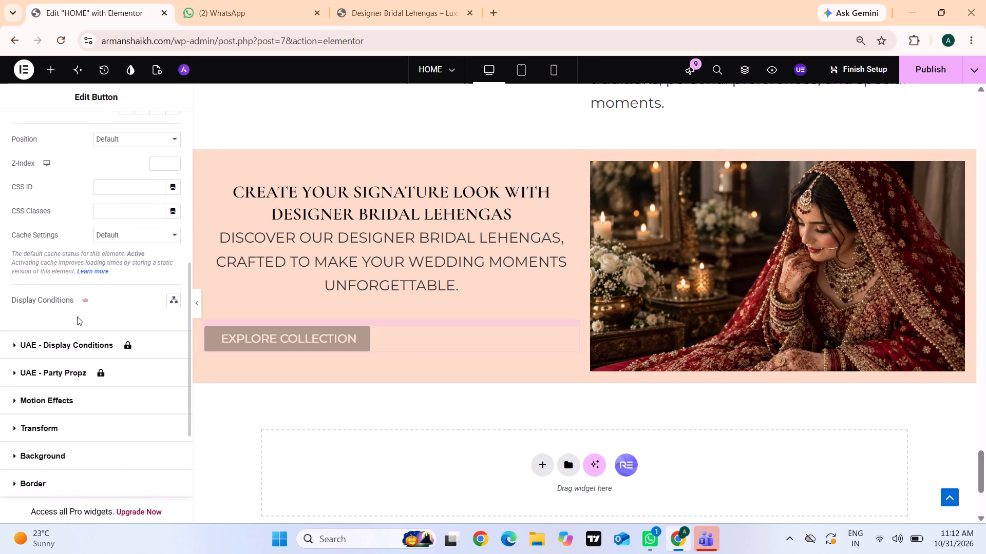
pyautogui.scroll(1, 77, 316)
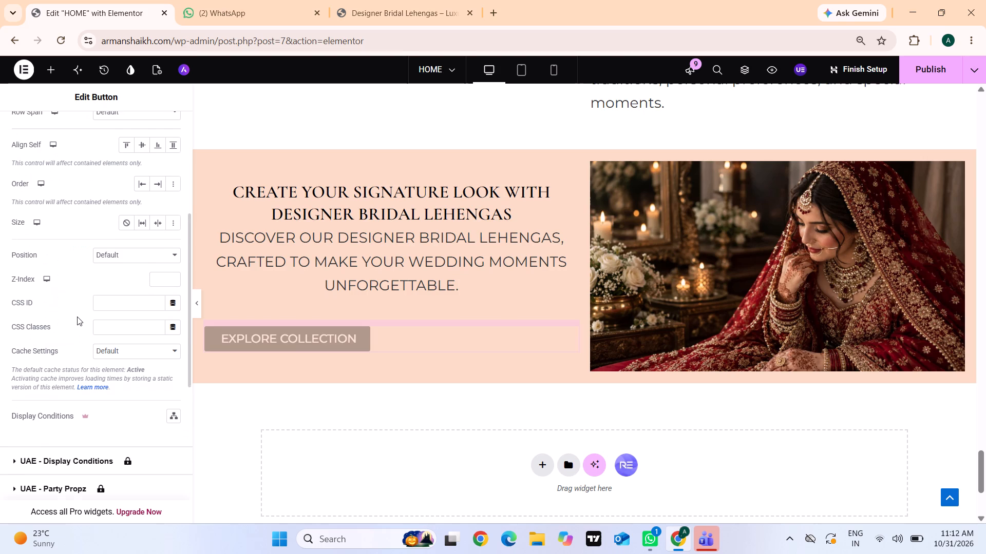
pyautogui.scroll(1, 77, 316)
pyautogui.click(142, 276)
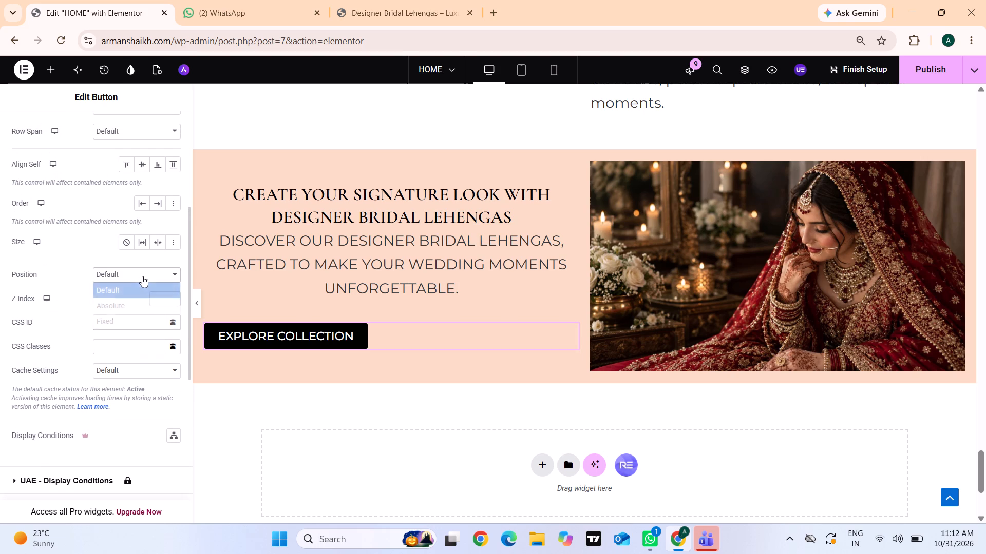
pyautogui.click(135, 307)
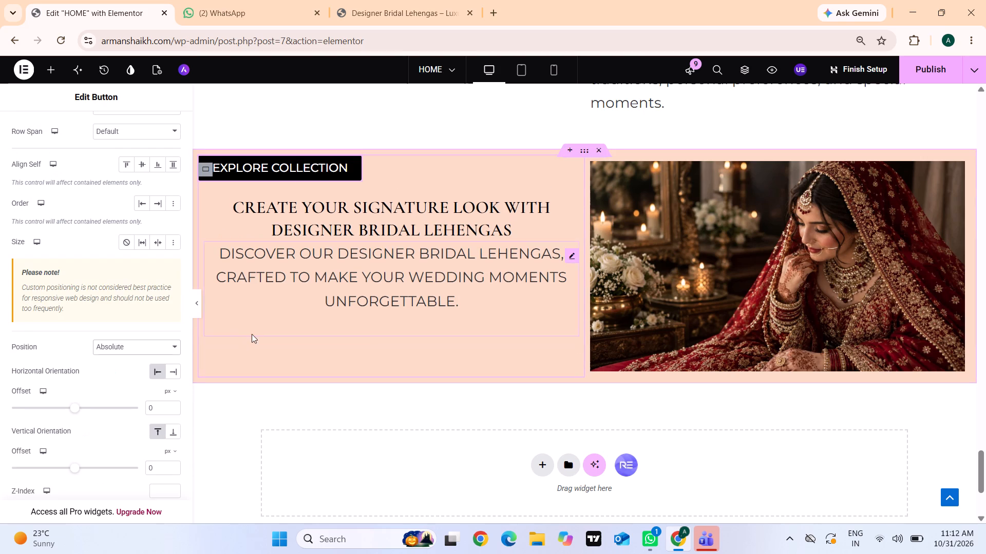
pyautogui.moveTo(300, 169); pyautogui.dragTo(334, 348)
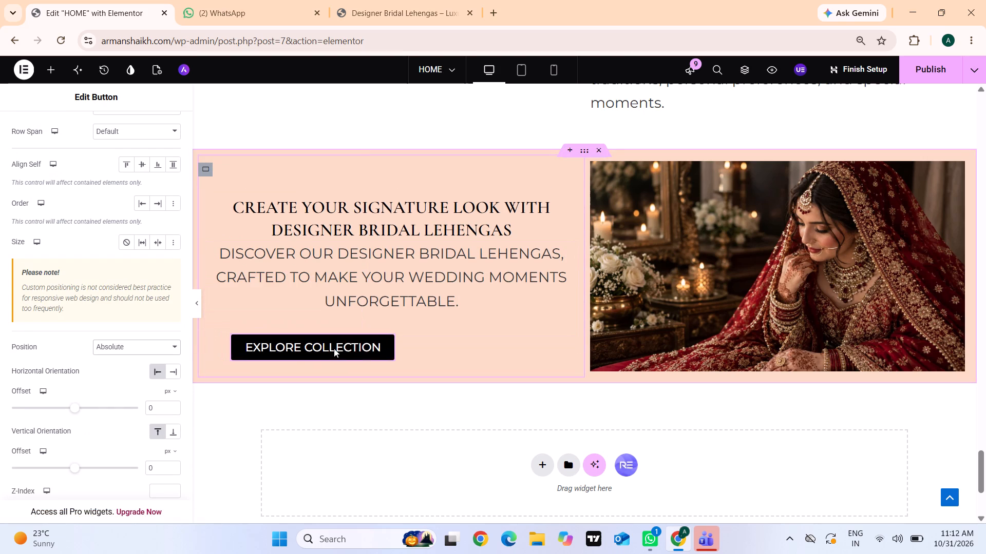
pyautogui.moveTo(334, 348); pyautogui.dragTo(319, 347)
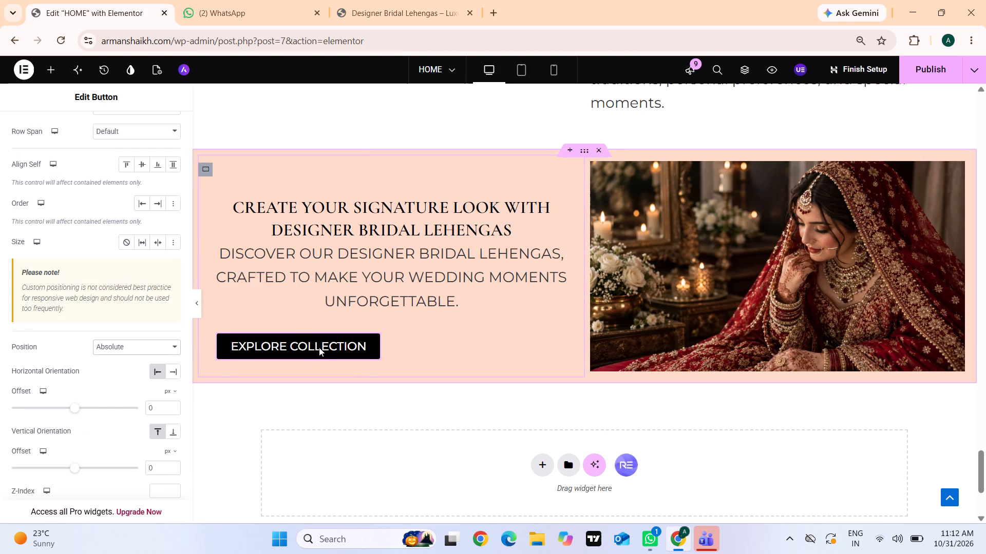
pyautogui.moveTo(319, 347); pyautogui.dragTo(324, 349)
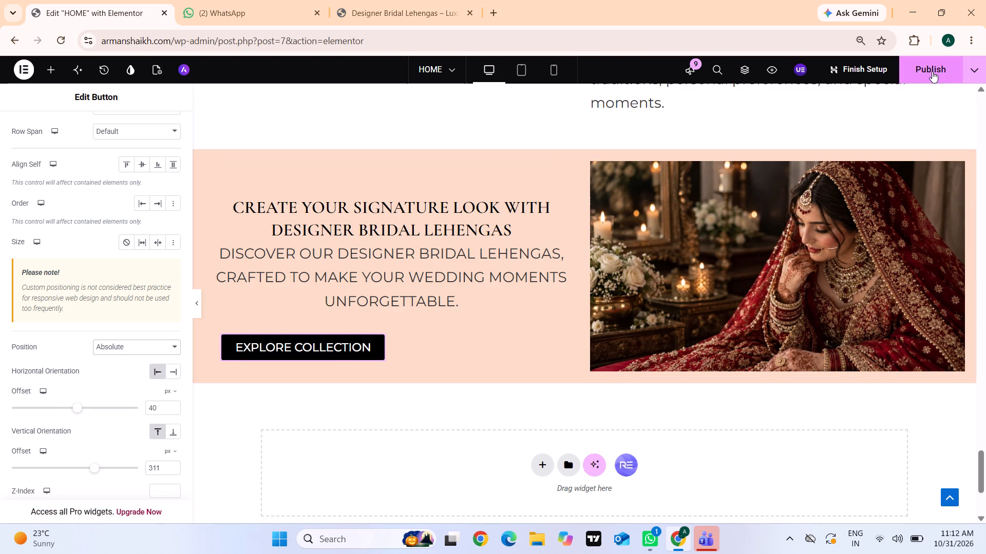
# Publish the HOME page with the repositioned button.
pyautogui.click(932, 71)
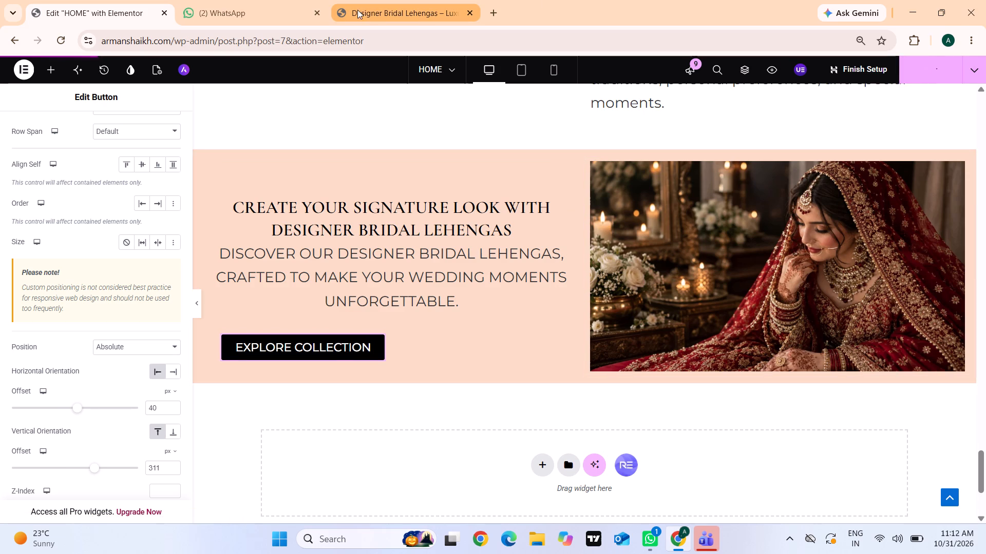
# Reload the live home page and check the button's placement in the "Create Your Signature Look" section.
pyautogui.click(361, 11)
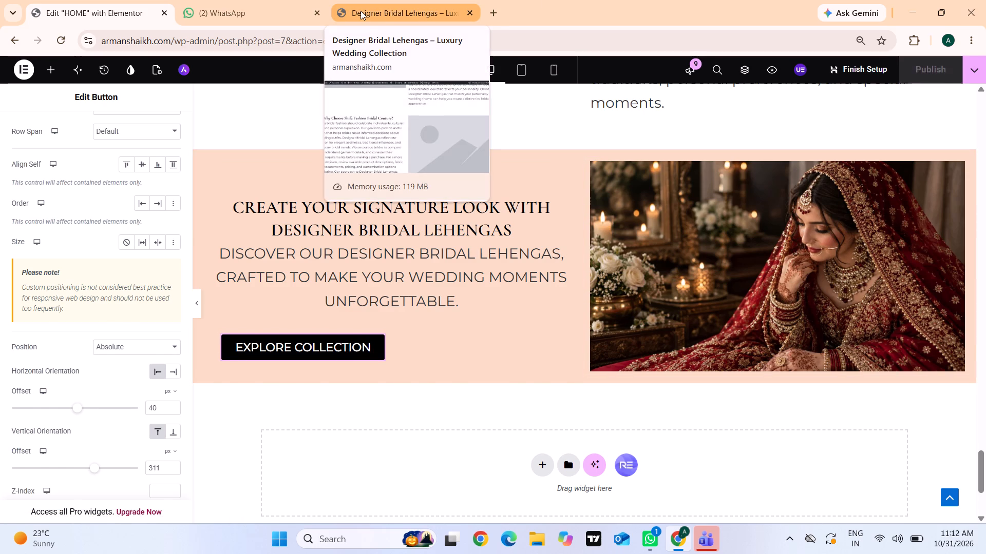
pyautogui.scroll(-10, 327, 187)
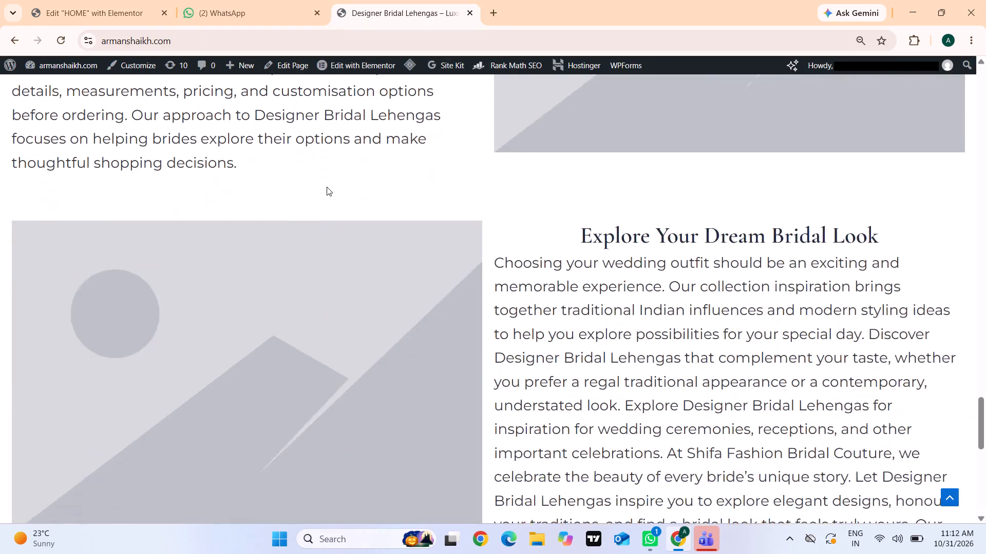
pyautogui.scroll(-8, 327, 187)
pyautogui.click(51, 36)
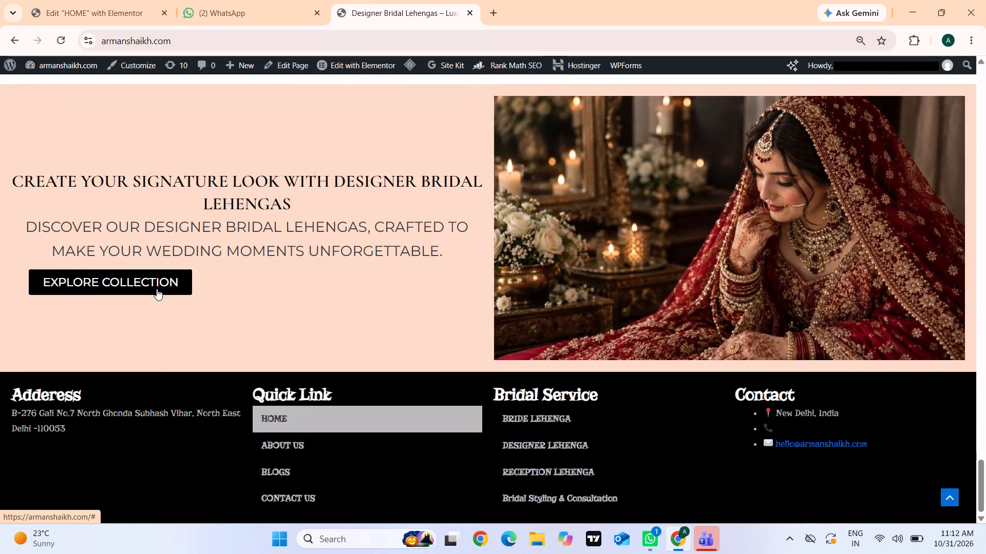
pyautogui.scroll(7, 368, 134)
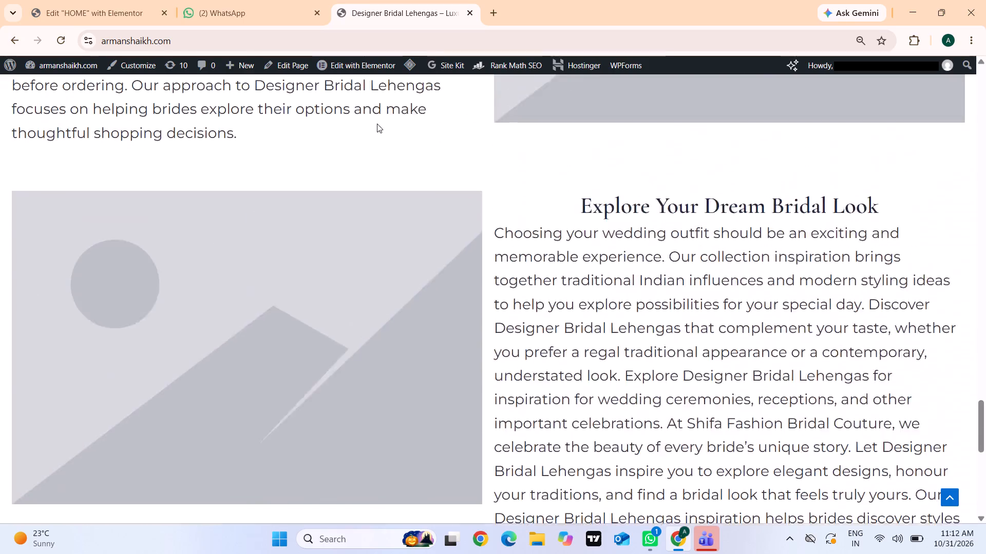
pyautogui.scroll(20, 393, 348)
pyautogui.scroll(15, 393, 348)
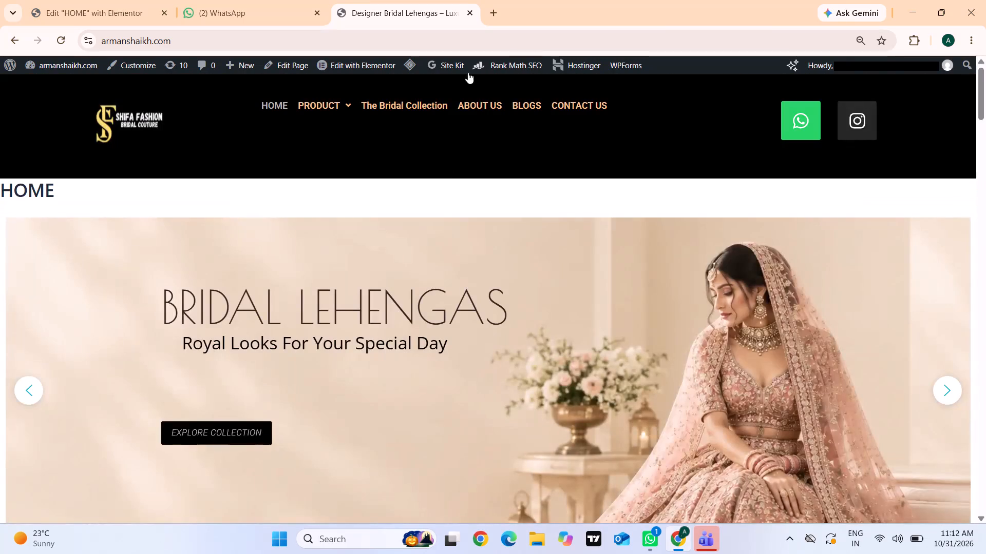
# Open The Bridal Collection page on the live site and copy its address up to "the-bridal-collection".
pyautogui.click(391, 109)
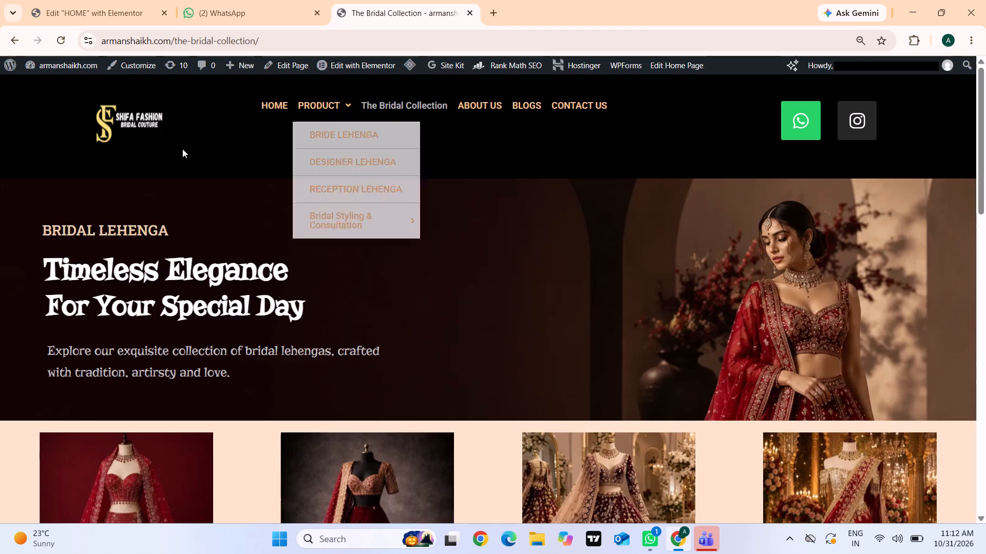
pyautogui.click(261, 43)
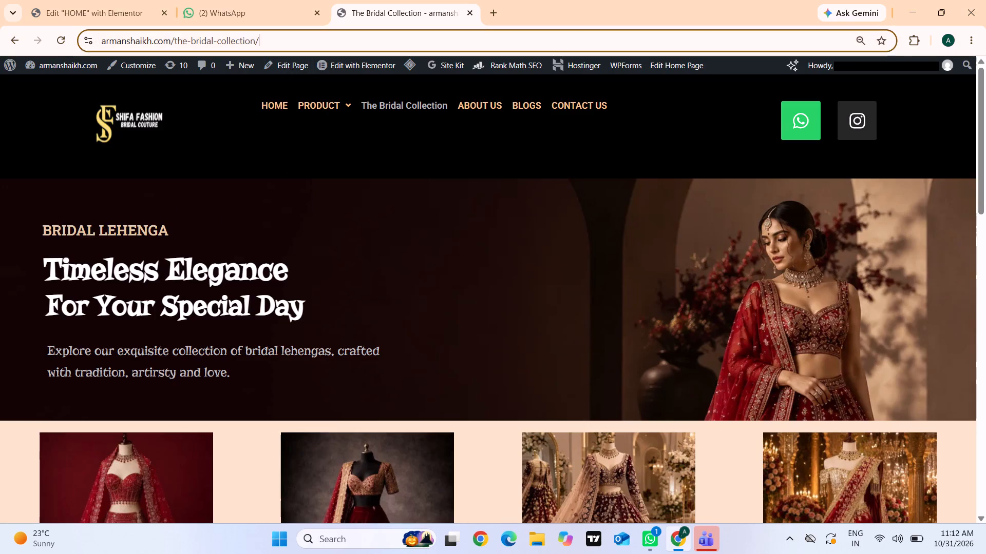
pyautogui.click(266, 40)
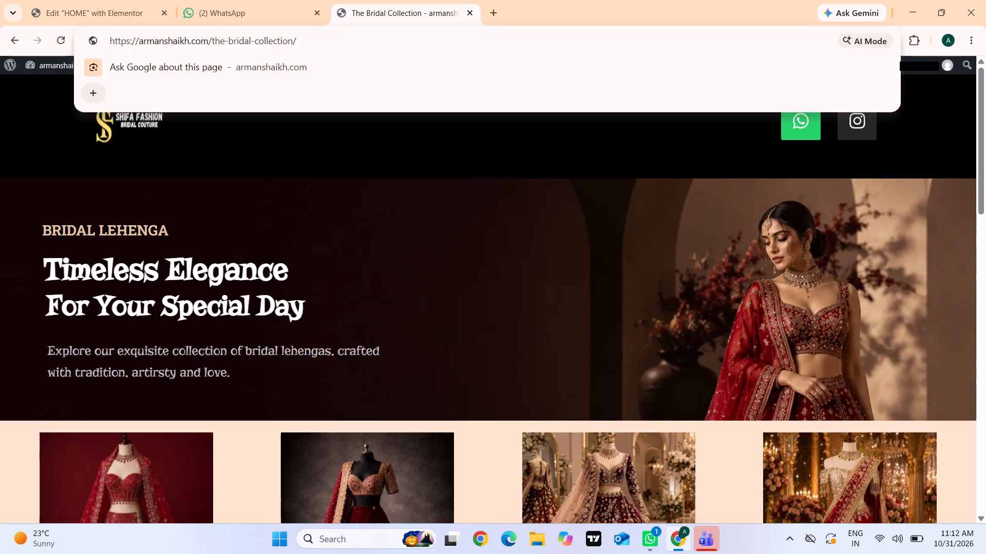
pyautogui.moveTo(291, 39); pyautogui.dragTo(213, 39)
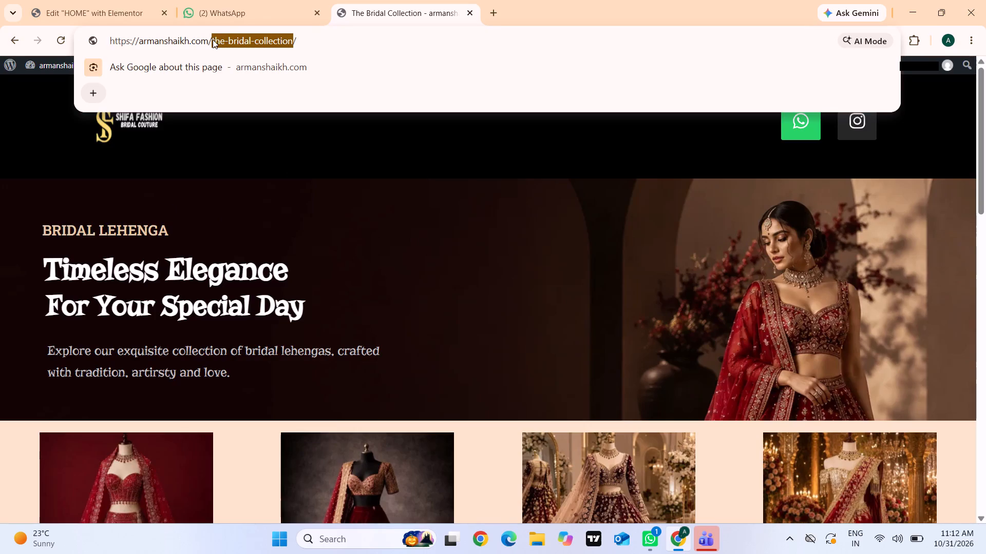
pyautogui.click(333, 31)
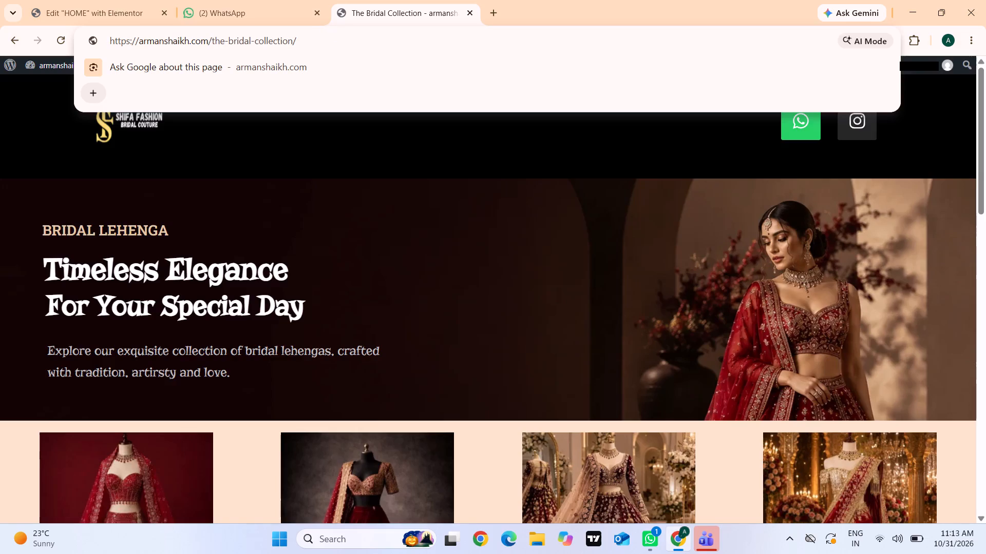
pyautogui.moveTo(291, 42); pyautogui.dragTo(85, 49)
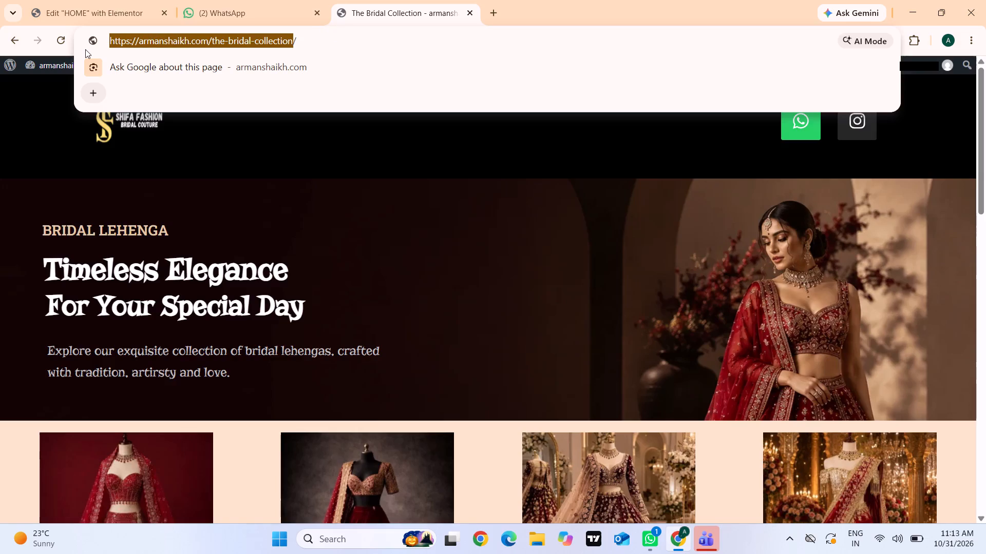
pyautogui.hotkey('ctrl', 'c')
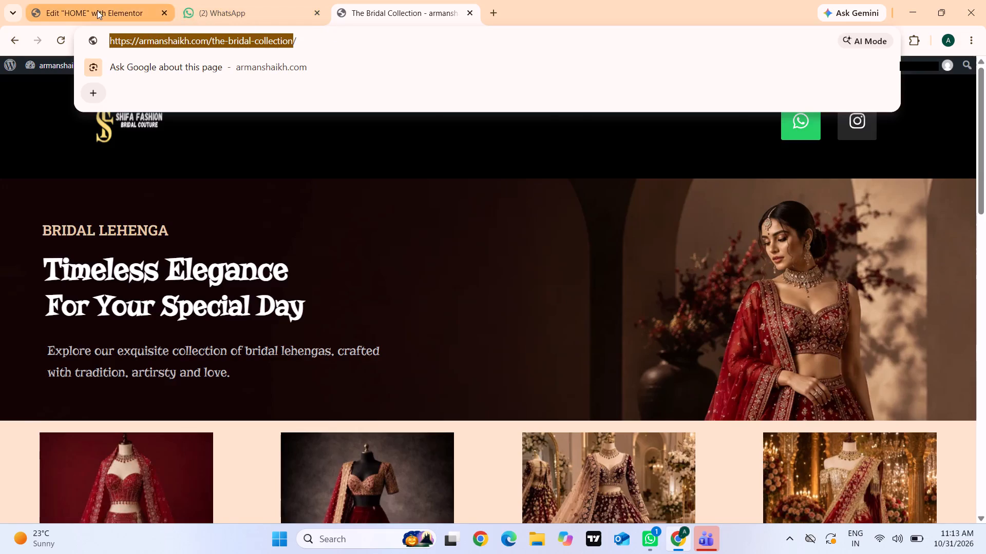
# In the HOME page editor, move the "EXPLORE COLLECTION" button slightly lower, to about 32 px horizontal and 332 px vertical offset.
pyautogui.click(97, 10)
pyautogui.moveTo(283, 350); pyautogui.dragTo(284, 364)
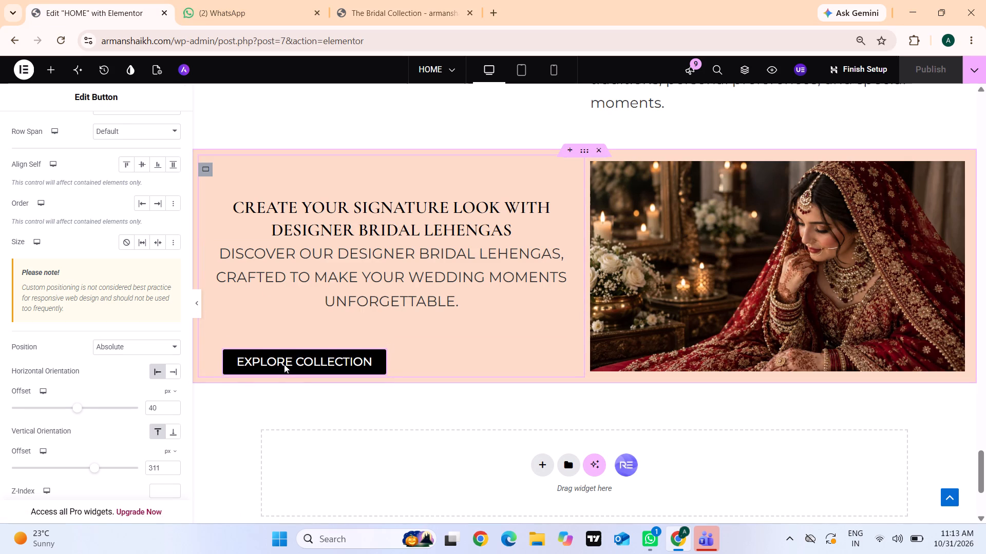
pyautogui.moveTo(284, 364); pyautogui.dragTo(278, 362)
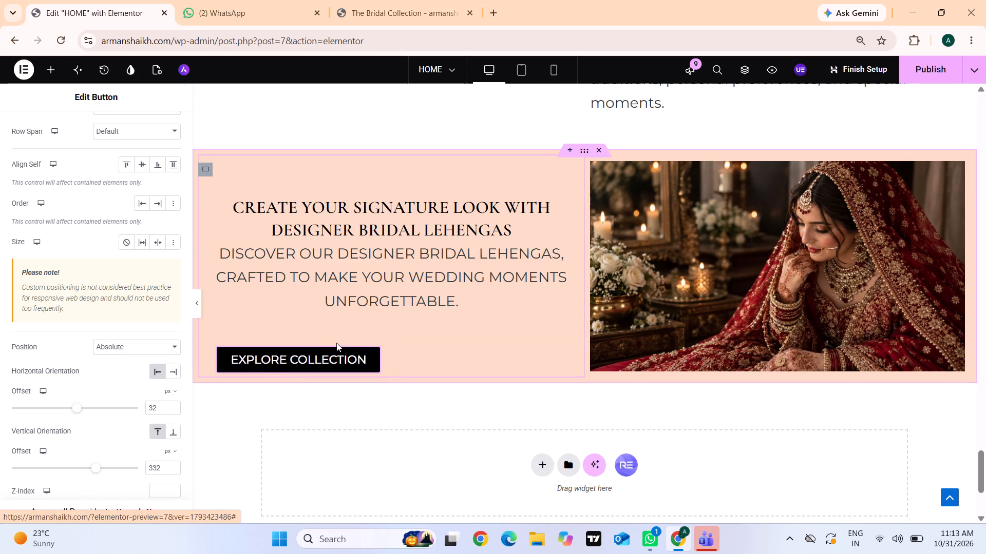
# Paste the copied Bridal Collection page address after the "#" in the "EXPLORE COLLECTION" button's link.
pyautogui.click(323, 359)
pyautogui.scroll(7, 87, 218)
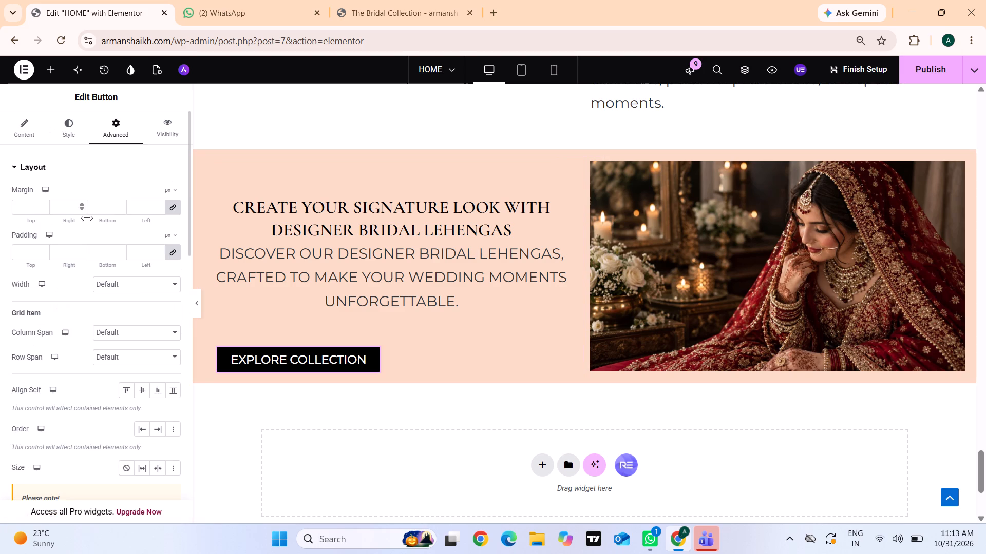
pyautogui.click(25, 128)
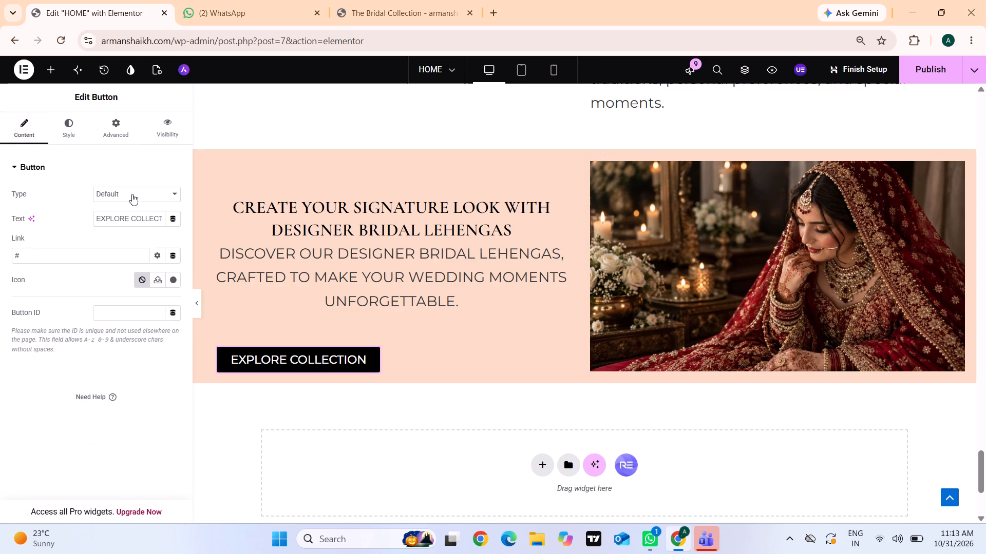
pyautogui.click(123, 249)
pyautogui.hotkey('ctrl', 'v')
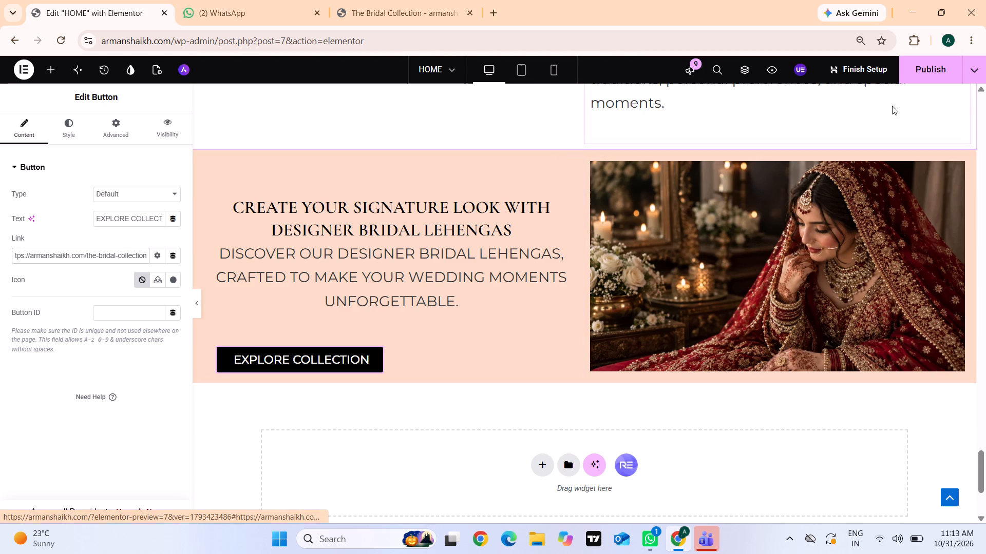
# Publish the HOME page with the button's new link and position.
pyautogui.click(925, 68)
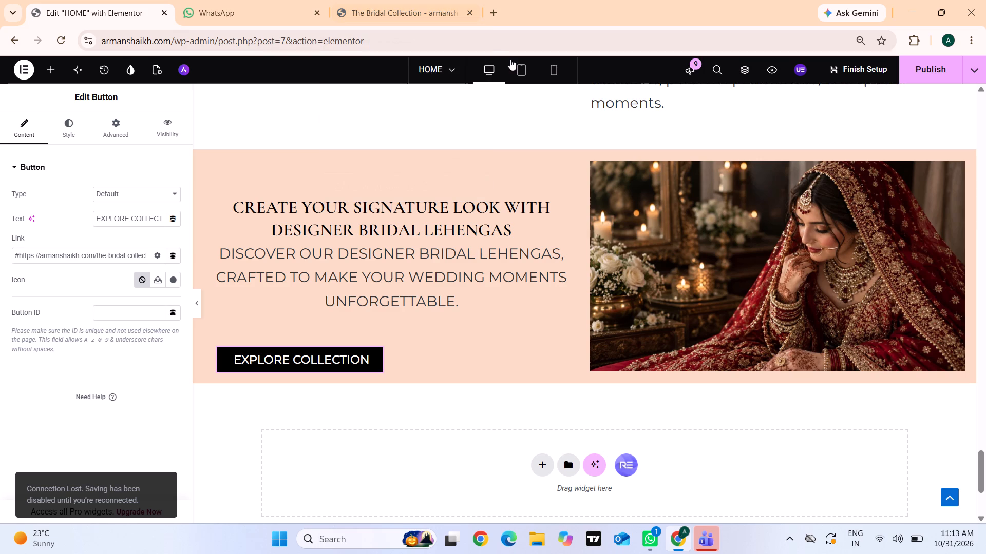
pyautogui.click(924, 63)
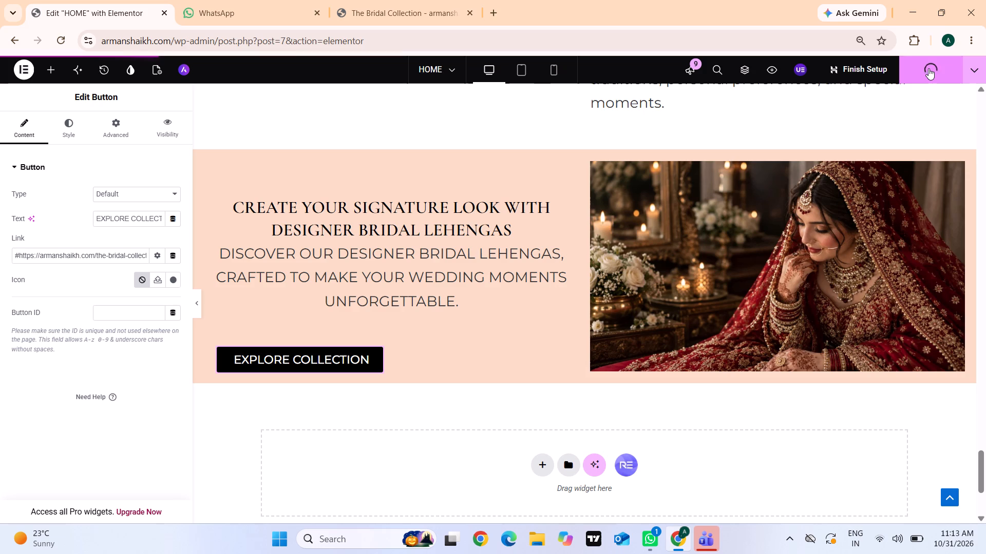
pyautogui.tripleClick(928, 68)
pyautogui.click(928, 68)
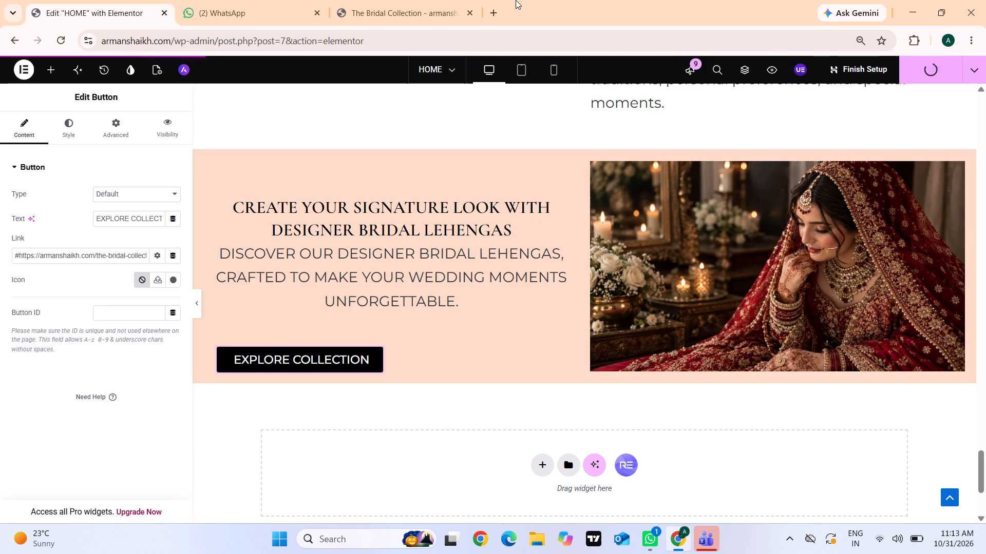
# Switch to the live site showing The Bridal Collection and open its HOME page to check the published changes.
pyautogui.click(405, 0)
pyautogui.scroll(-1, 346, 248)
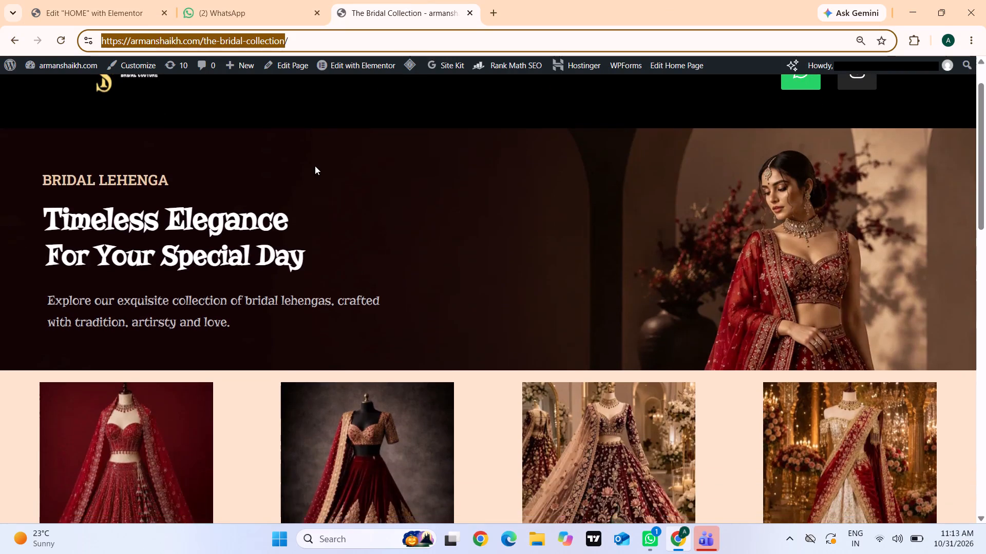
pyautogui.scroll(3, 315, 166)
pyautogui.click(279, 102)
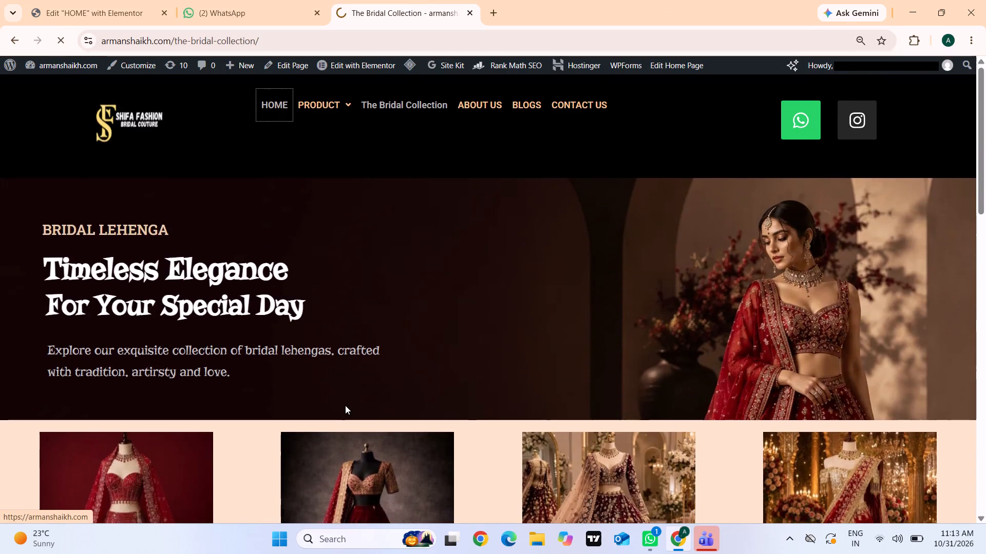
pyautogui.scroll(-2, 345, 405)
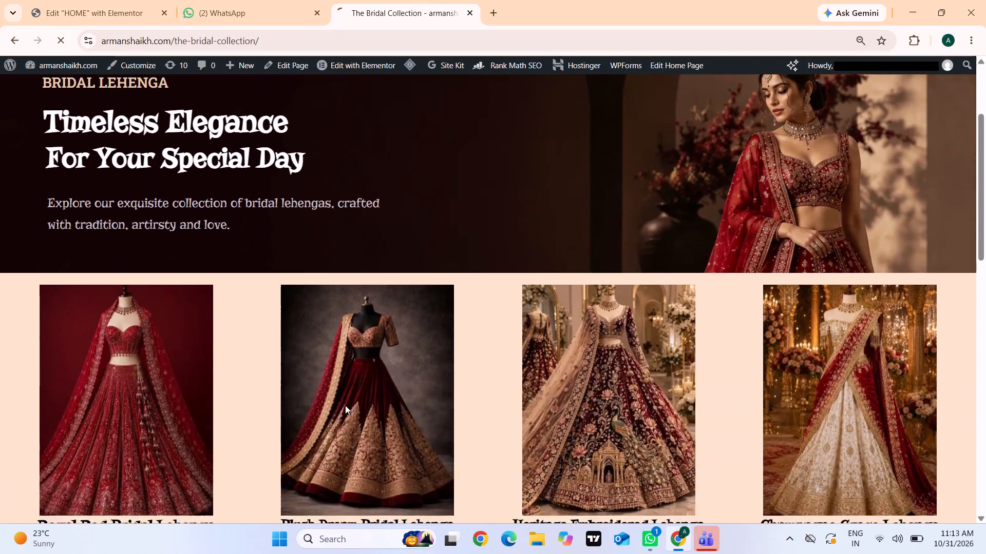
pyautogui.scroll(-12, 345, 405)
pyautogui.scroll(9, 345, 405)
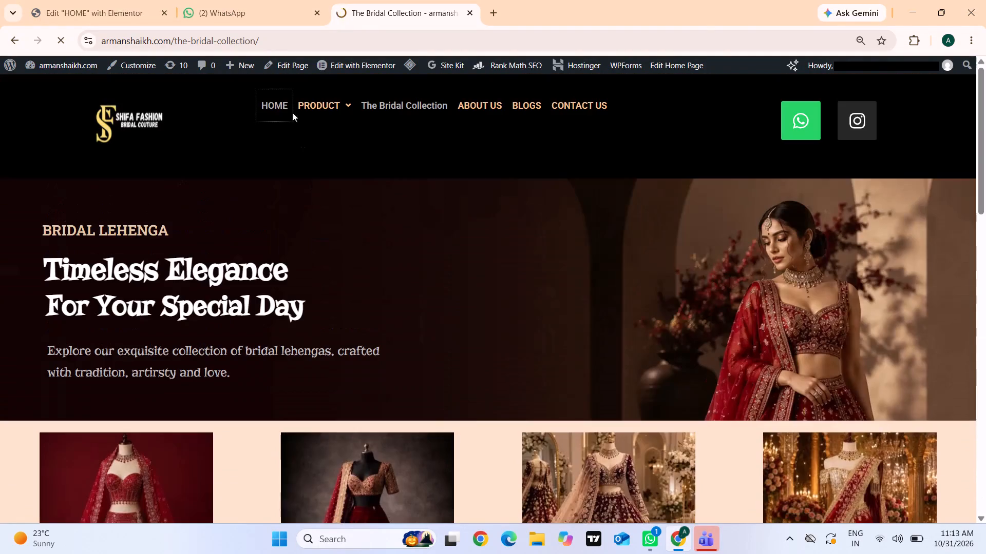
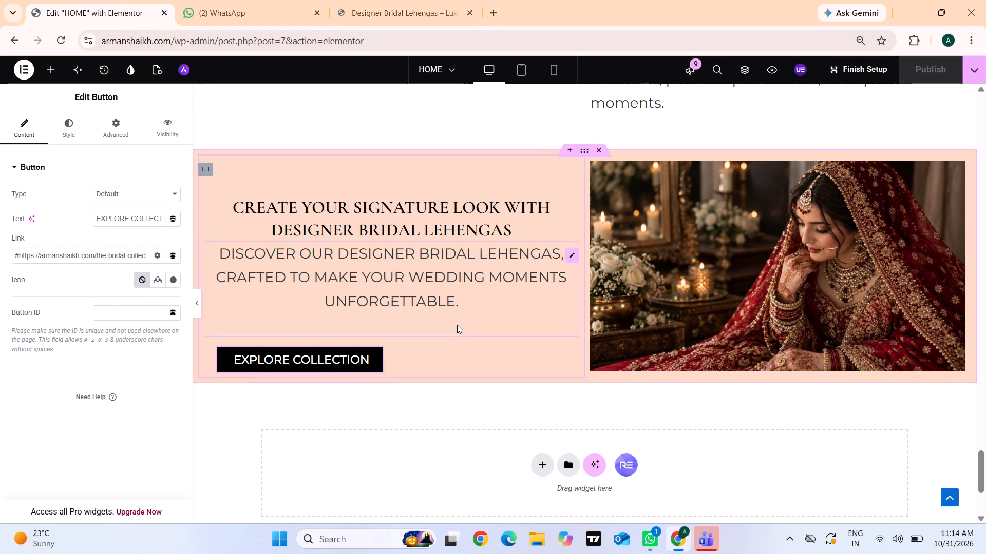
# On the live HOME page, test the "EXPLORE COLLECTION" button's link in the "Create Your Signature Look" section above the footer.
pyautogui.click(418, 0)
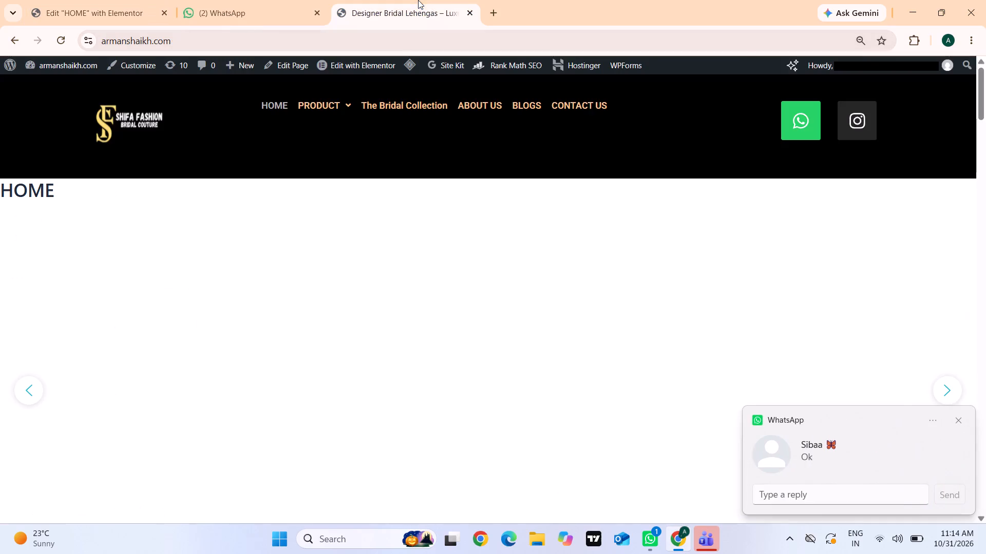
pyautogui.click(959, 423)
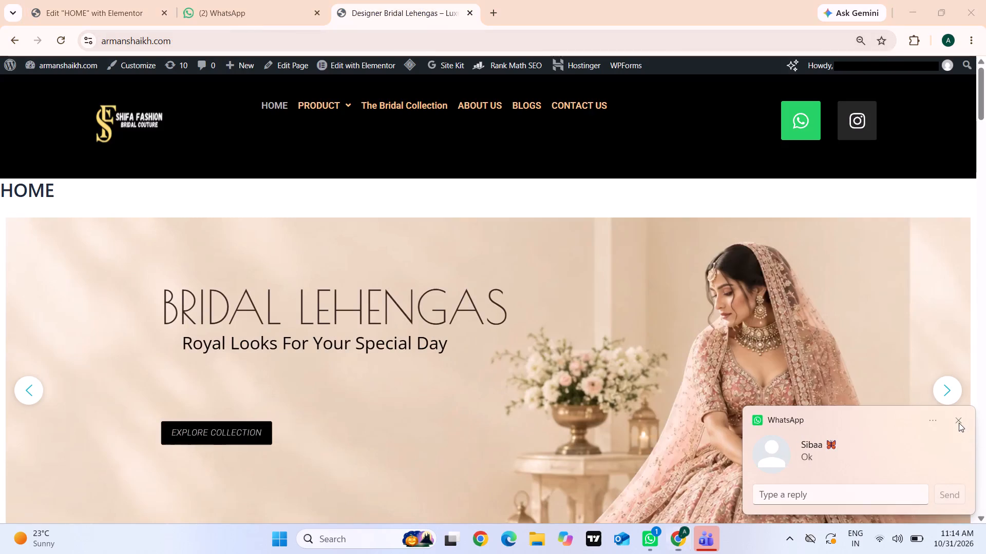
pyautogui.scroll(-11, 477, 420)
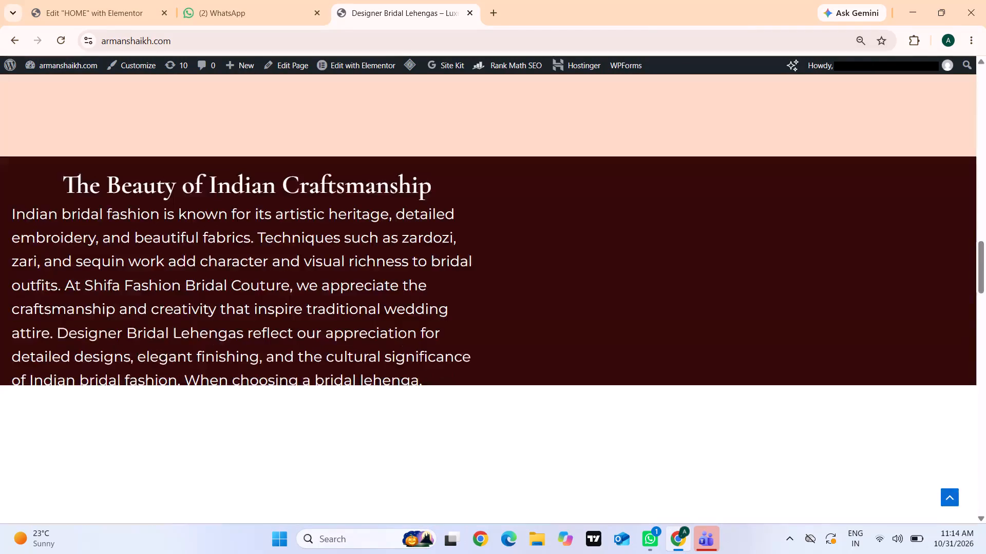
pyautogui.scroll(-7, 477, 420)
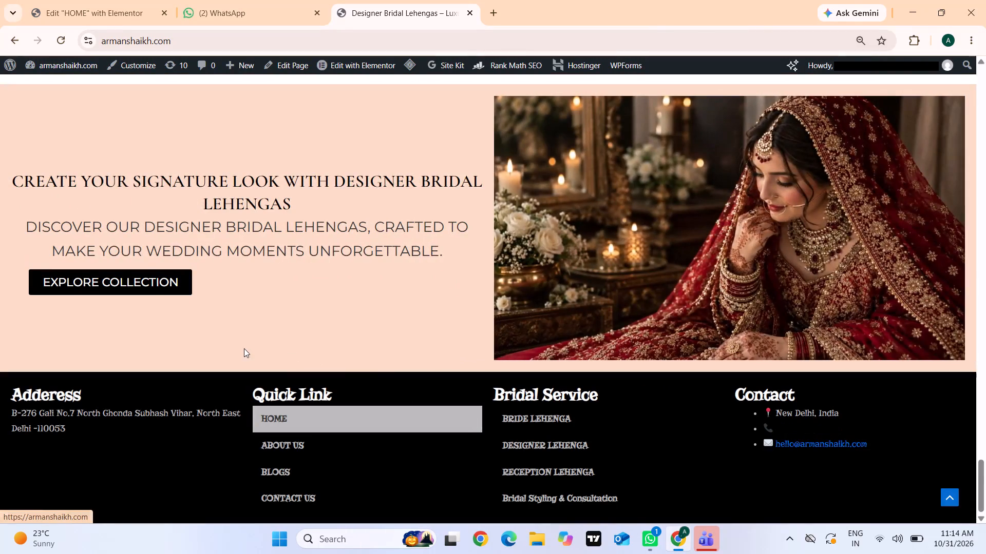
pyautogui.click(143, 280)
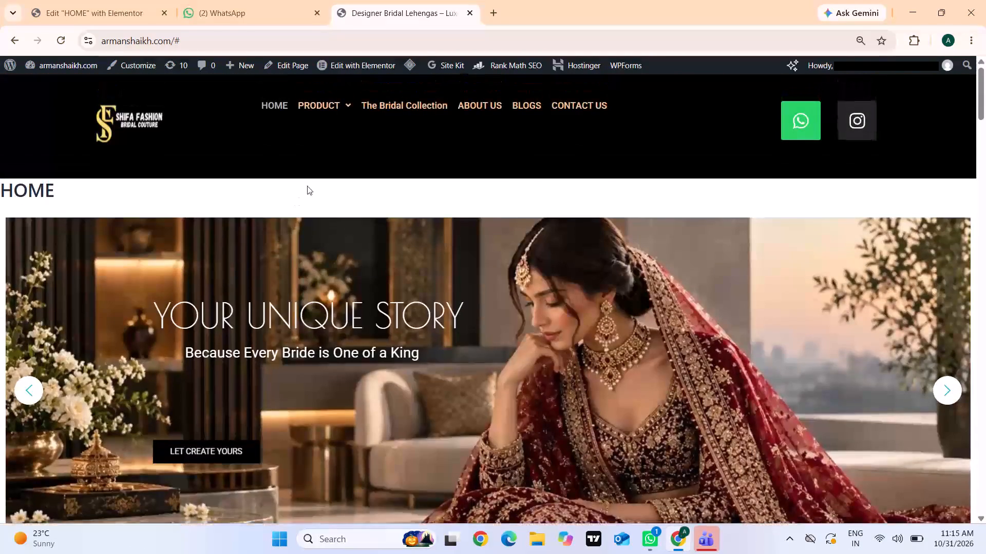
pyautogui.scroll(-20, 319, 184)
pyautogui.scroll(-2, 319, 184)
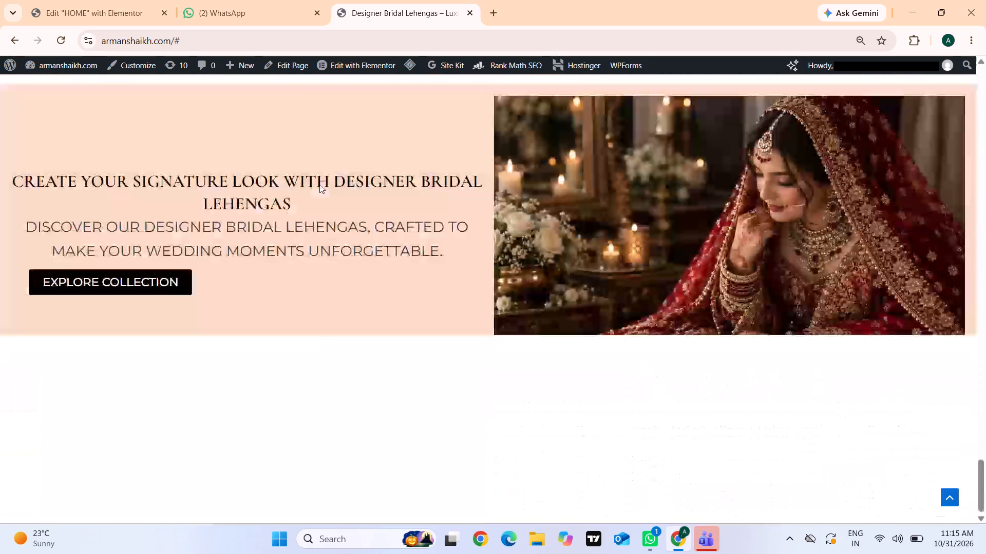
pyautogui.scroll(-4, 319, 184)
pyautogui.click(127, 288)
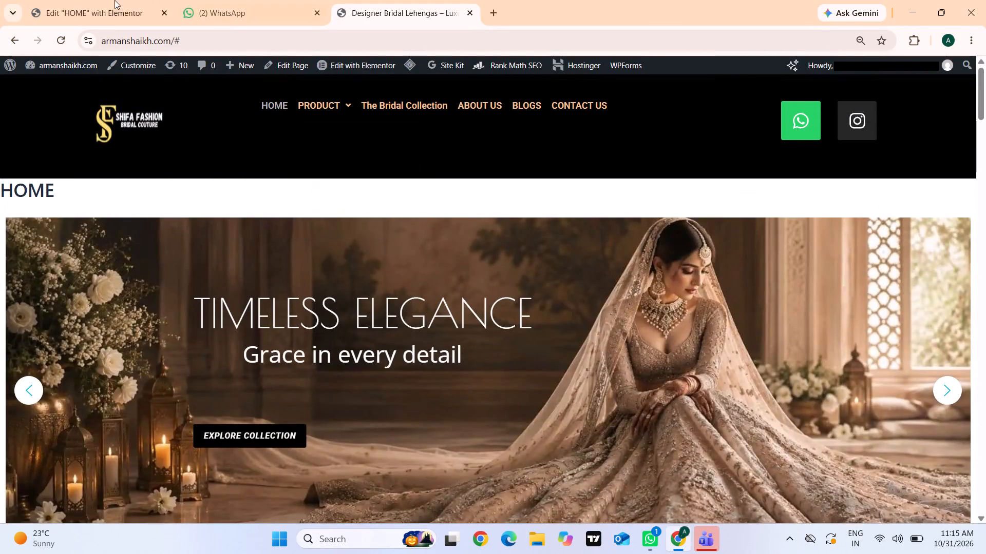
# In the HOME page editor, nudge the "EXPLORE COLLECTION" button slightly lower in the signature-look section and publish the page.
pyautogui.click(97, 1)
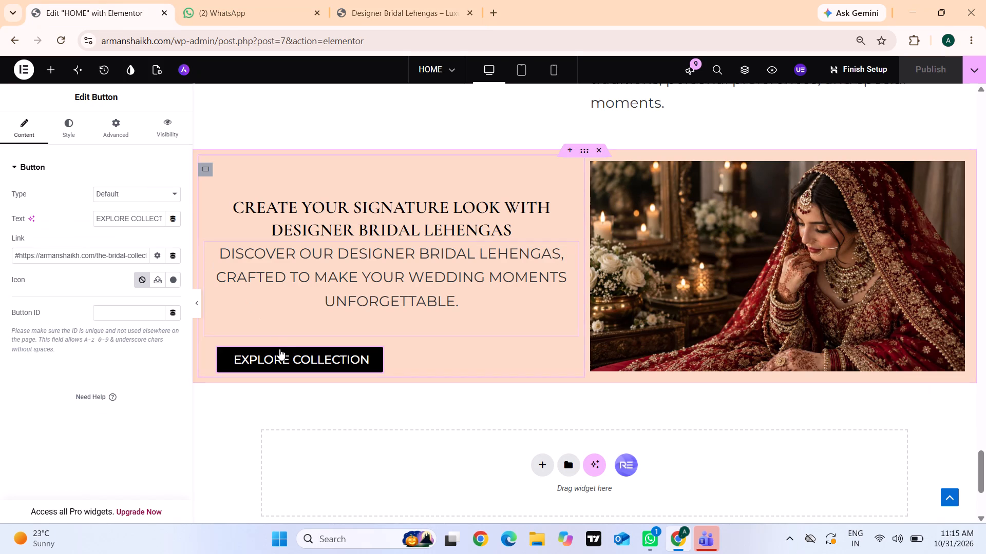
pyautogui.moveTo(279, 349); pyautogui.dragTo(280, 353)
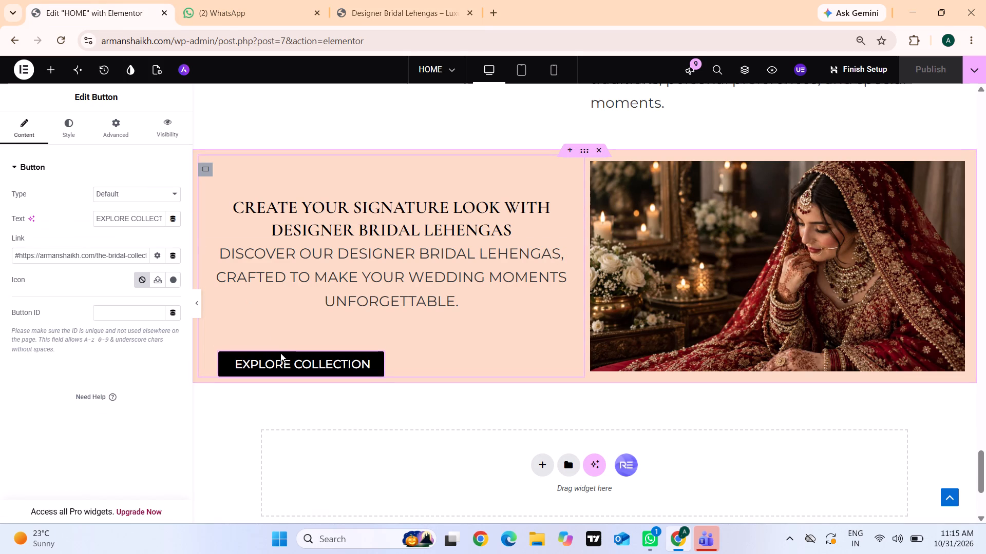
pyautogui.moveTo(280, 353); pyautogui.dragTo(277, 355)
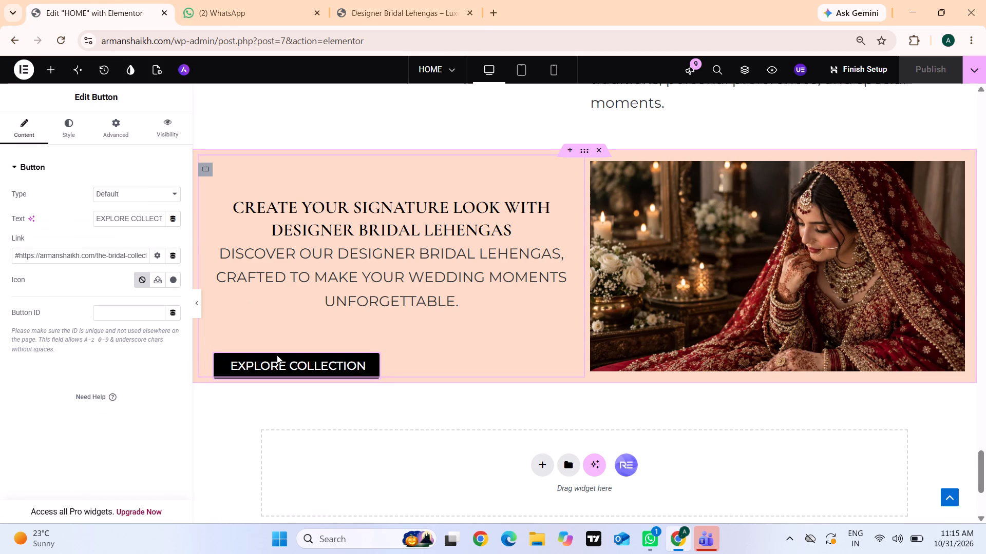
pyautogui.moveTo(277, 355); pyautogui.dragTo(275, 354)
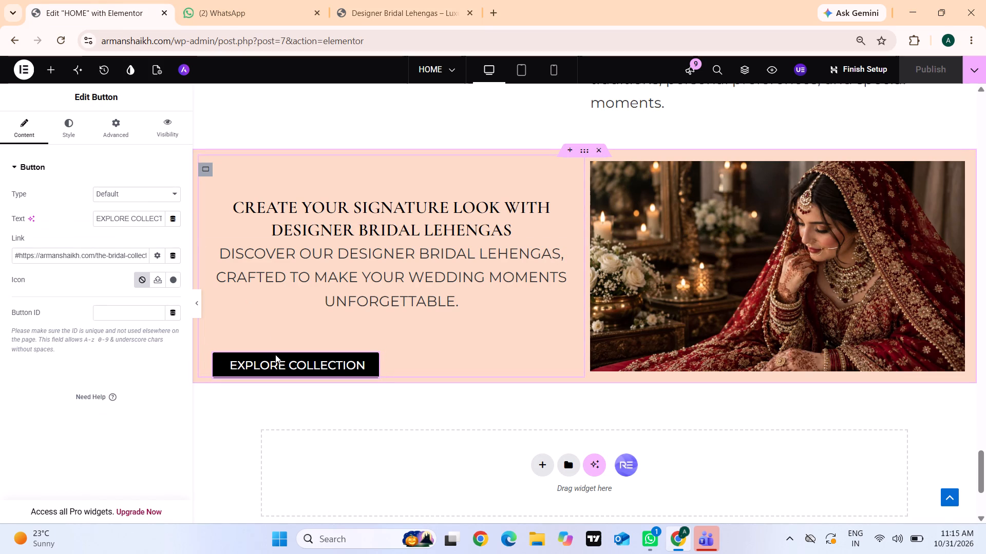
pyautogui.moveTo(275, 354); pyautogui.dragTo(276, 354)
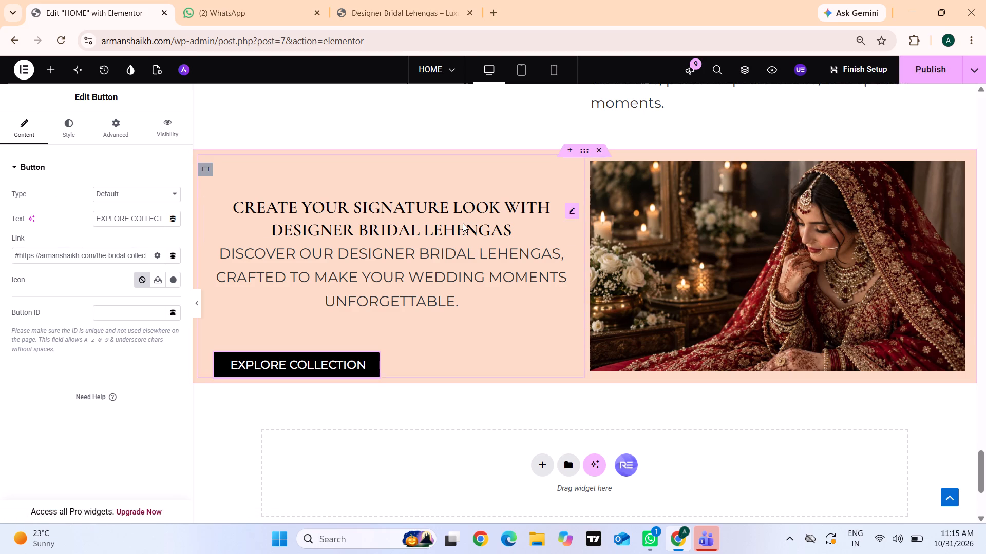
pyautogui.click(925, 66)
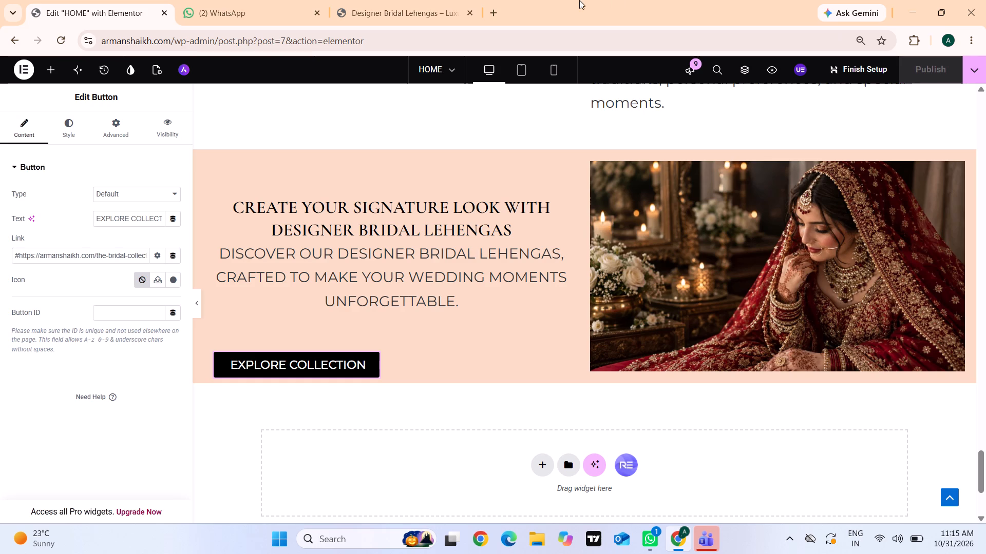
# Reload the live home page and test the "EXPLORE COLLECTION" button's link in the signature-look section above the footer.
pyautogui.click(395, 0)
pyautogui.click(66, 33)
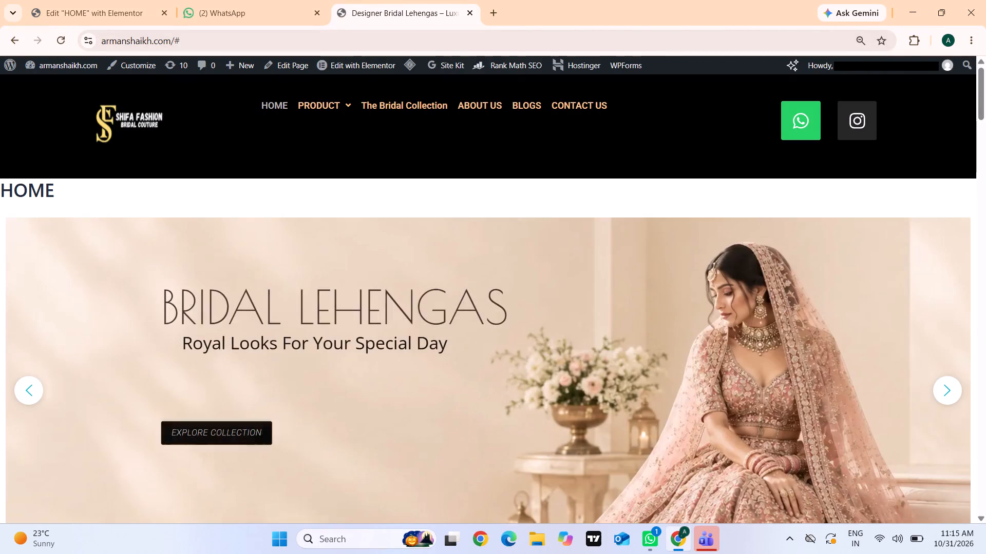
pyautogui.scroll(-5, 253, 211)
pyautogui.scroll(-20, 253, 211)
pyautogui.scroll(-1, 253, 211)
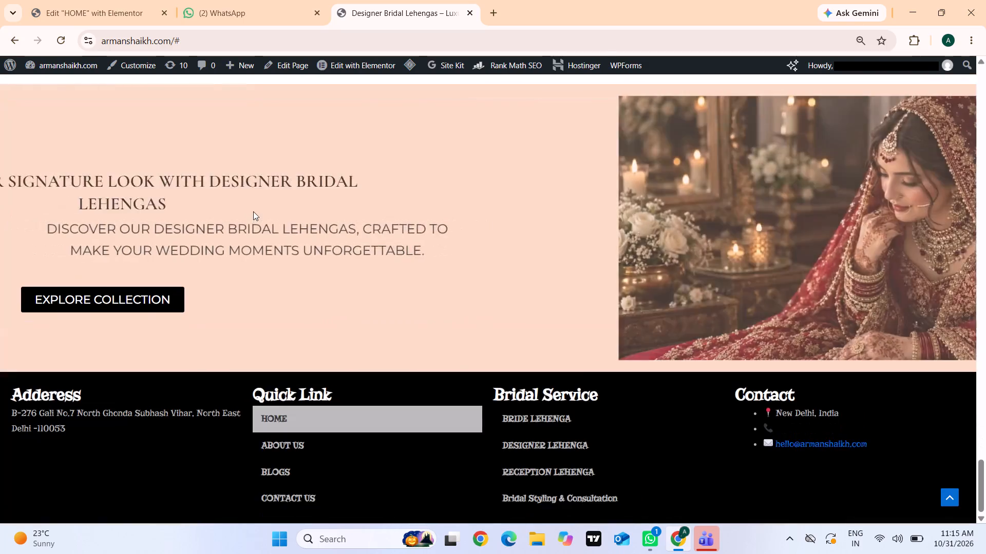
pyautogui.click(149, 305)
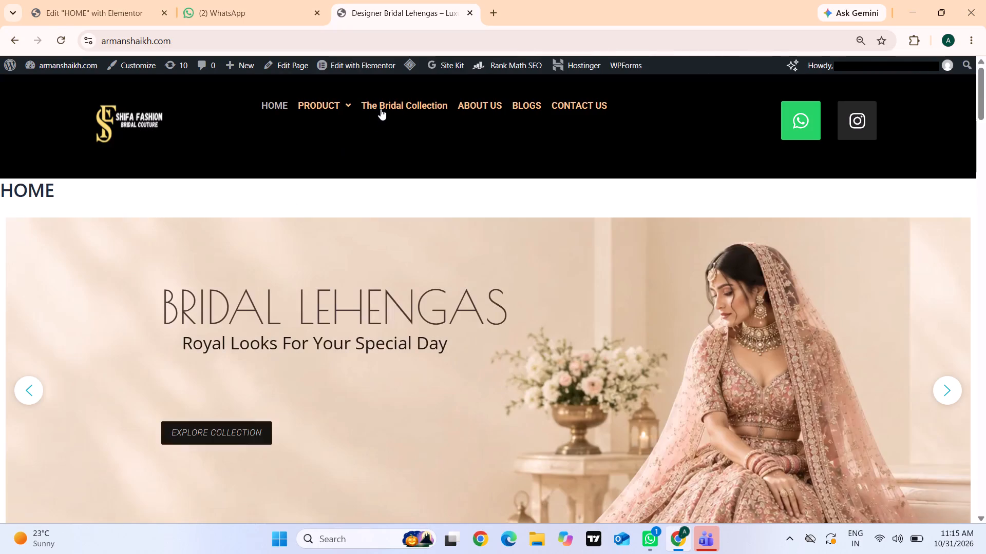
pyautogui.scroll(-20, 349, 320)
pyautogui.scroll(-6, 349, 320)
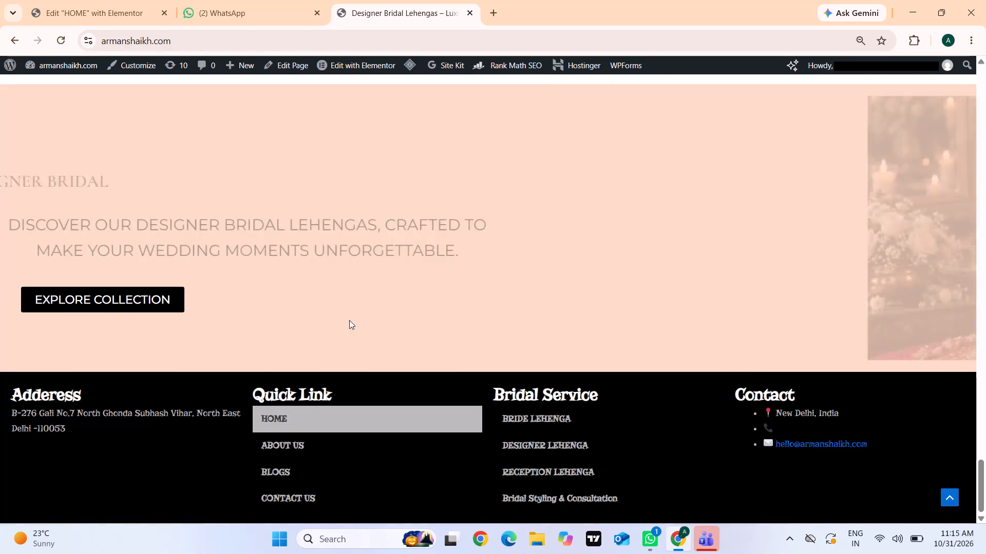
pyautogui.click(149, 297)
pyautogui.click(149, 297)
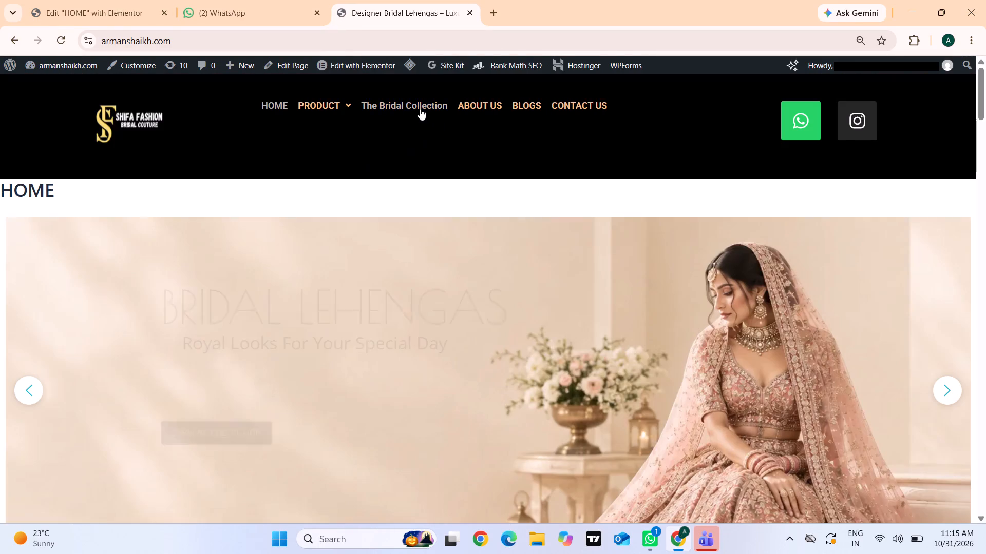
pyautogui.click(420, 108)
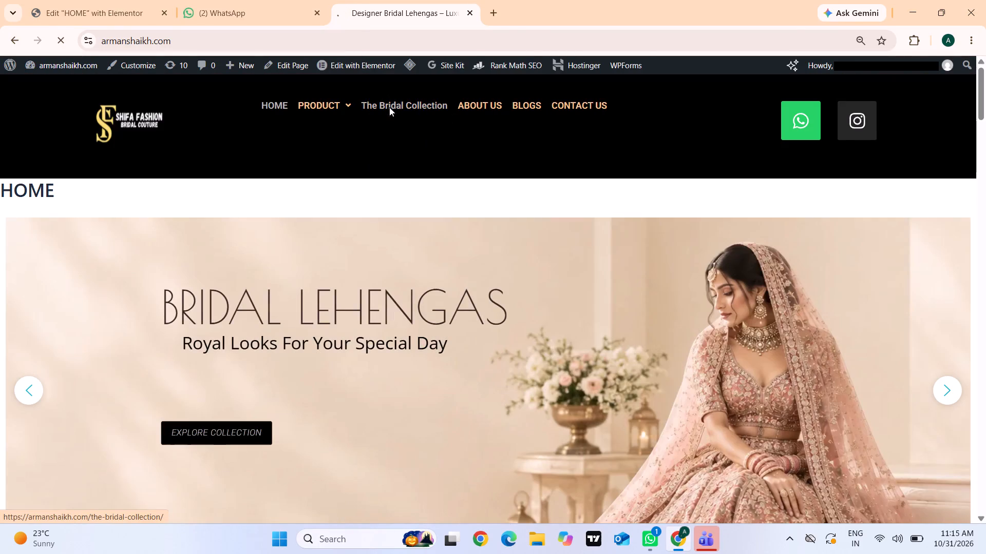
pyautogui.click(282, 39)
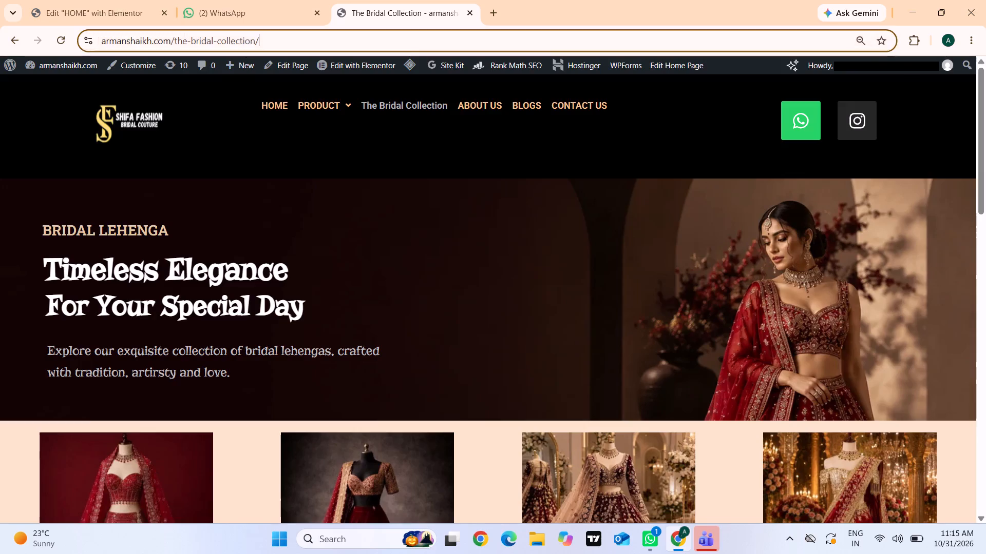
pyautogui.click(282, 39)
pyautogui.moveTo(282, 39); pyautogui.dragTo(315, 41)
pyautogui.click(315, 41)
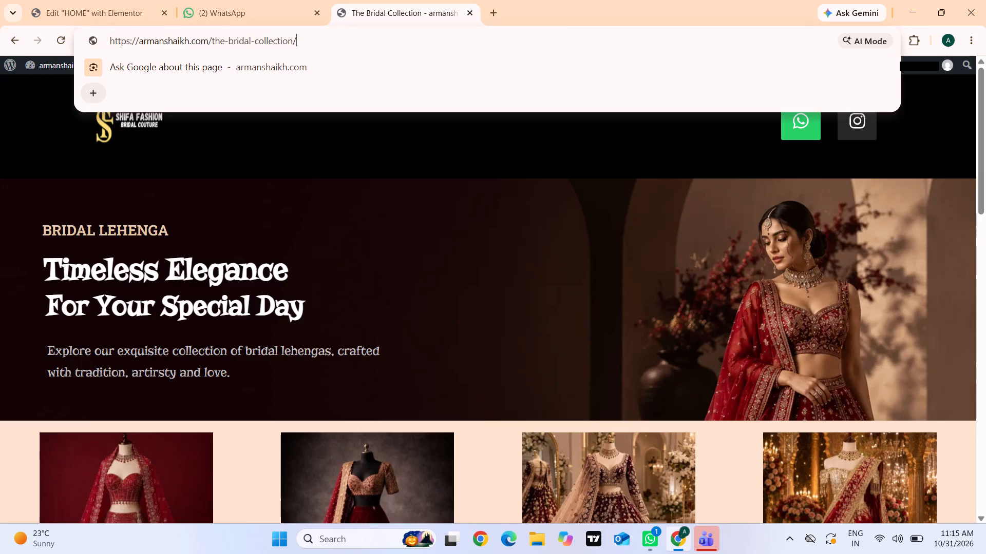
pyautogui.moveTo(315, 41); pyautogui.dragTo(143, 42)
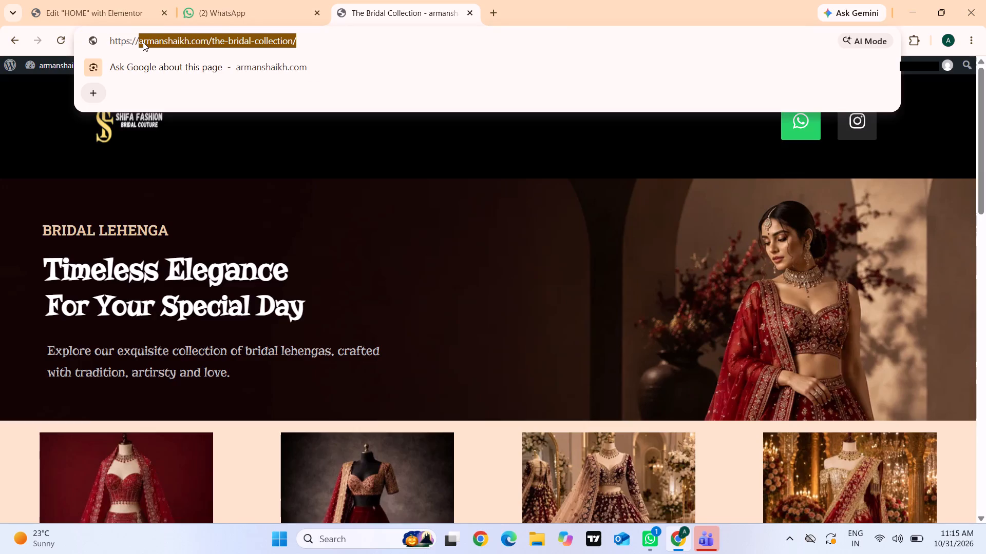
pyautogui.hotkey('ctrl', 'c')
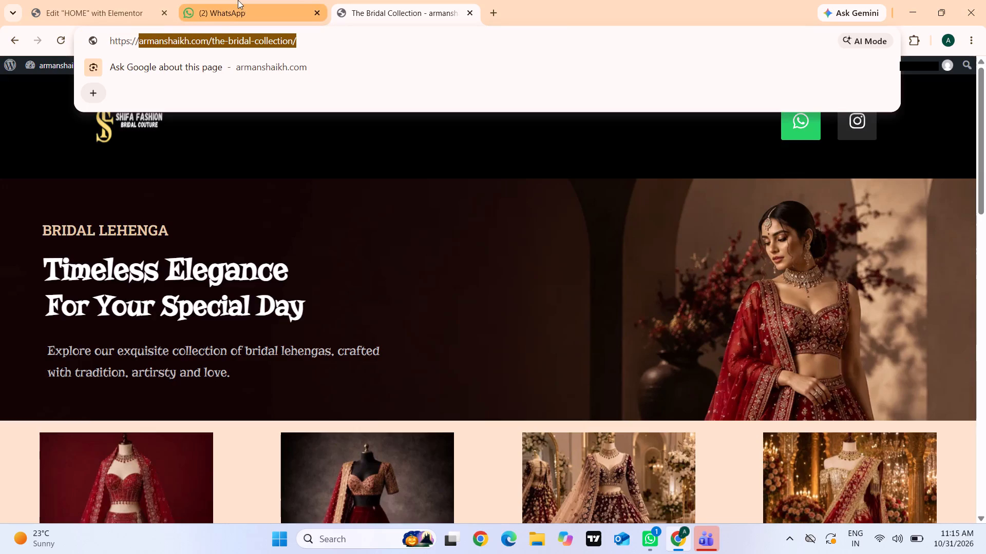
# In the HOME page editor, replace the "EXPLORE COLLECTION" button's entire link, including the "#", with the copied address and publish.
pyautogui.click(104, 0)
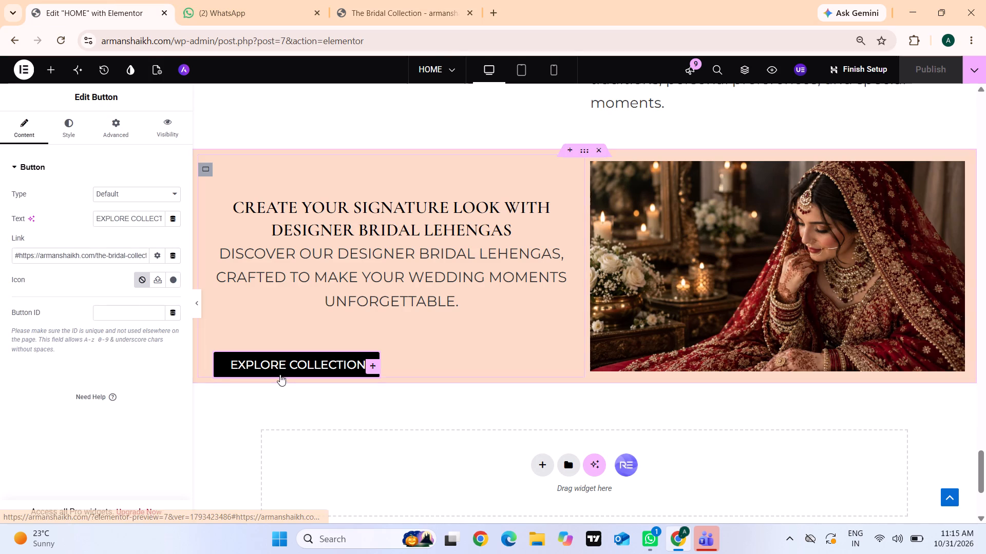
pyautogui.moveTo(276, 371); pyautogui.dragTo(282, 371)
pyautogui.moveTo(135, 255); pyautogui.dragTo(32, 257)
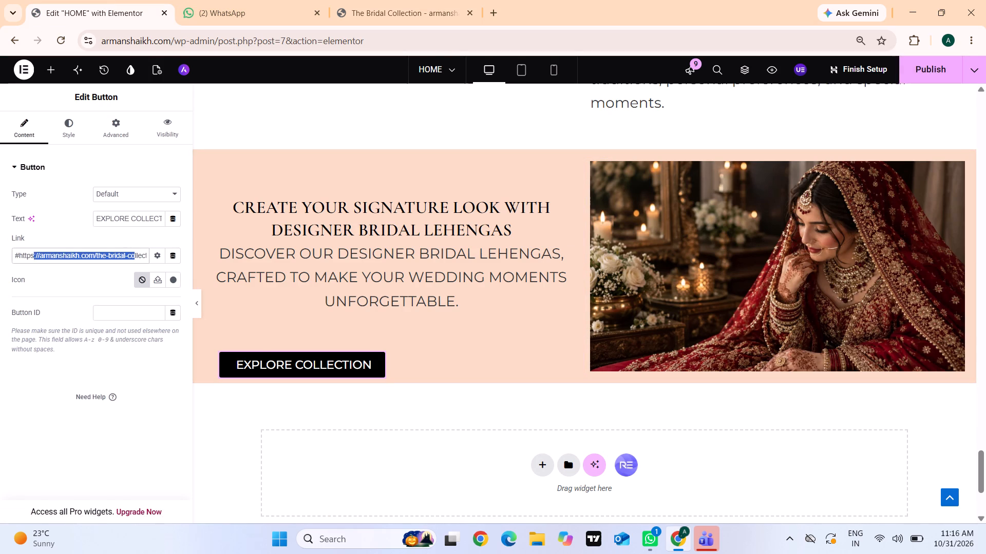
pyautogui.moveTo(32, 257); pyautogui.dragTo(13, 256)
pyautogui.press('BackSpace')
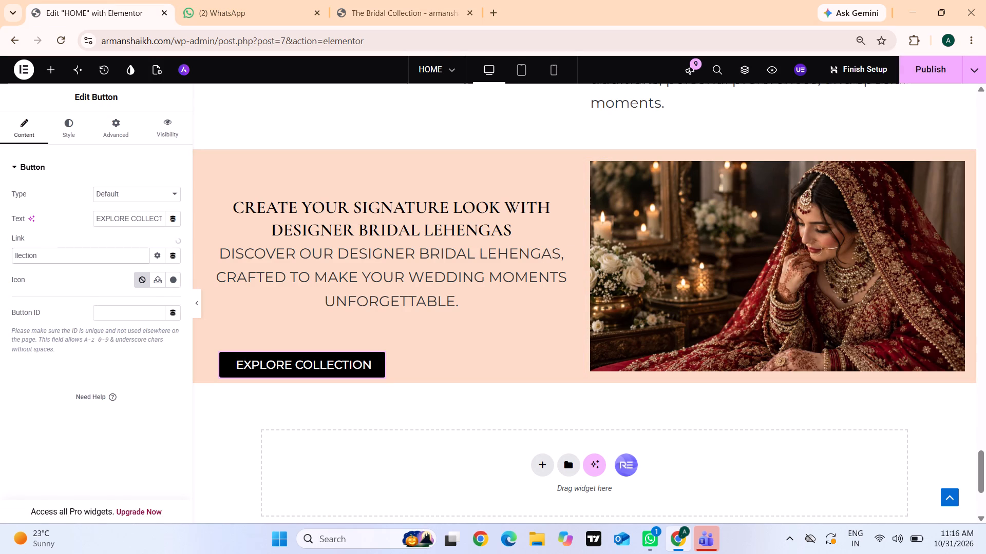
pyautogui.moveTo(43, 259); pyautogui.dragTo(0, 254)
pyautogui.press('BackSpace')
pyautogui.click(135, 200)
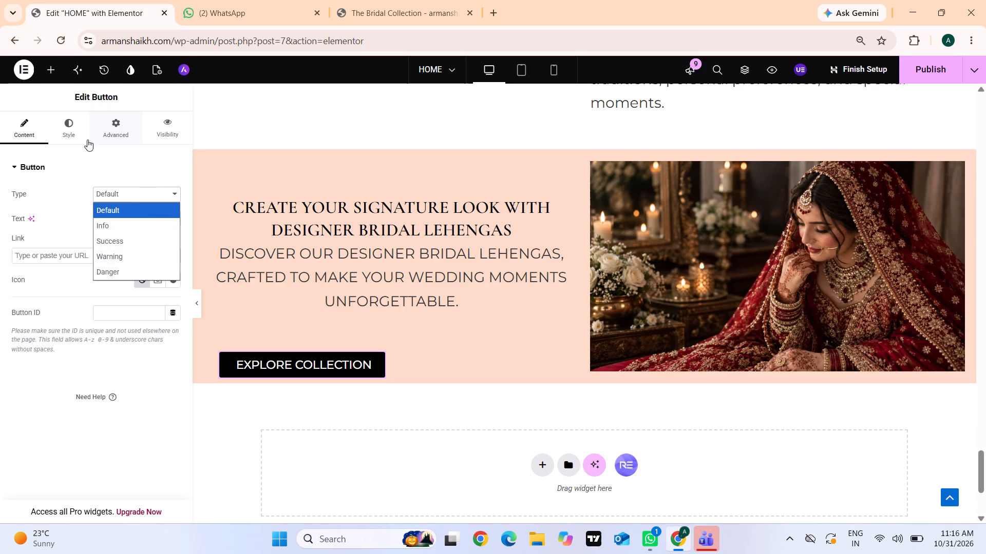
pyautogui.click(61, 129)
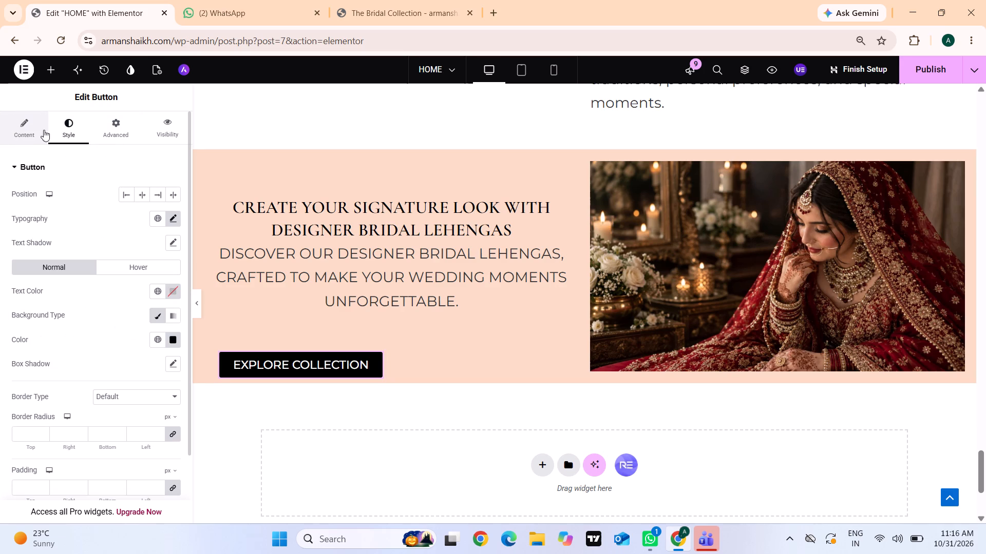
pyautogui.click(28, 130)
pyautogui.click(65, 255)
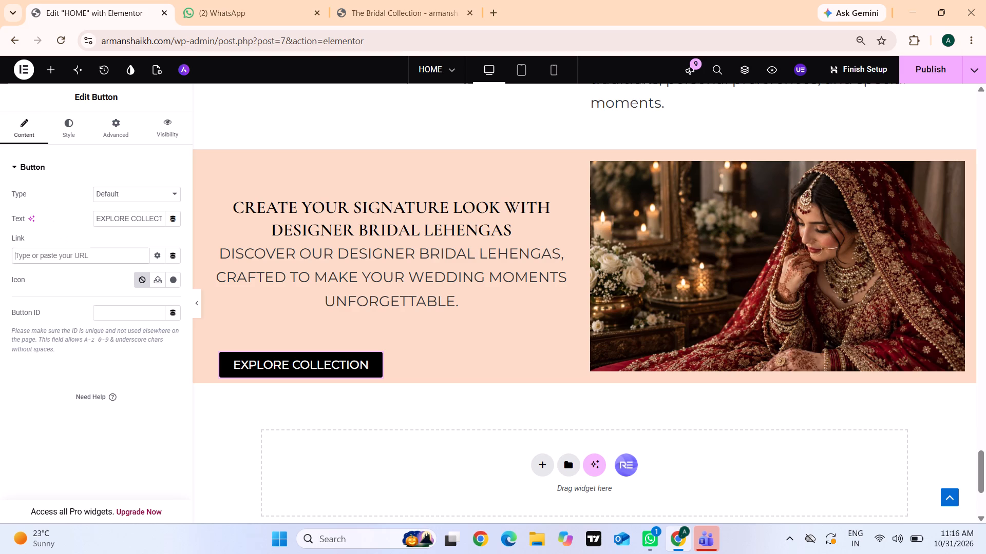
pyautogui.hotkey('ctrl', 'v')
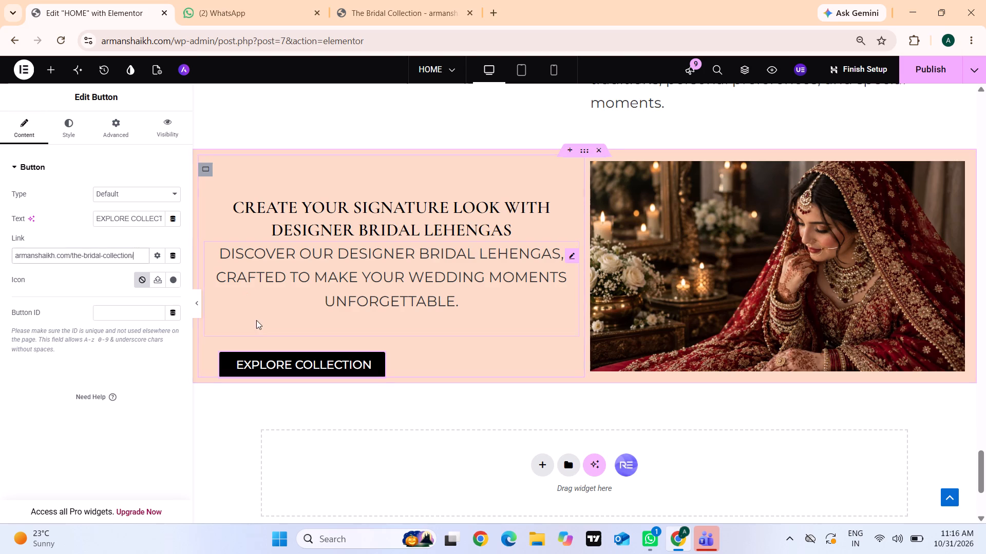
pyautogui.click(907, 68)
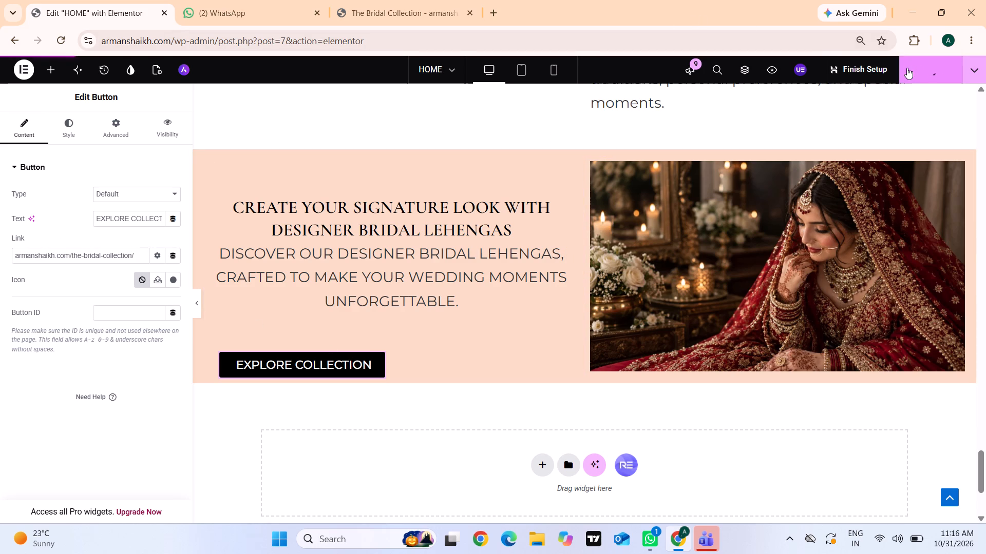
# Reload the live home page, follow the "EXPLORE COLLECTION" link above the footer and look through The Bridal Collection's lehenga listings.
pyautogui.rightClick(381, 5)
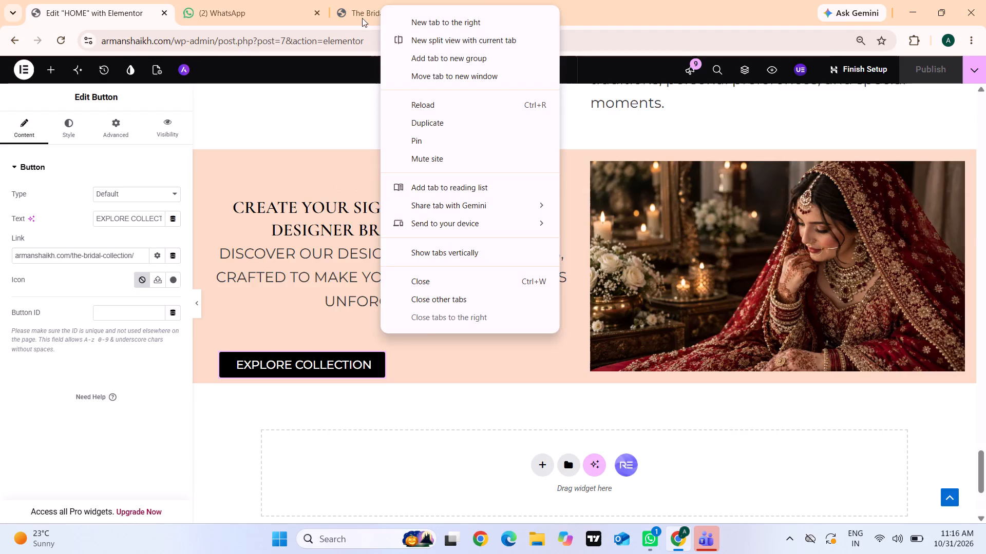
pyautogui.click(345, 10)
pyautogui.click(59, 39)
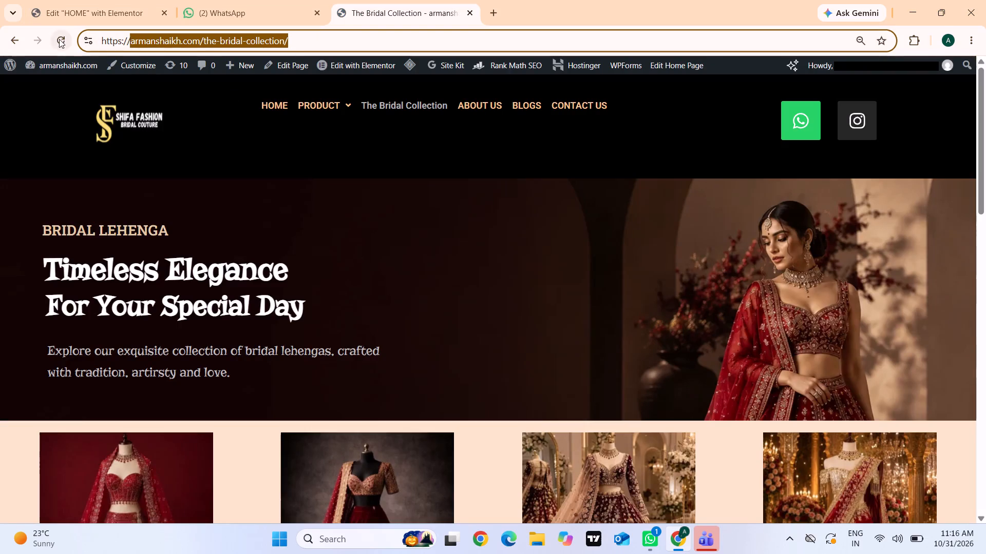
pyautogui.click(277, 111)
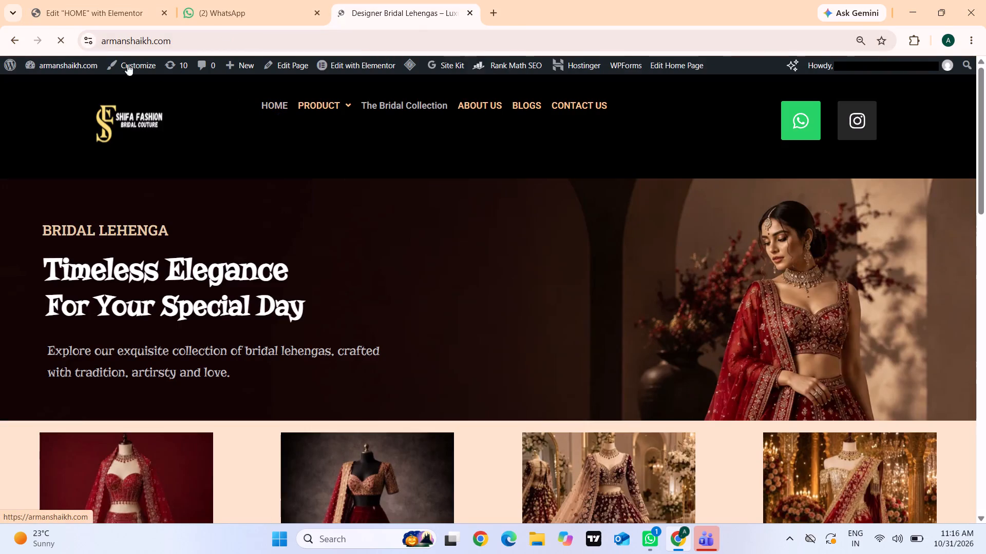
pyautogui.click(279, 104)
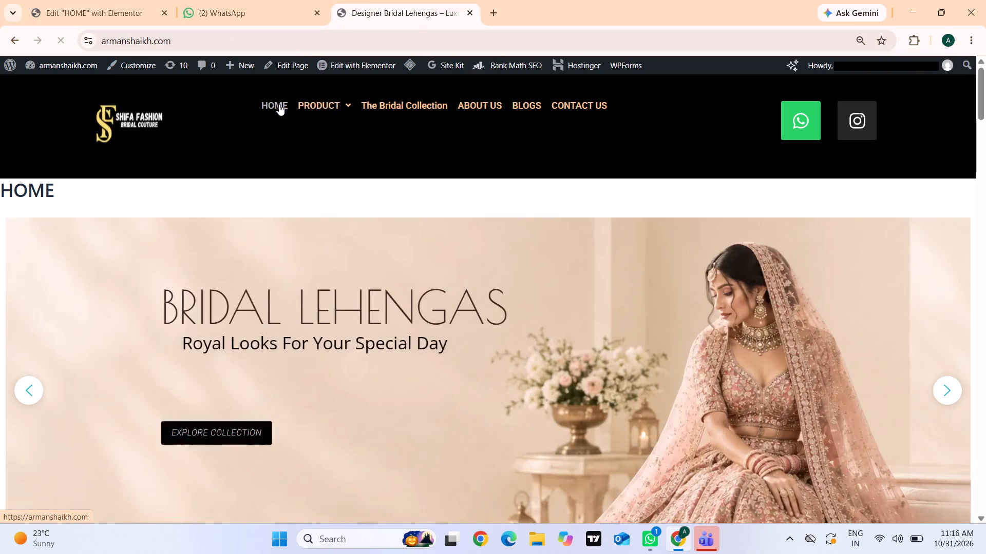
pyautogui.scroll(-2, 253, 181)
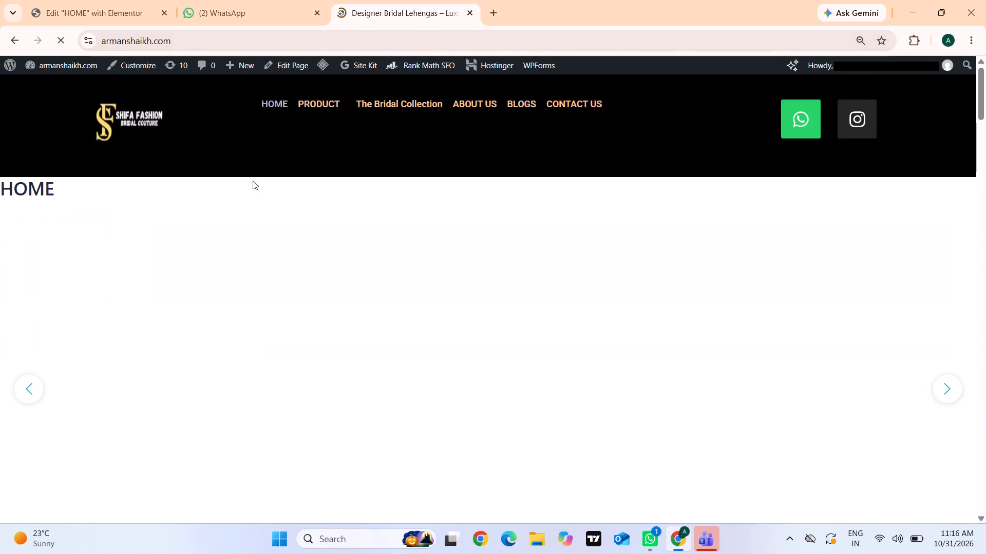
pyautogui.click(68, 44)
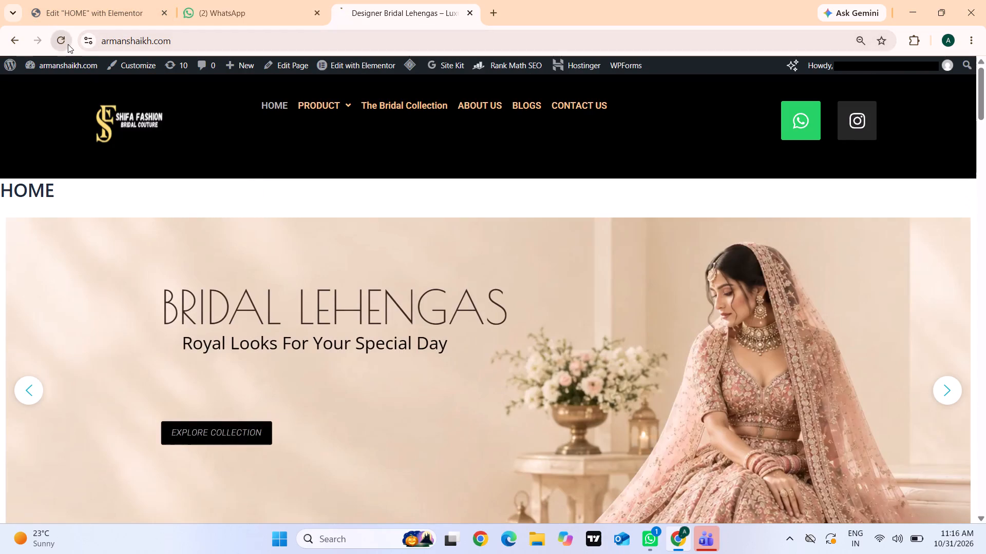
pyautogui.scroll(-2, 285, 204)
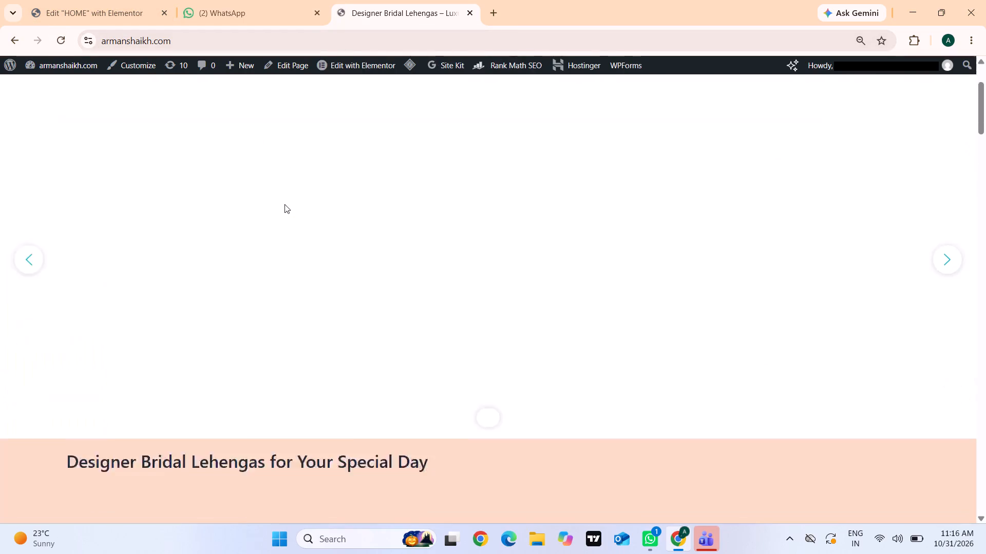
pyautogui.scroll(-15, 285, 204)
pyautogui.scroll(-6, 285, 204)
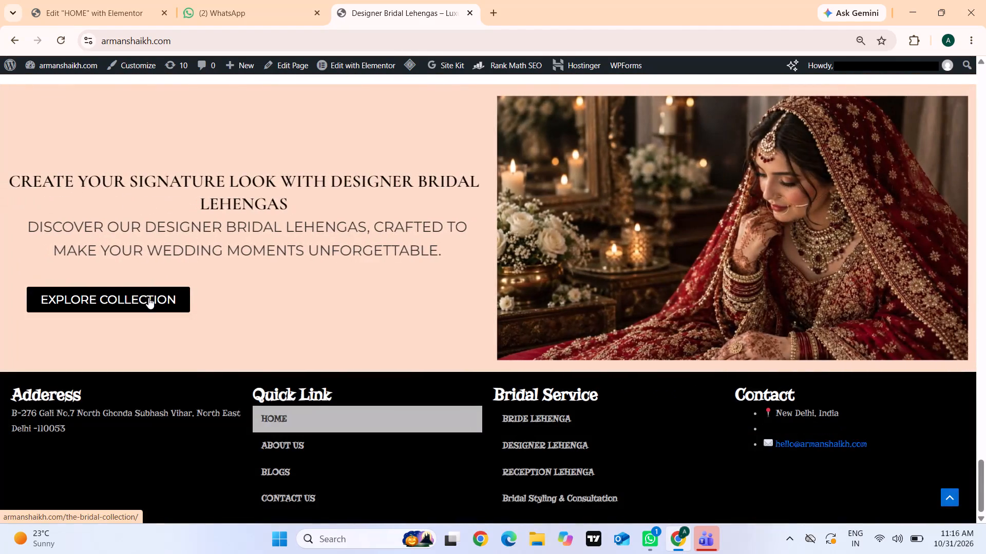
pyautogui.click(148, 298)
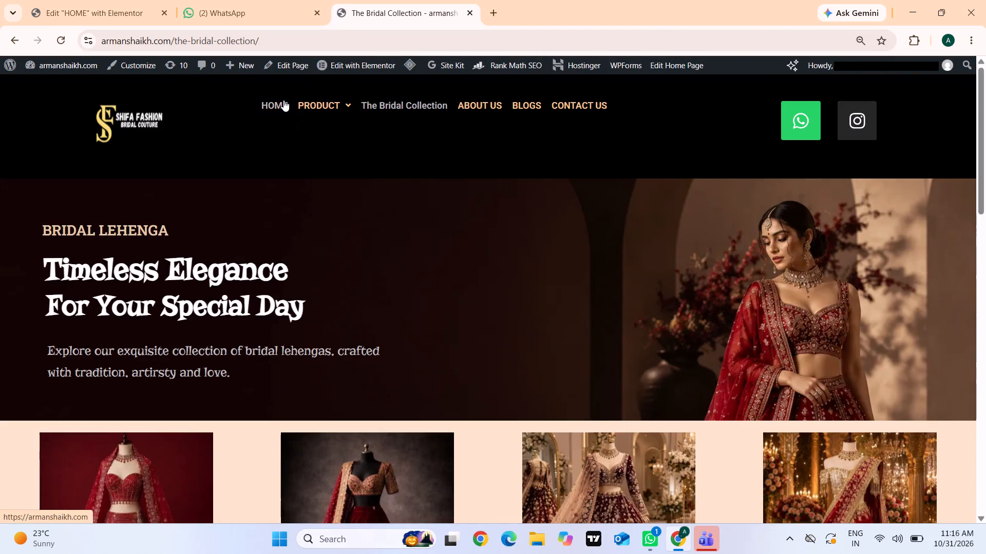
pyautogui.scroll(-14, 395, 406)
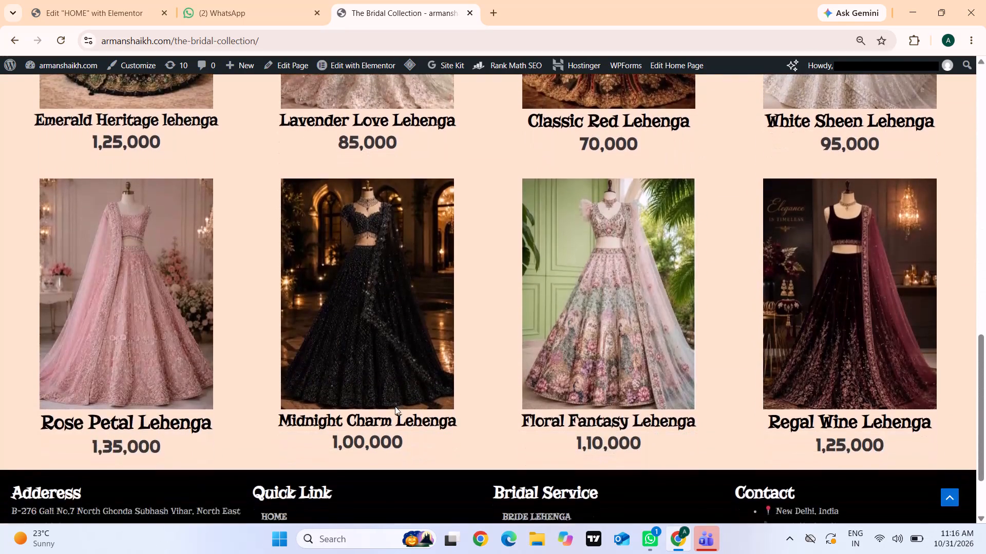
# Finish looking through The Bridal Collection, return to the live home page and test the "EXPLORE COLLECTION" button on the hero slider.
pyautogui.scroll(5, 395, 406)
pyautogui.scroll(-5, 395, 406)
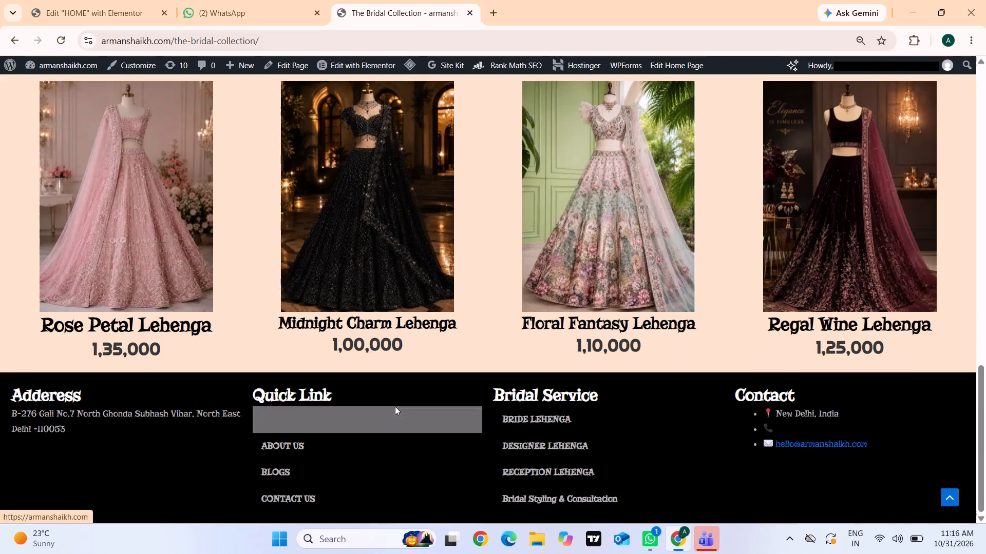
pyautogui.scroll(6, 436, 364)
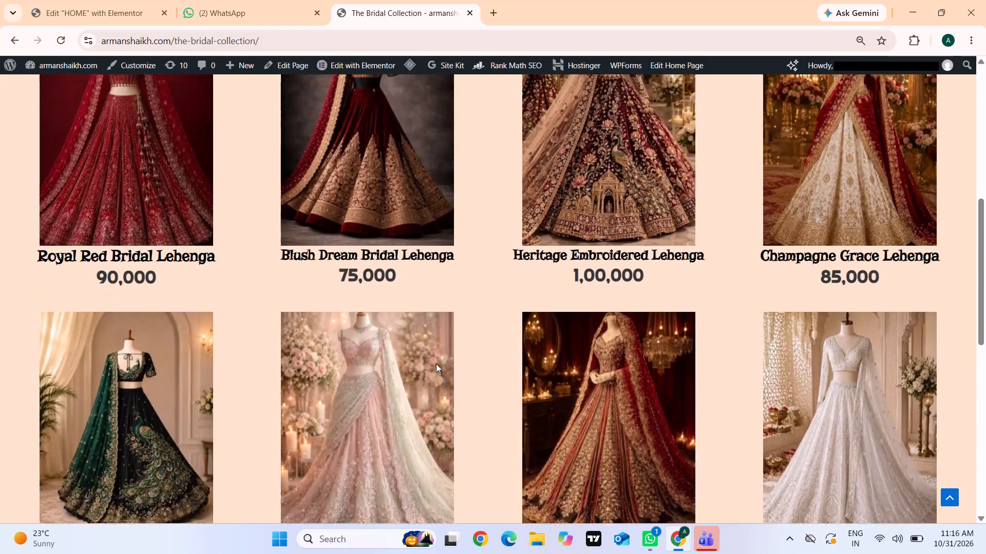
pyautogui.scroll(8, 436, 364)
pyautogui.click(271, 100)
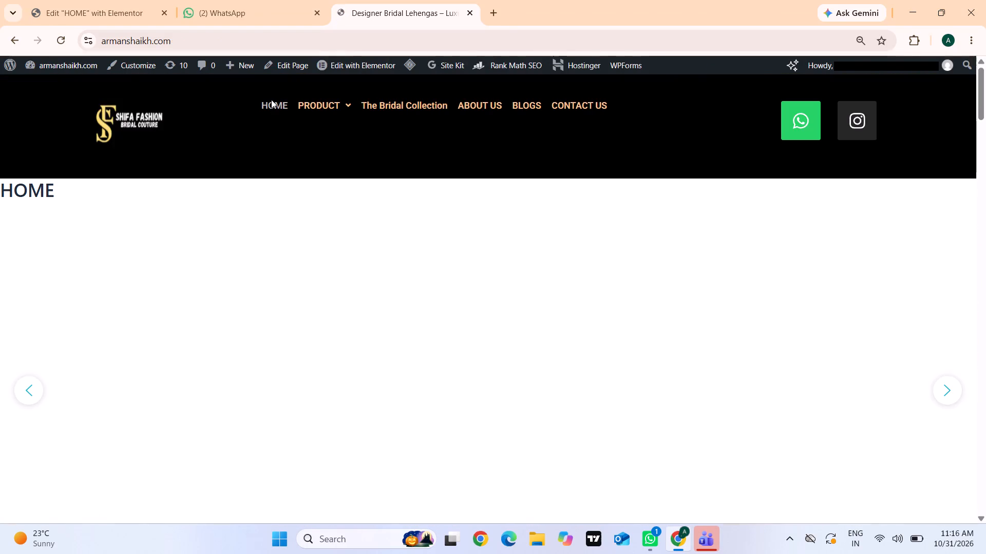
pyautogui.scroll(-4, 173, 355)
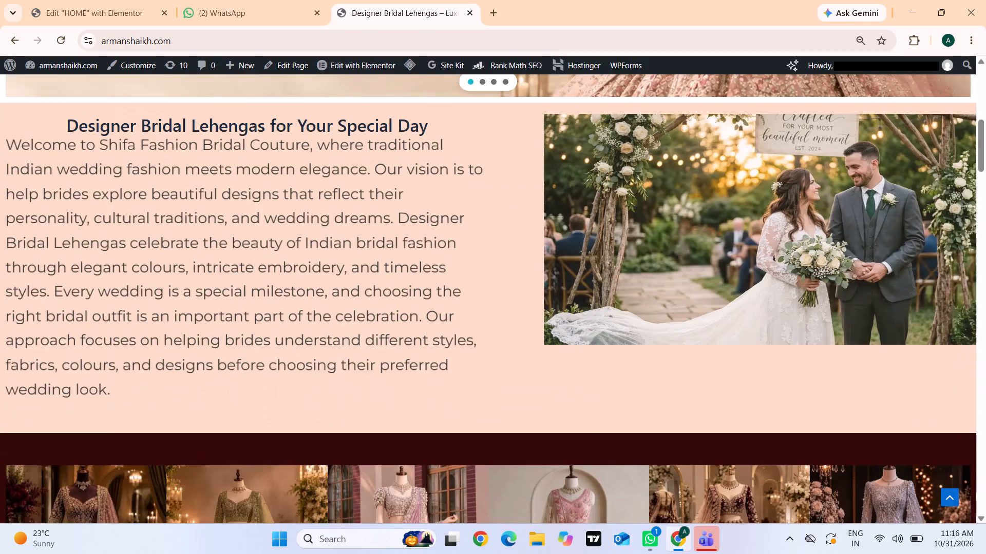
pyautogui.scroll(-1, 173, 355)
pyautogui.scroll(3, 173, 355)
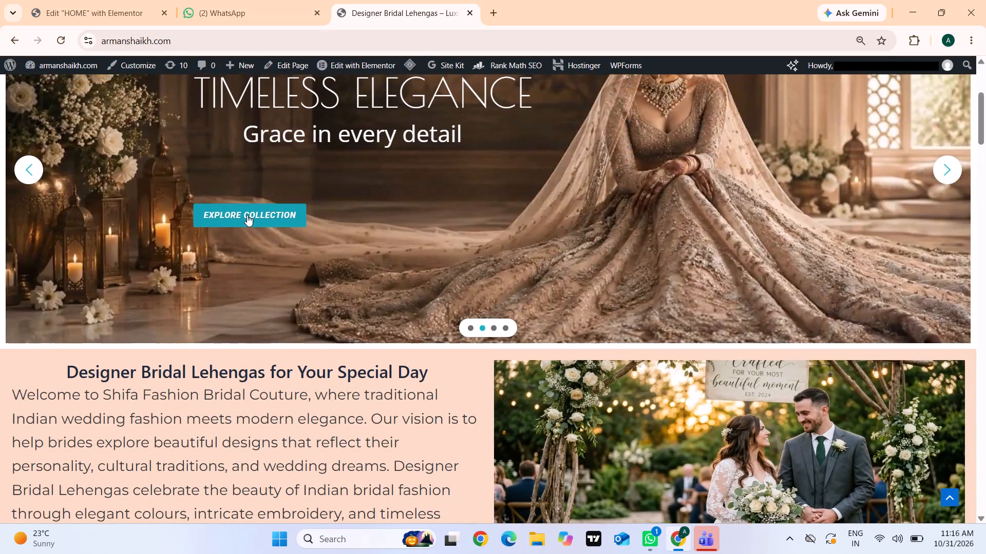
pyautogui.click(247, 213)
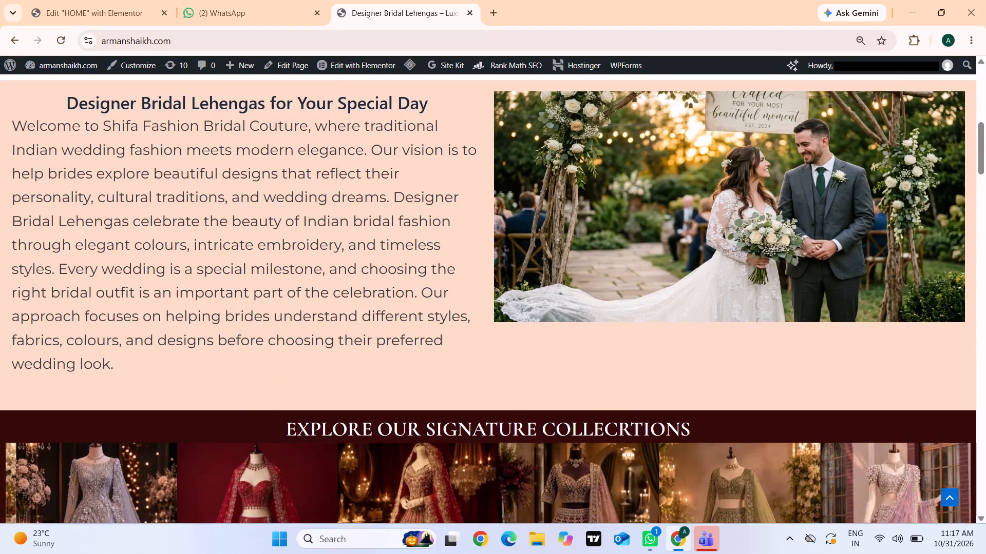
# Review the live home page from "Designer Bridal Lehengas for Your Special Day" through "Explore Your Dream Bridal Look", comparing section headings and images.
pyautogui.scroll(-1, 247, 213)
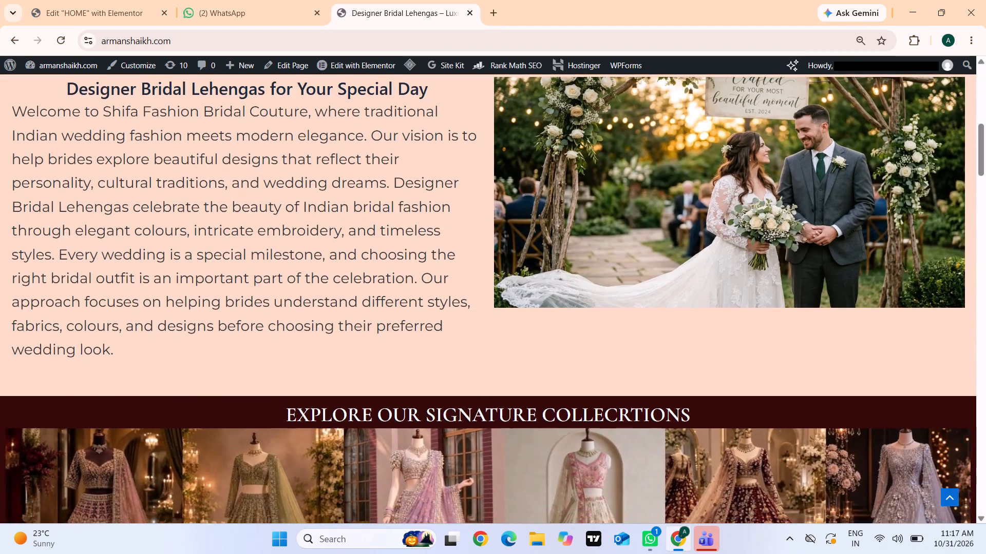
pyautogui.scroll(-3, 247, 213)
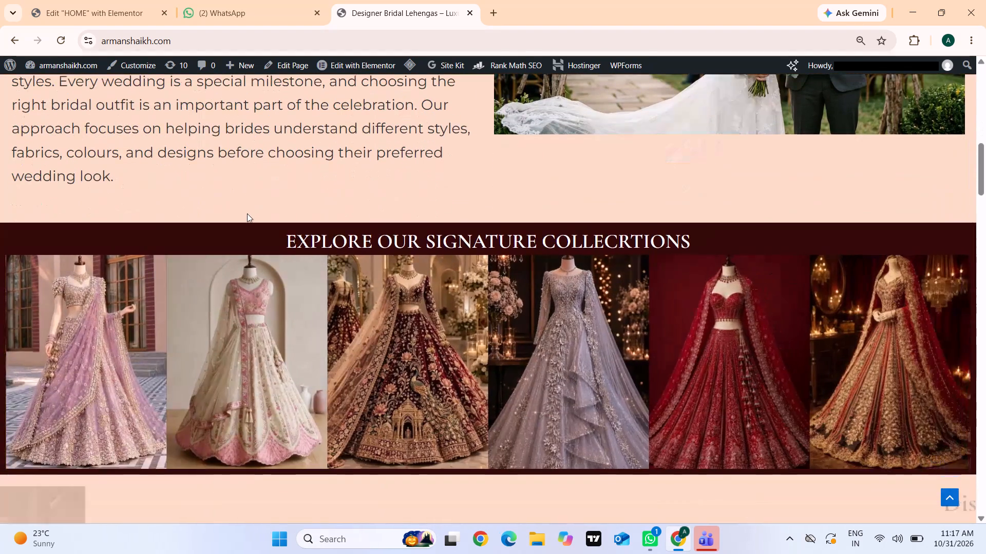
pyautogui.scroll(-4, 247, 213)
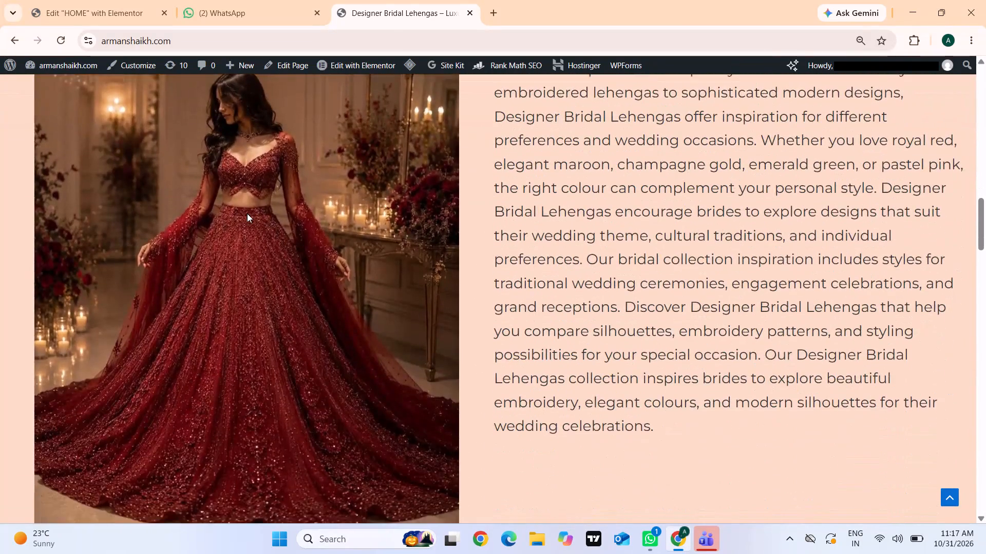
pyautogui.scroll(-4, 247, 213)
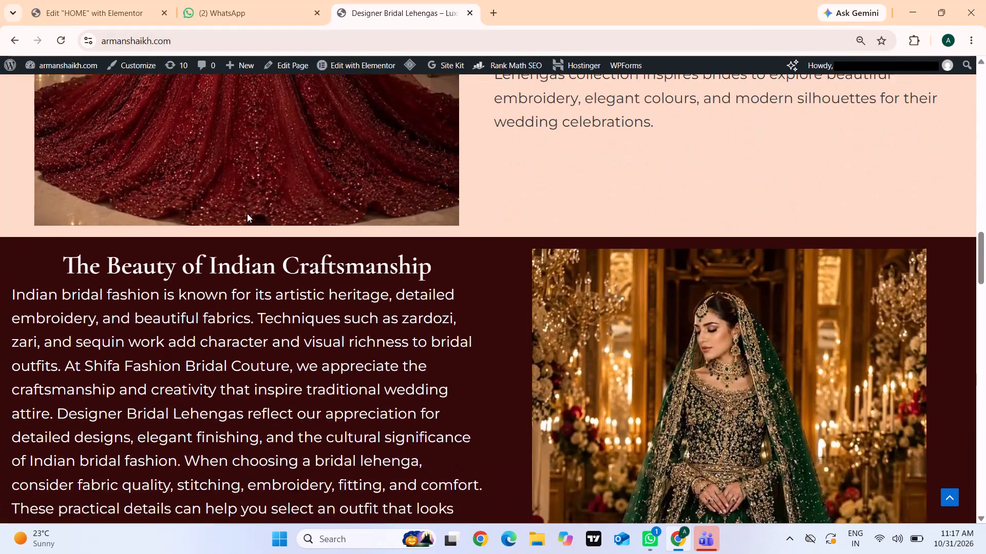
pyautogui.scroll(-6, 247, 213)
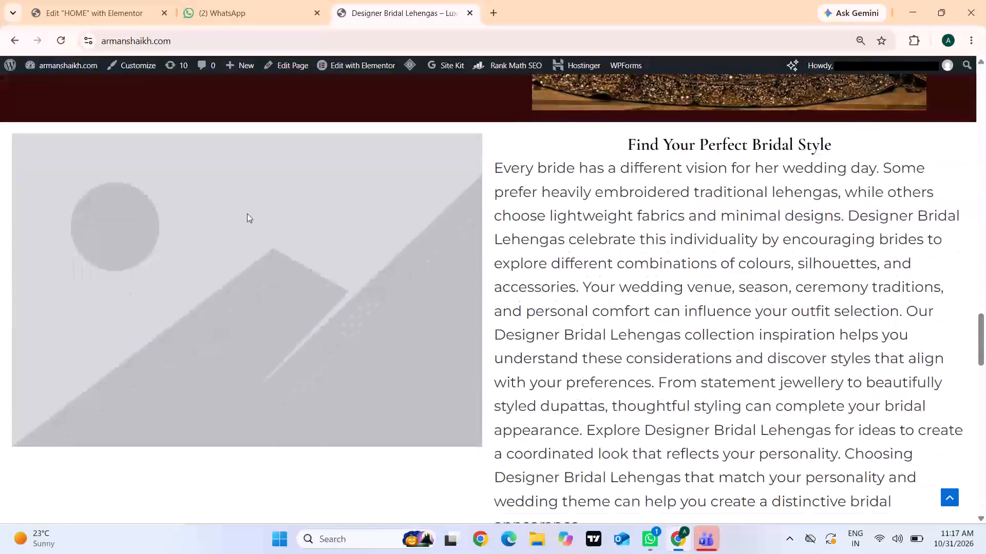
pyautogui.scroll(-5, 247, 213)
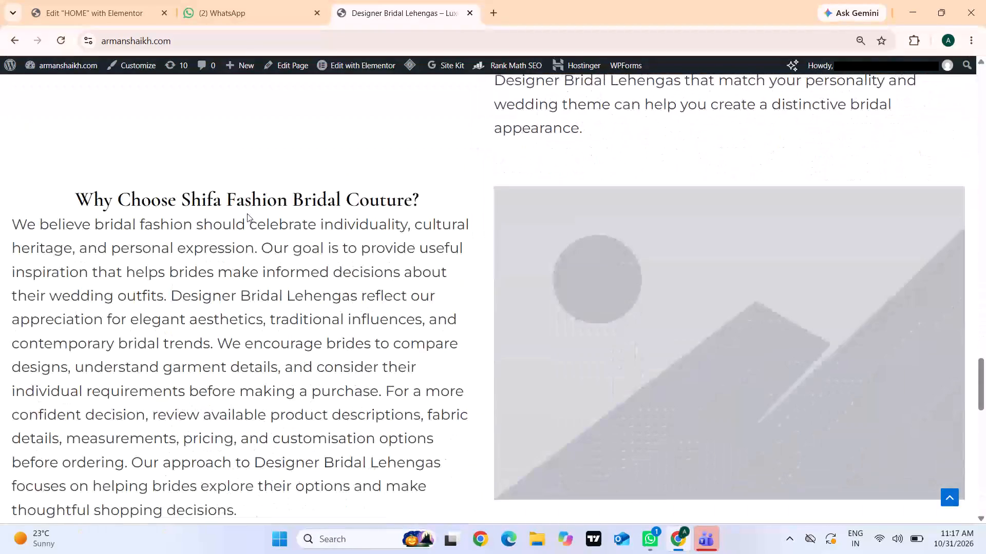
pyautogui.scroll(-5, 247, 213)
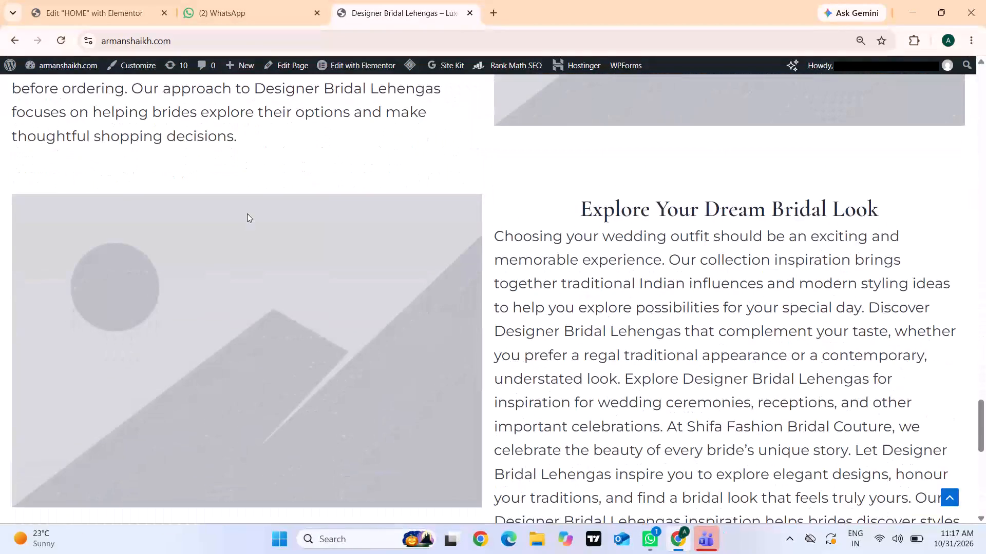
pyautogui.scroll(-2, 247, 213)
pyautogui.scroll(9, 247, 213)
pyautogui.scroll(-15, 247, 213)
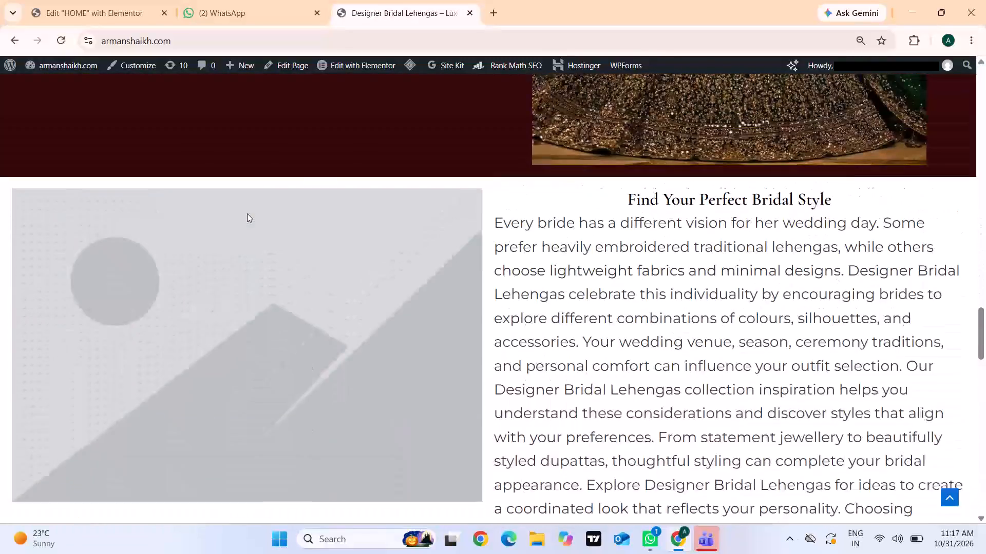
# In the HOME page editor, check the typography settings of the "The Beauty of Indian Craftsmanship" heading.
pyautogui.click(100, 0)
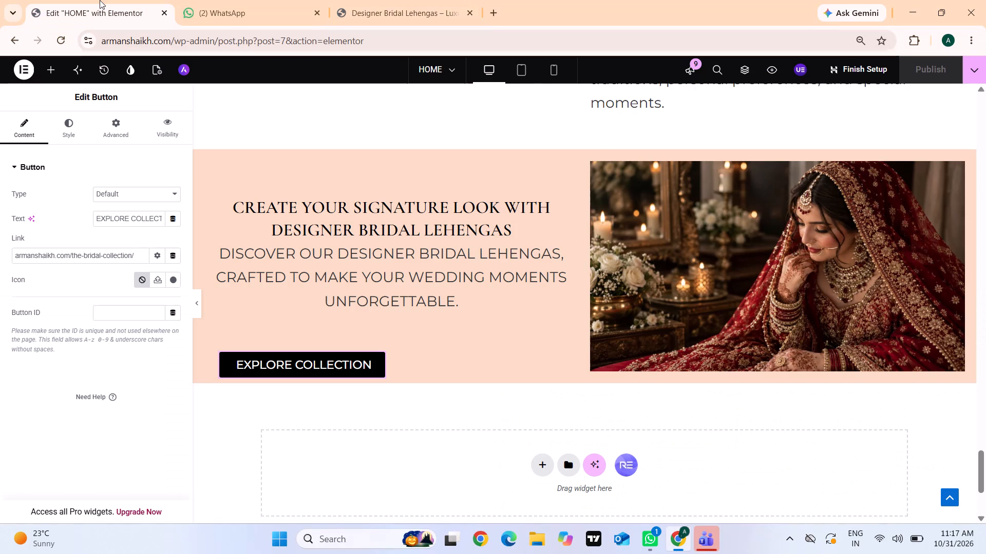
pyautogui.scroll(12, 451, 300)
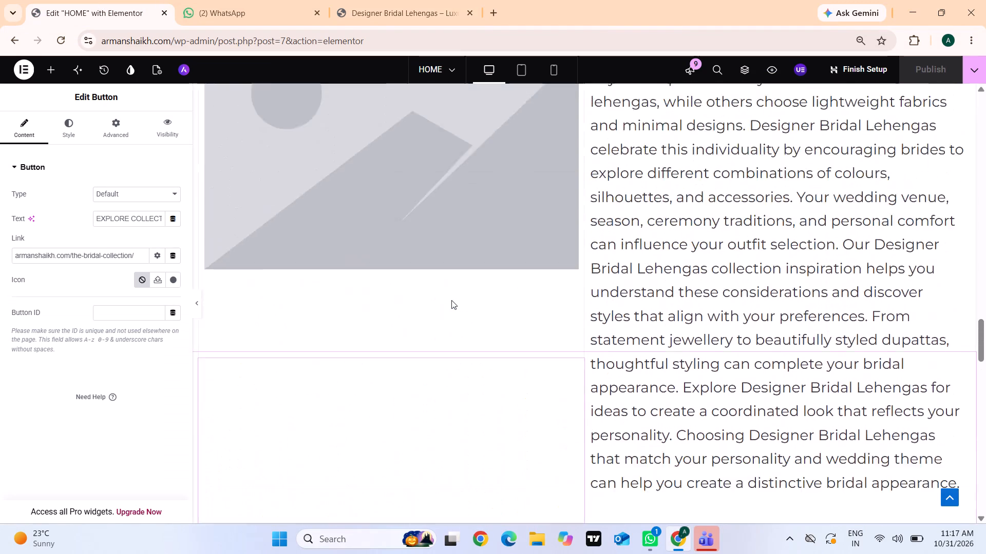
pyautogui.scroll(1, 451, 300)
pyautogui.click(701, 233)
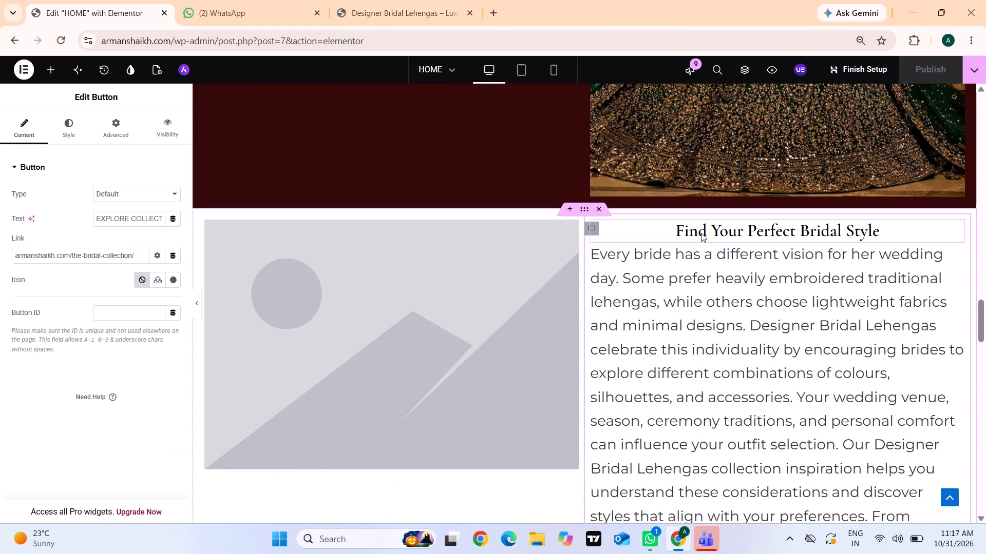
pyautogui.scroll(6, 442, 217)
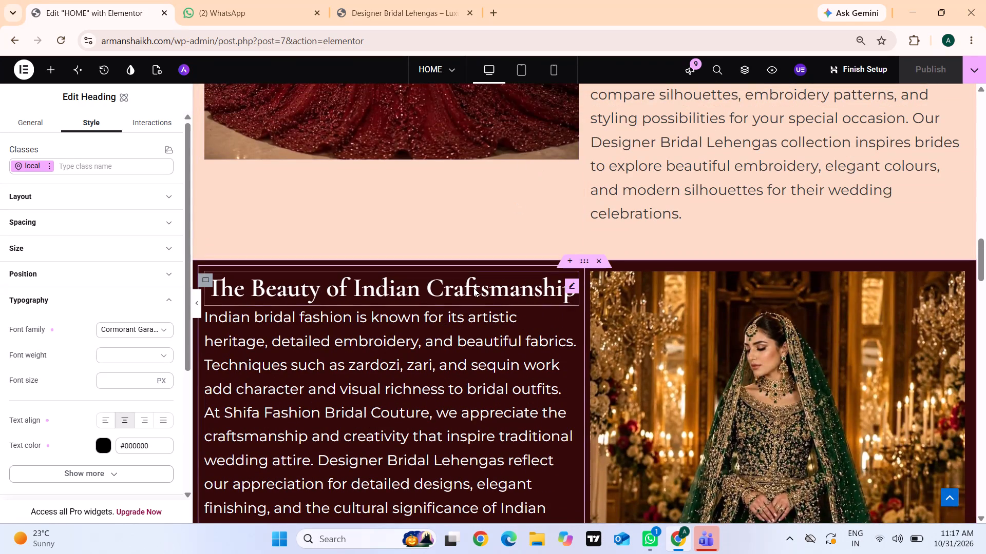
pyautogui.click(473, 288)
pyautogui.click(72, 117)
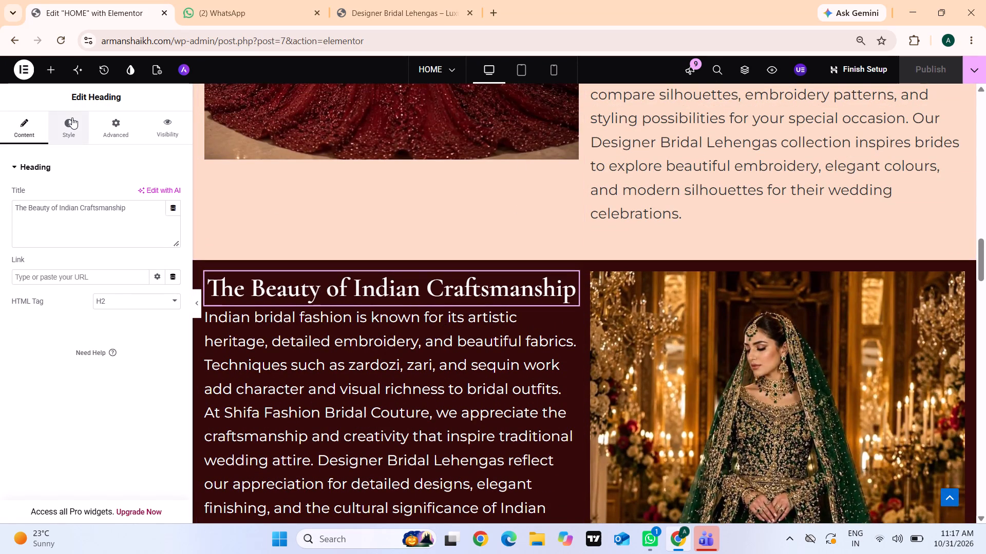
pyautogui.click(169, 228)
# Set the font size of the "Find Your Perfect Bridal Style" heading to 45 px.
pyautogui.scroll(-4, 481, 367)
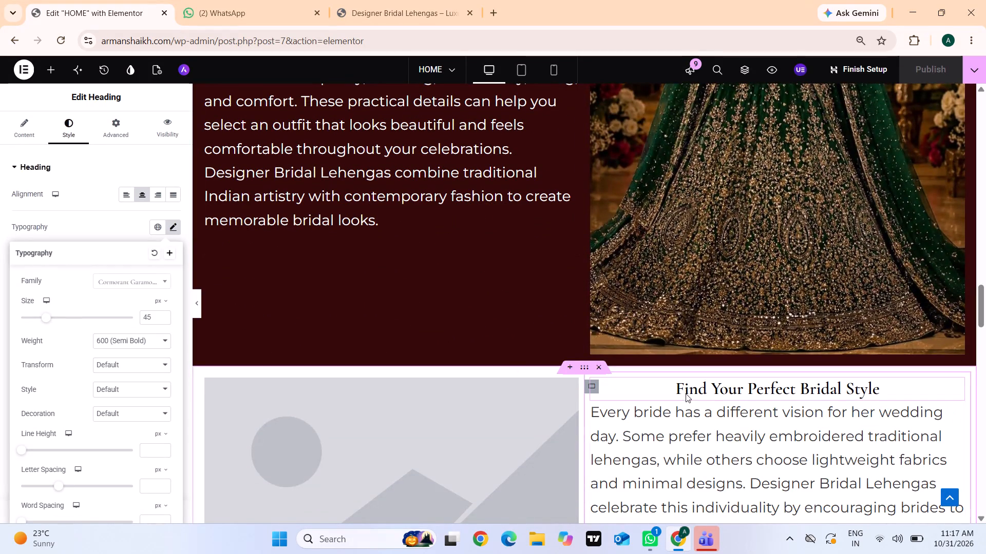
pyautogui.click(686, 393)
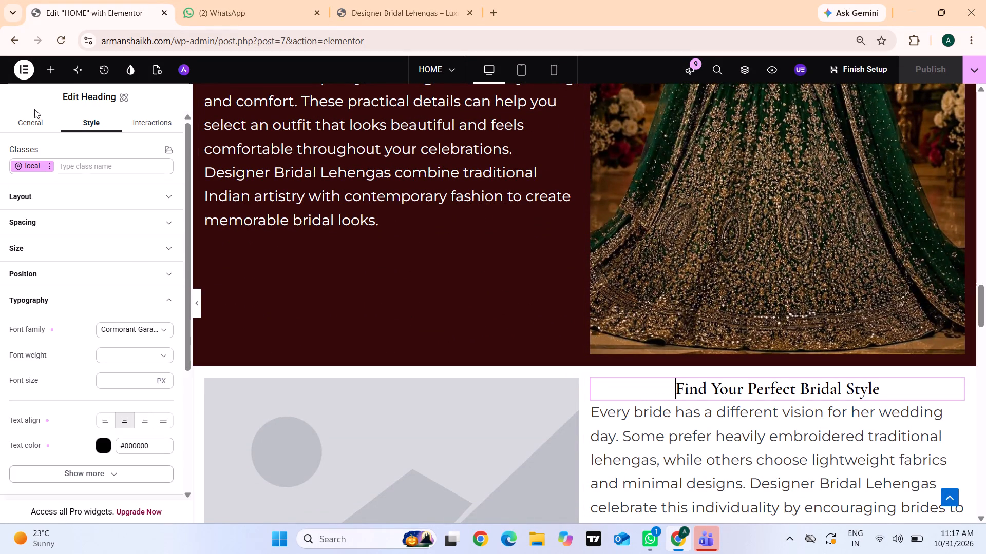
pyautogui.click(33, 121)
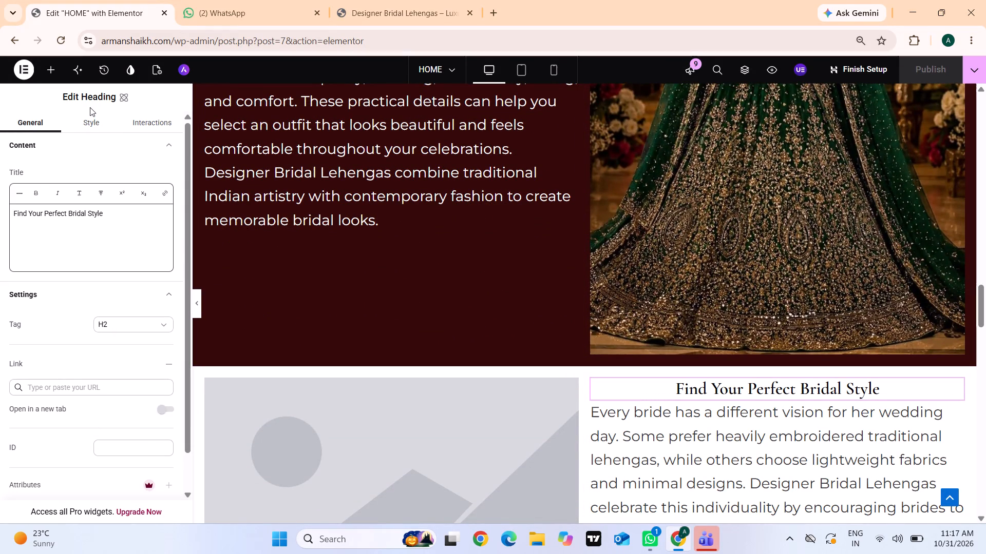
pyautogui.click(89, 119)
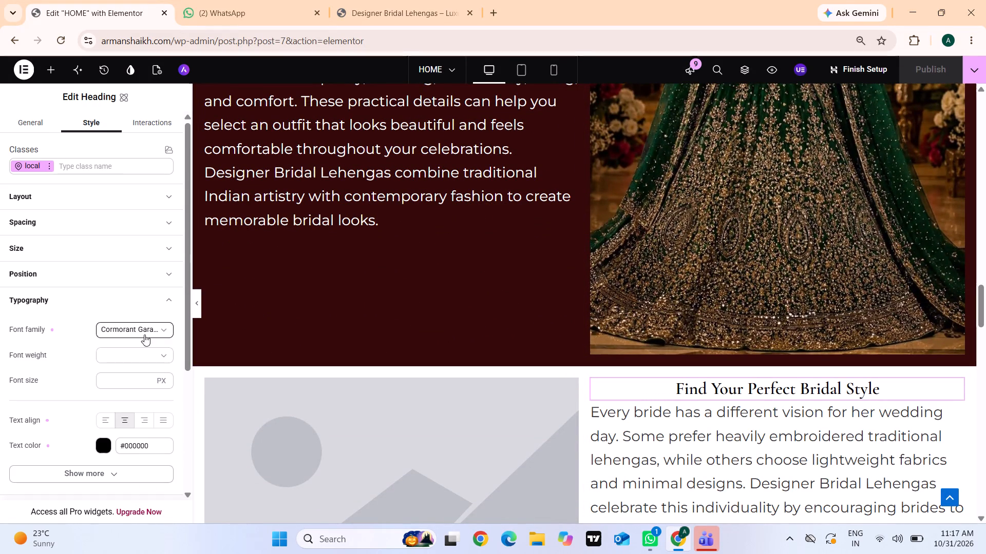
pyautogui.click(147, 380)
pyautogui.click(125, 380)
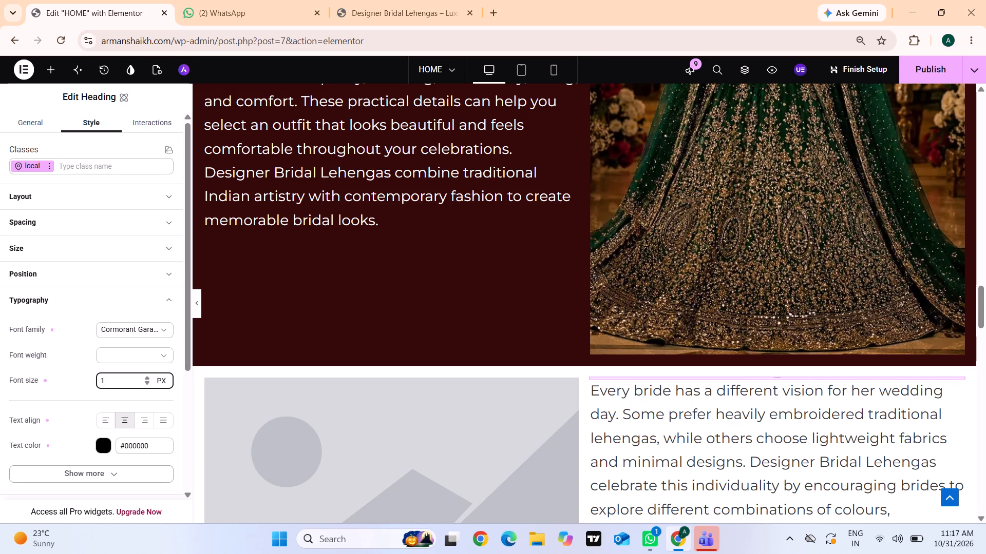
pyautogui.press('BackSpace')
pyautogui.write('45')
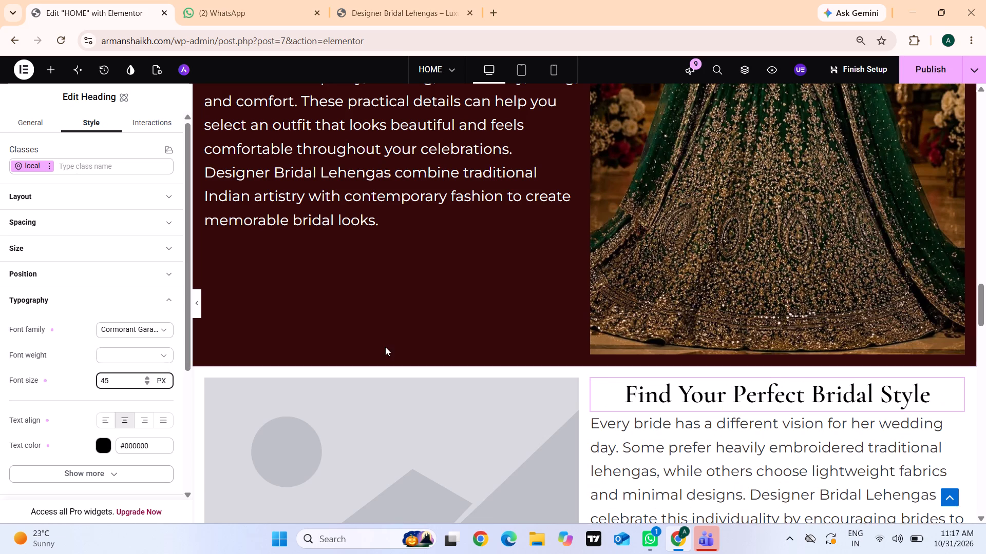
# Set the font size of the "Why Choose Shifa Fashion Bridal Couture?" heading to 38 px, after trying 40 px.
pyautogui.scroll(-6, 391, 349)
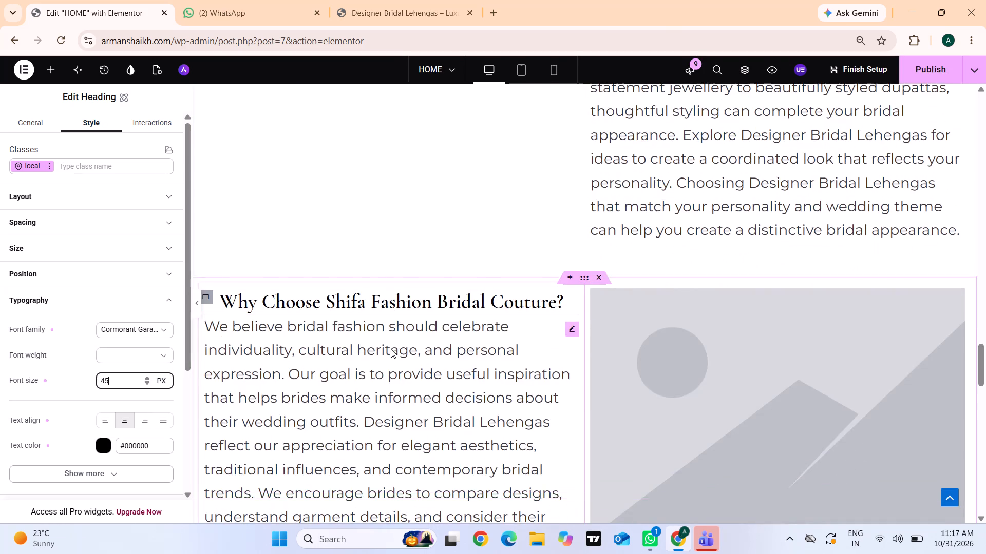
pyautogui.click(386, 183)
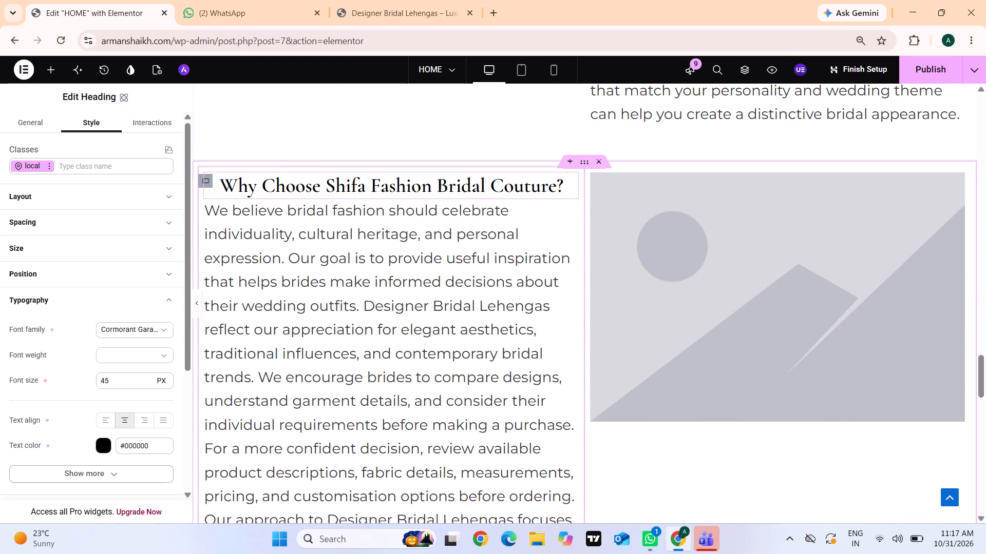
pyautogui.click(124, 379)
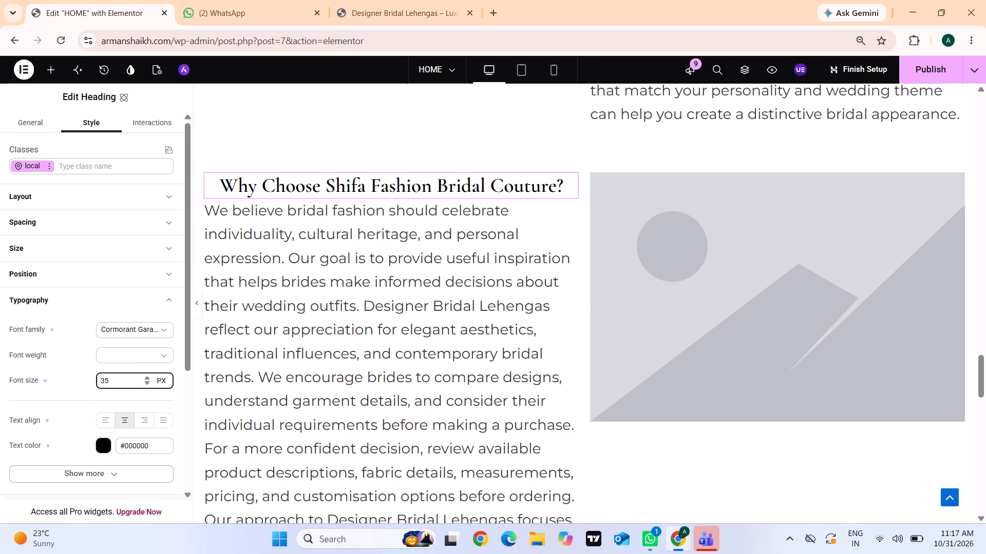
pyautogui.press('BackSpace')
pyautogui.press('BackSpace')
pyautogui.write('40')
pyautogui.press('BackSpace')
pyautogui.press('BackSpace')
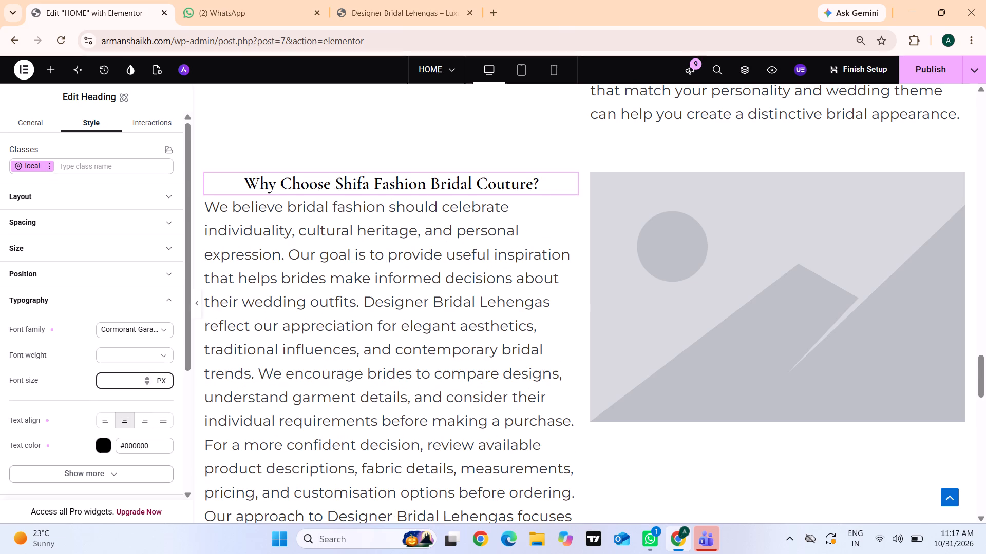
pyautogui.write('38')
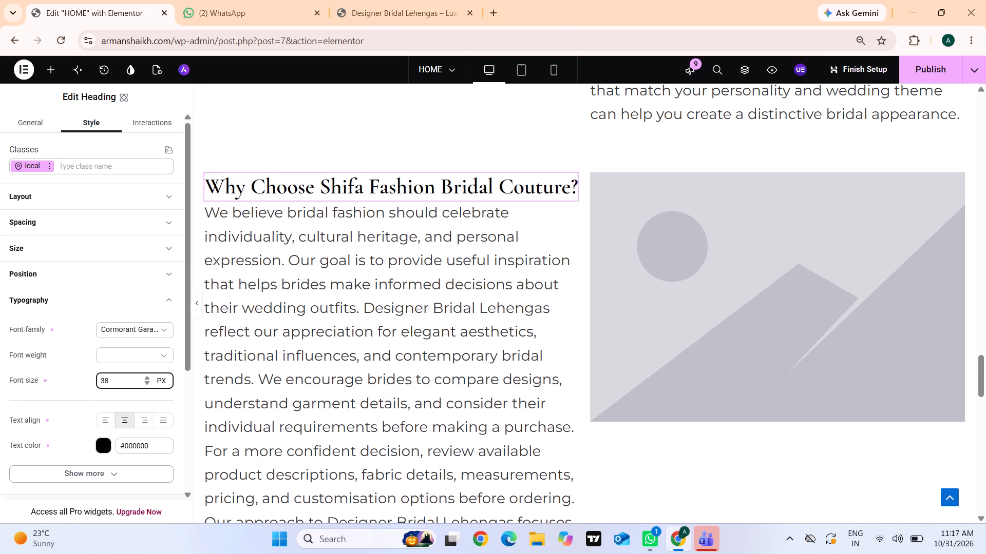
# Set the font size of the "Explore Your Dream Bridal Look" heading to 45 px.
pyautogui.scroll(-5, 350, 361)
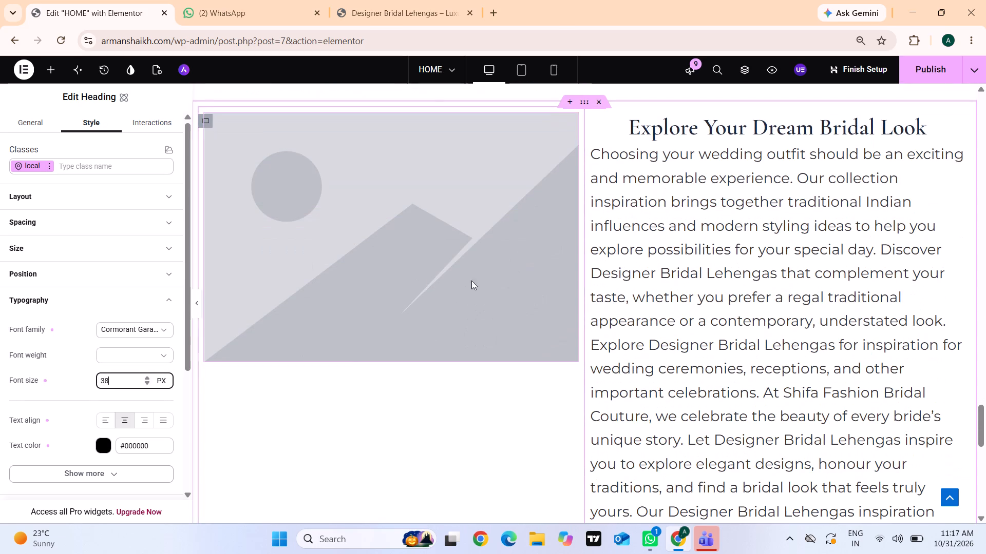
pyautogui.click(688, 130)
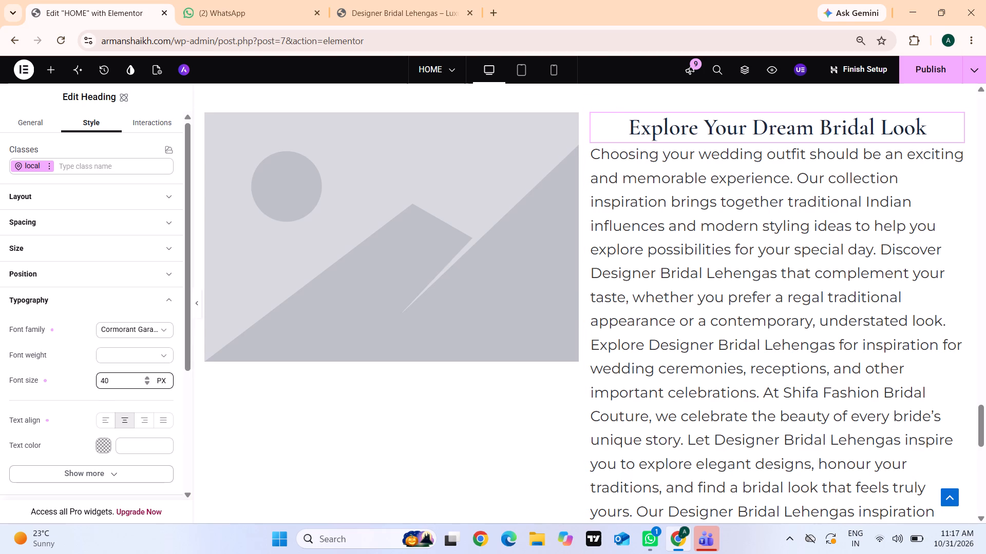
pyautogui.click(113, 385)
pyautogui.press('BackSpace')
pyautogui.press('5')
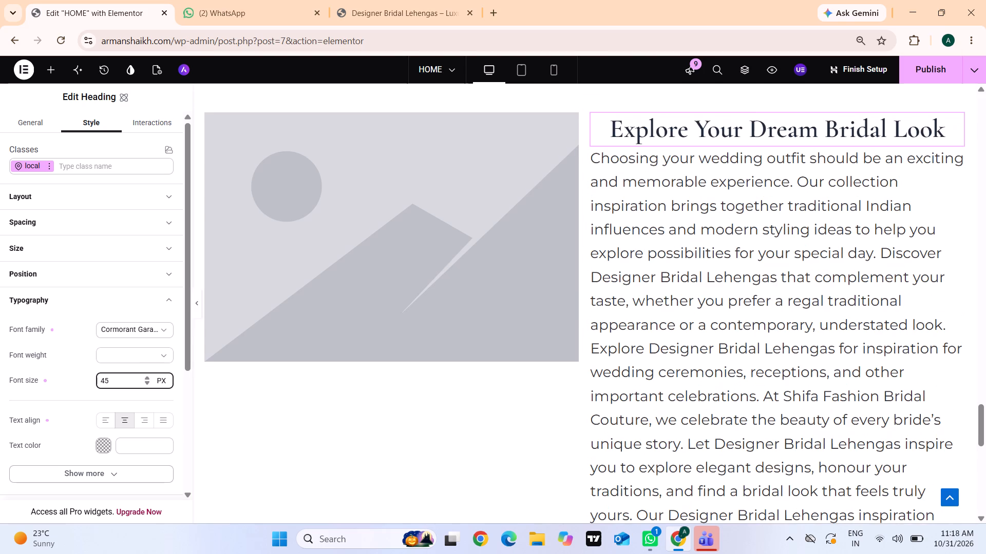
# Publish the HOME page with the resized section headings.
pyautogui.scroll(-3, 260, 402)
pyautogui.scroll(5, 260, 402)
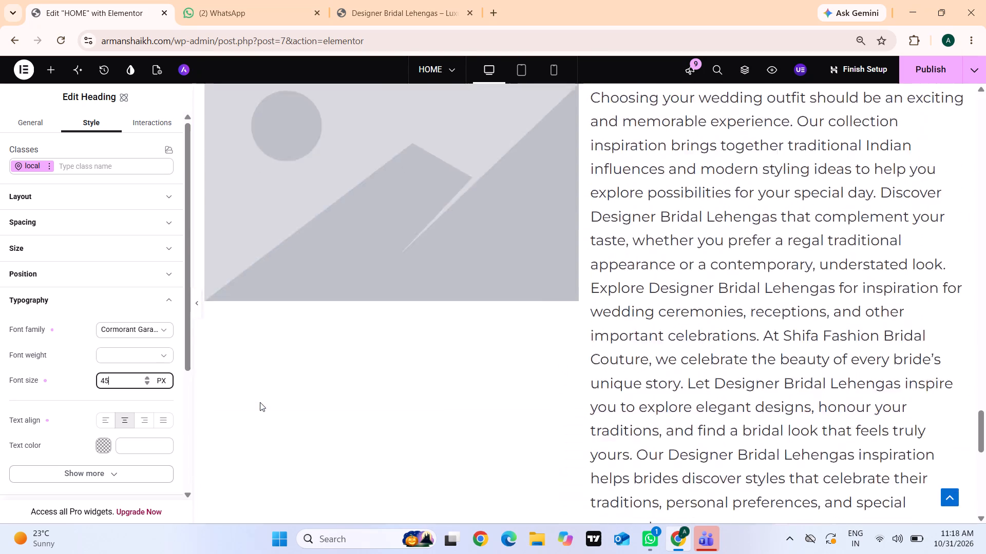
pyautogui.scroll(5, 260, 402)
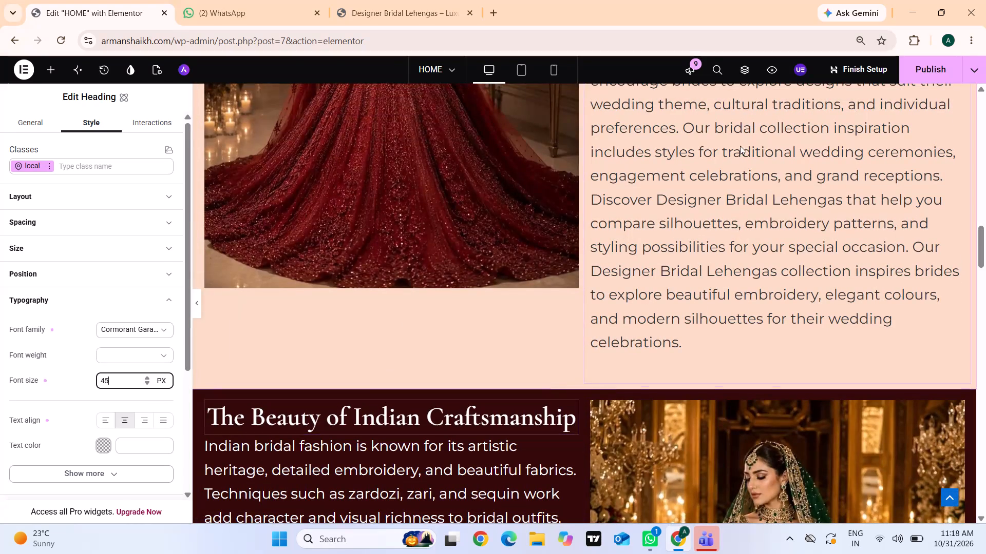
pyautogui.click(923, 70)
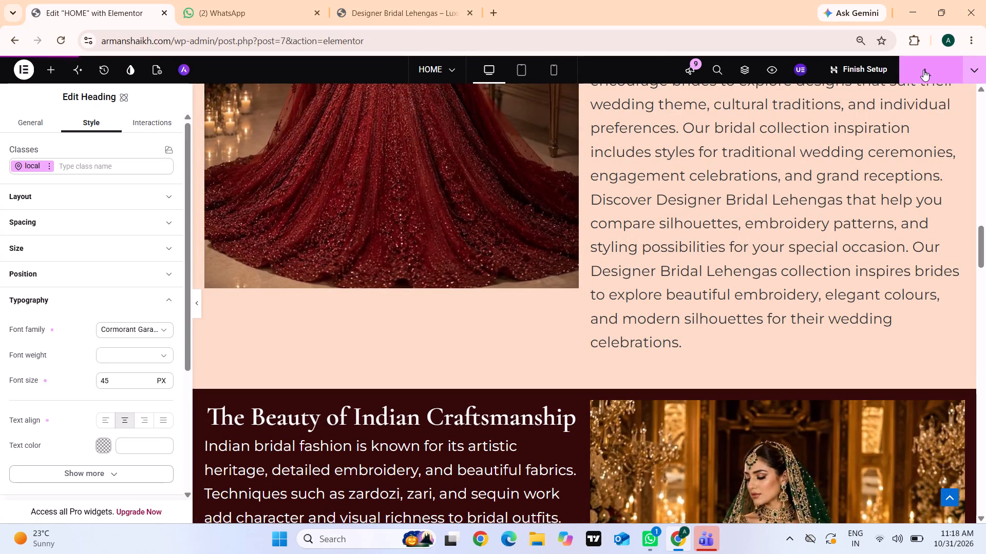
# Reload the live home page and examine the headings from "Find Your Perfect Bridal Style" down through the sections below it.
pyautogui.click(424, 3)
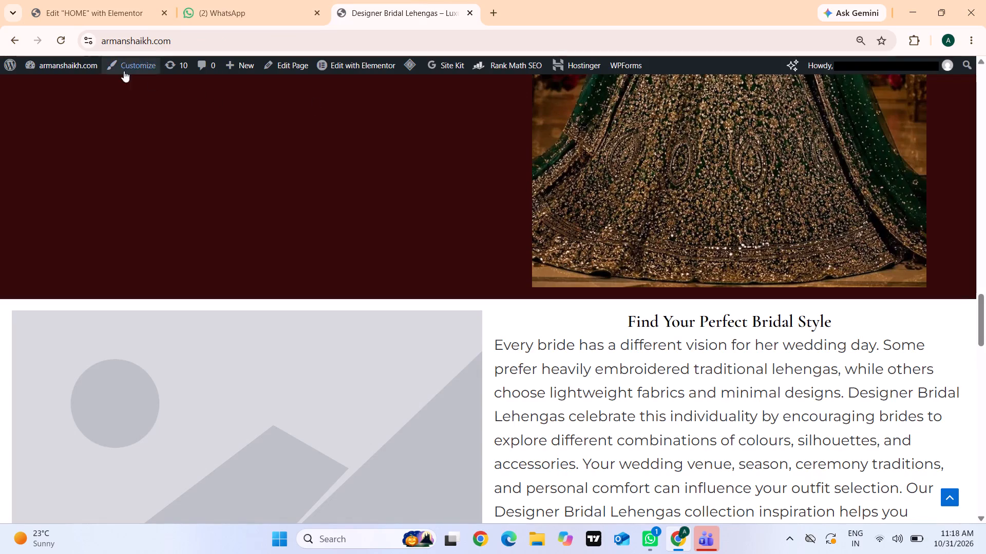
pyautogui.click(54, 44)
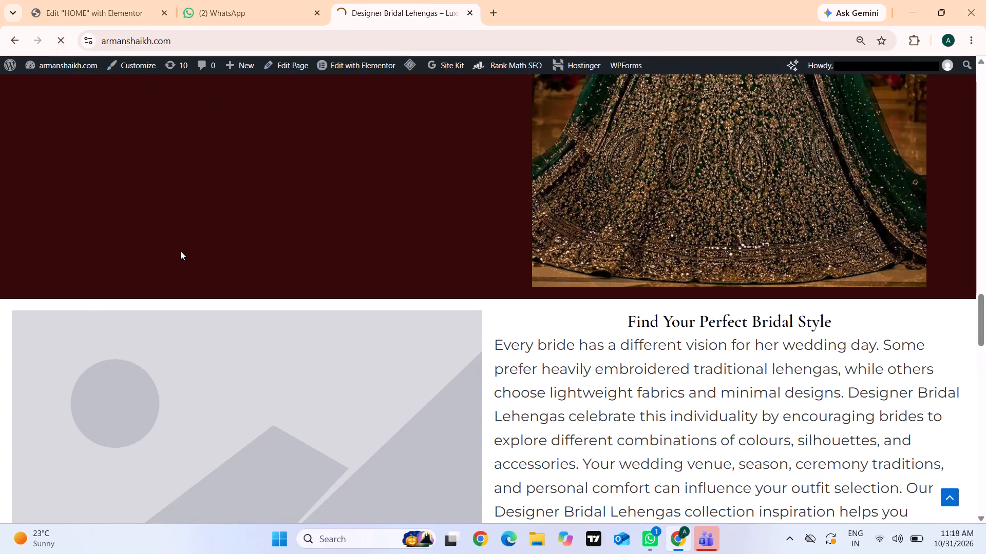
pyautogui.scroll(4, 180, 251)
pyautogui.scroll(-4, 180, 251)
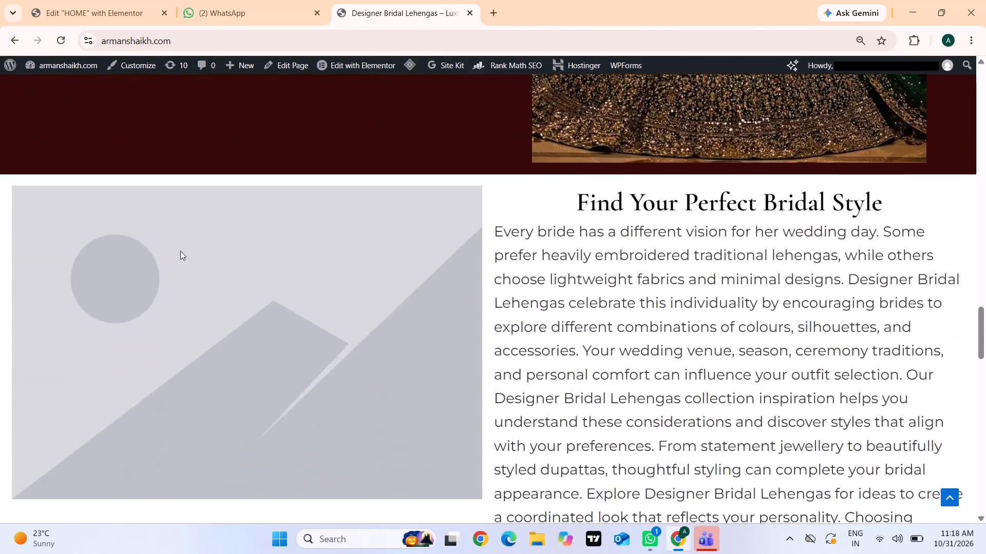
pyautogui.scroll(-3, 180, 251)
pyautogui.scroll(1, 180, 251)
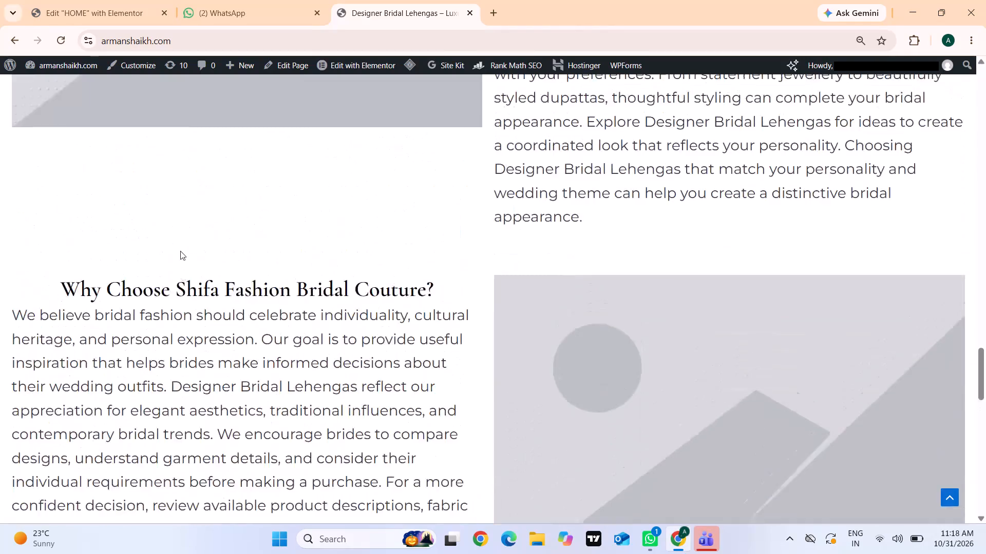
pyautogui.scroll(1, 180, 251)
pyautogui.scroll(-10, 189, 209)
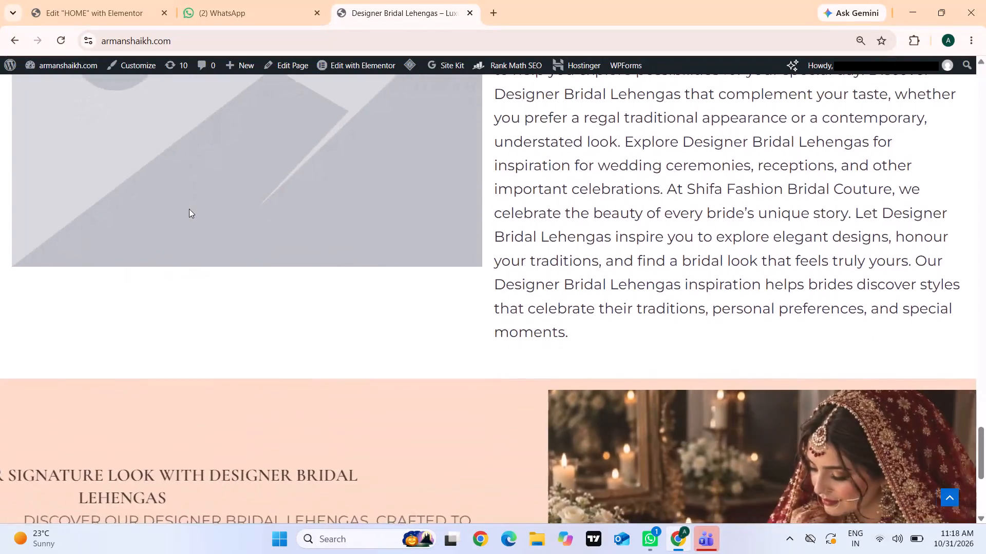
# Test the EXPLORE COLLECTION link in the live home page's "Create Your Signature Look with Designer Bridal Lehengas" section.
pyautogui.scroll(-2, 189, 209)
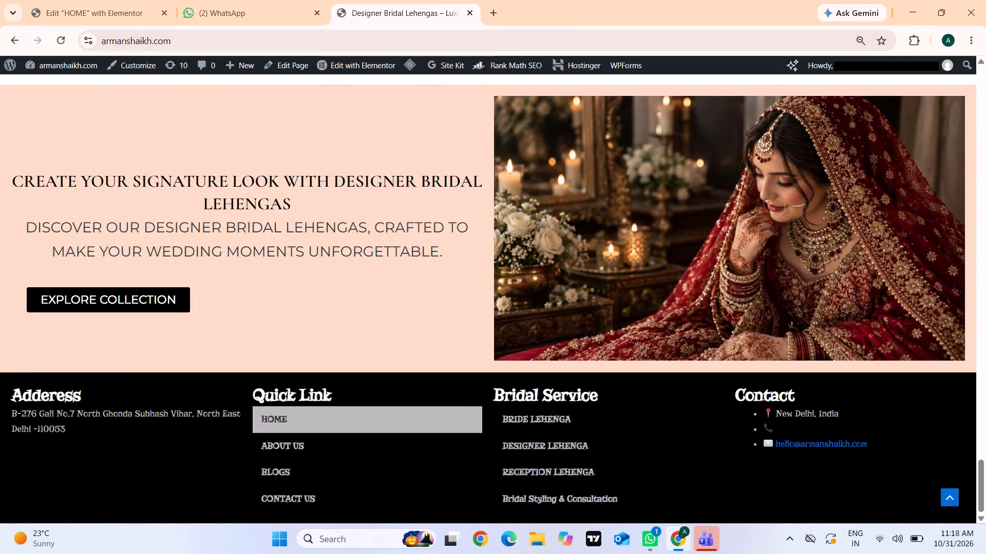
pyautogui.click(155, 305)
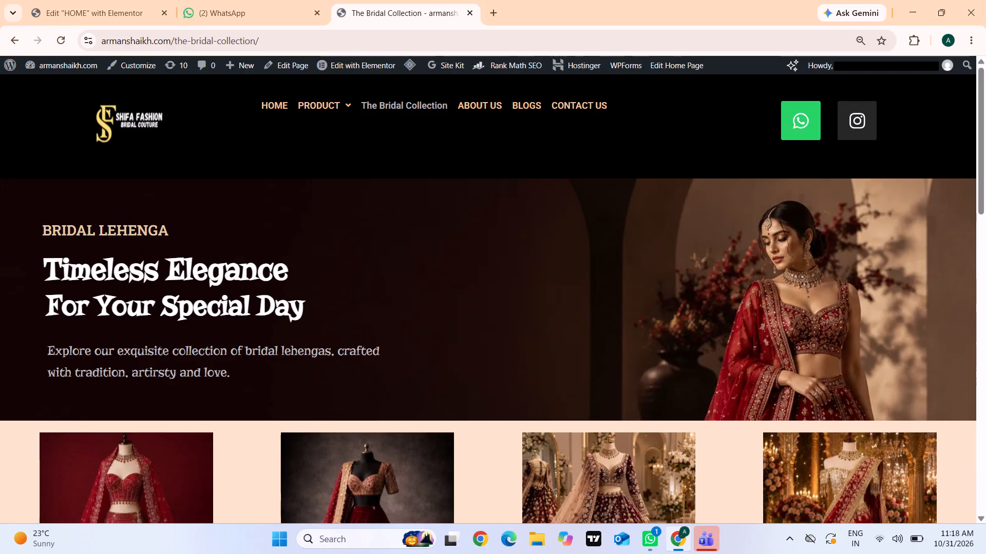
pyautogui.scroll(1, 145, 318)
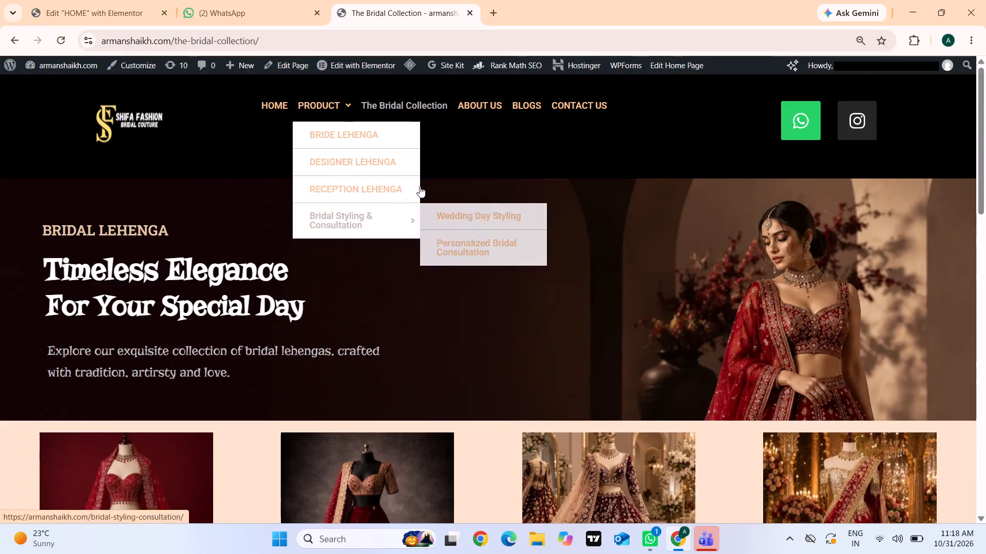
# Open the live ABOUT US page and test the Explore Collection link in its banner.
pyautogui.click(488, 113)
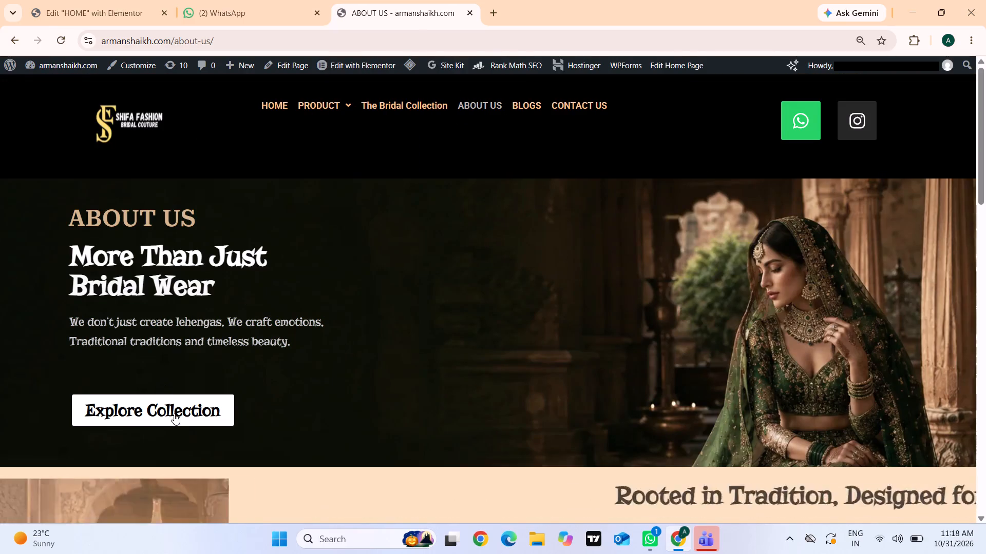
pyautogui.click(174, 413)
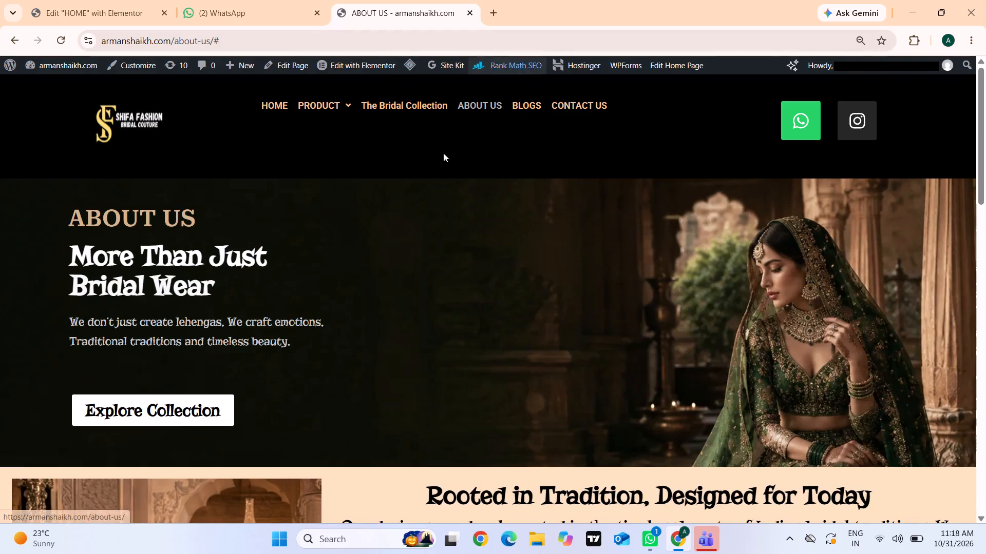
# Examine the ABOUT US page's sections from "Rooted in Tradition, Designed for Today" through "Our Philosophy" to "To Redefine Bridal Couture".
pyautogui.scroll(-4, 198, 393)
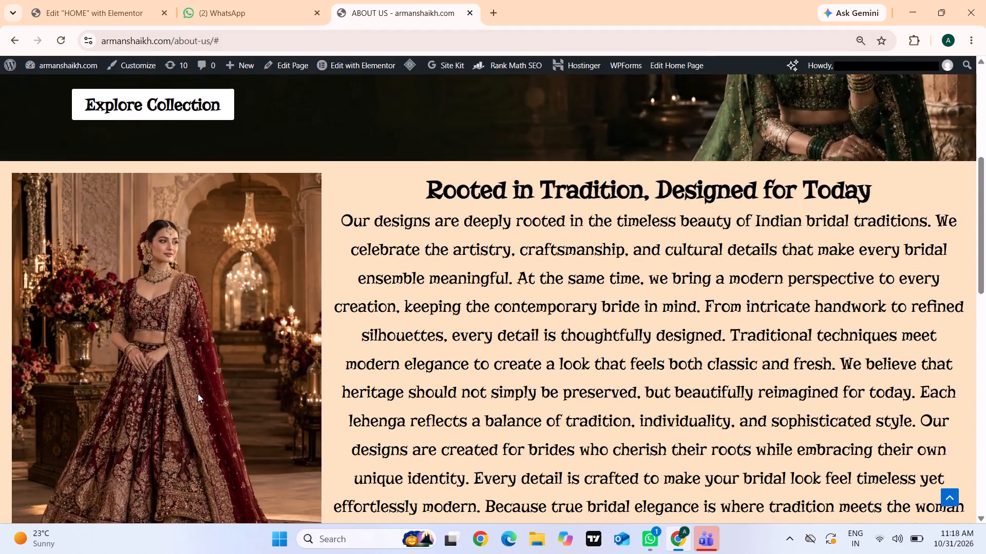
pyautogui.scroll(-5, 198, 393)
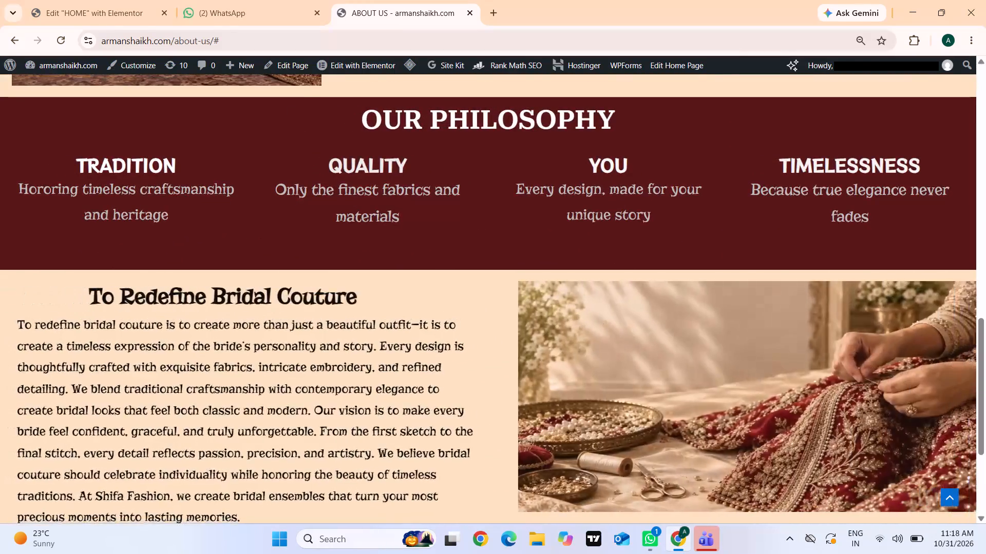
pyautogui.scroll(-4, 198, 393)
pyautogui.scroll(12, 198, 393)
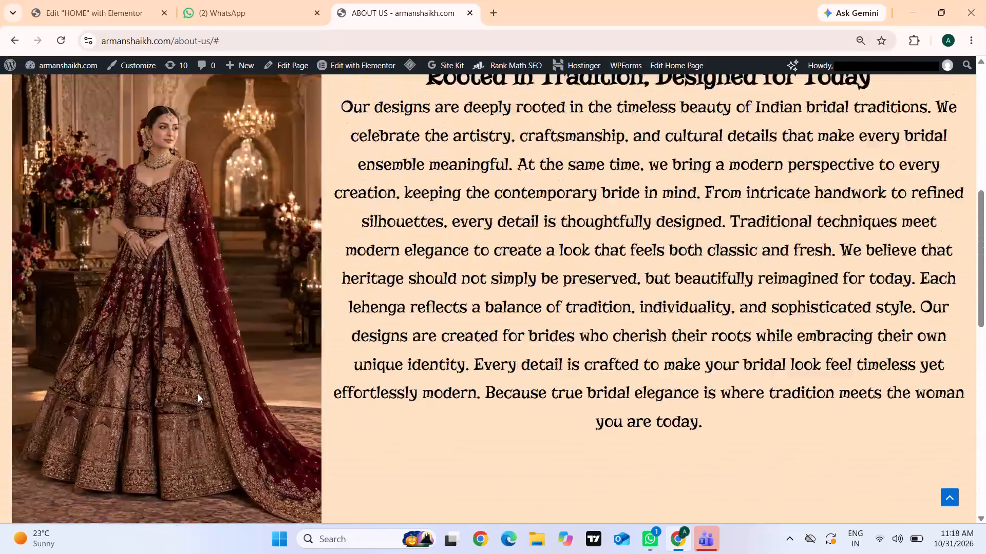
pyautogui.scroll(-9, 198, 393)
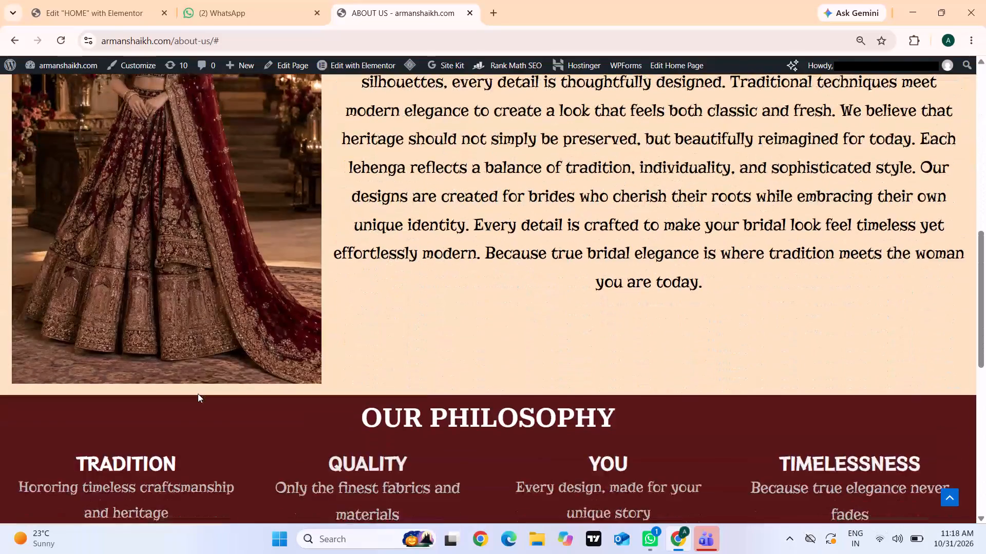
pyautogui.scroll(-3, 198, 393)
pyautogui.scroll(2, 198, 393)
pyautogui.scroll(-8, 198, 393)
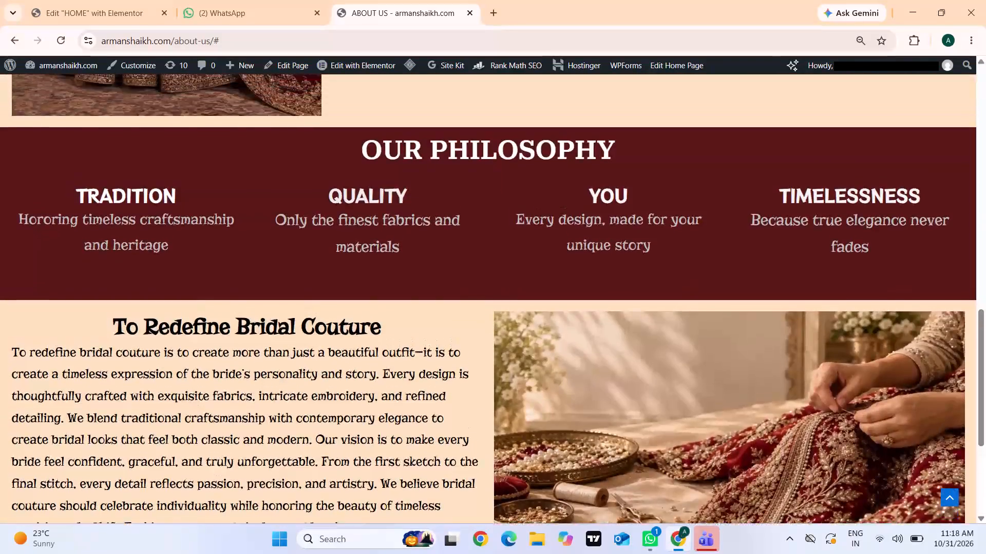